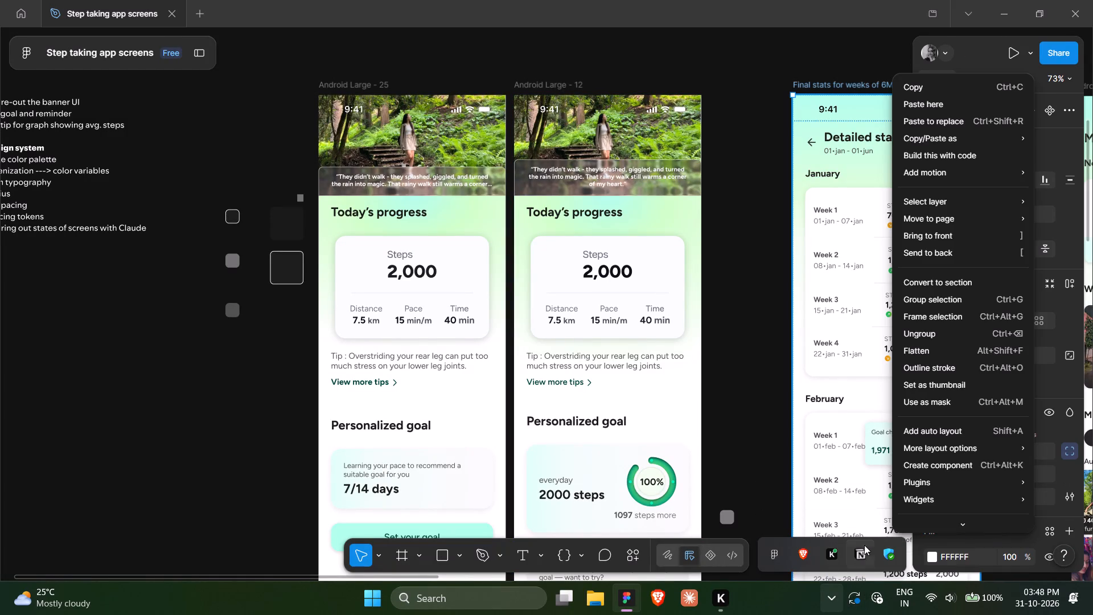
left_click(858, 549)
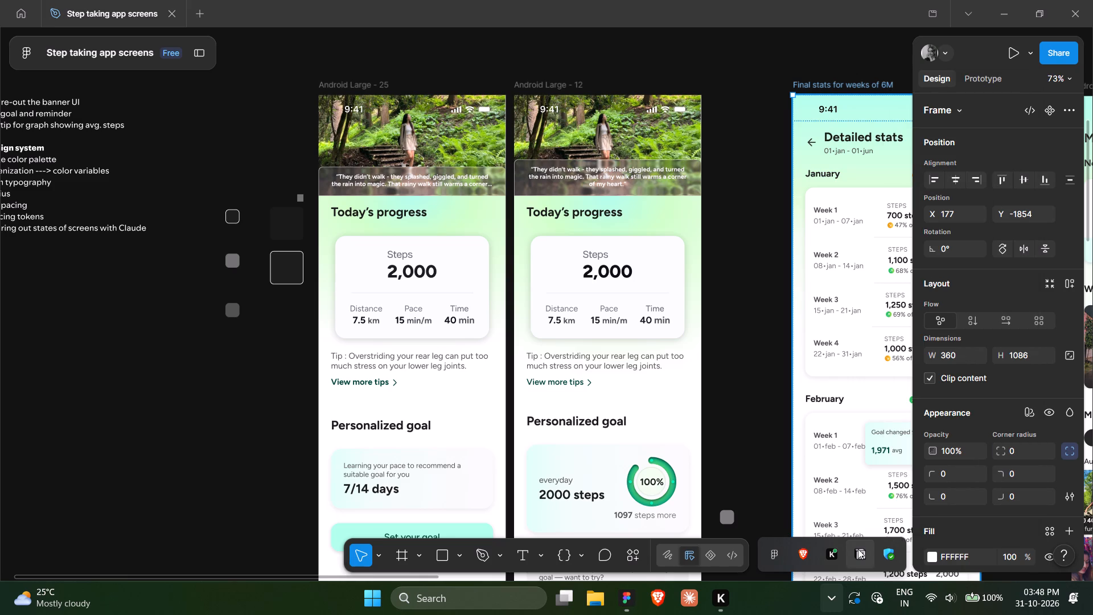
right_click(857, 557)
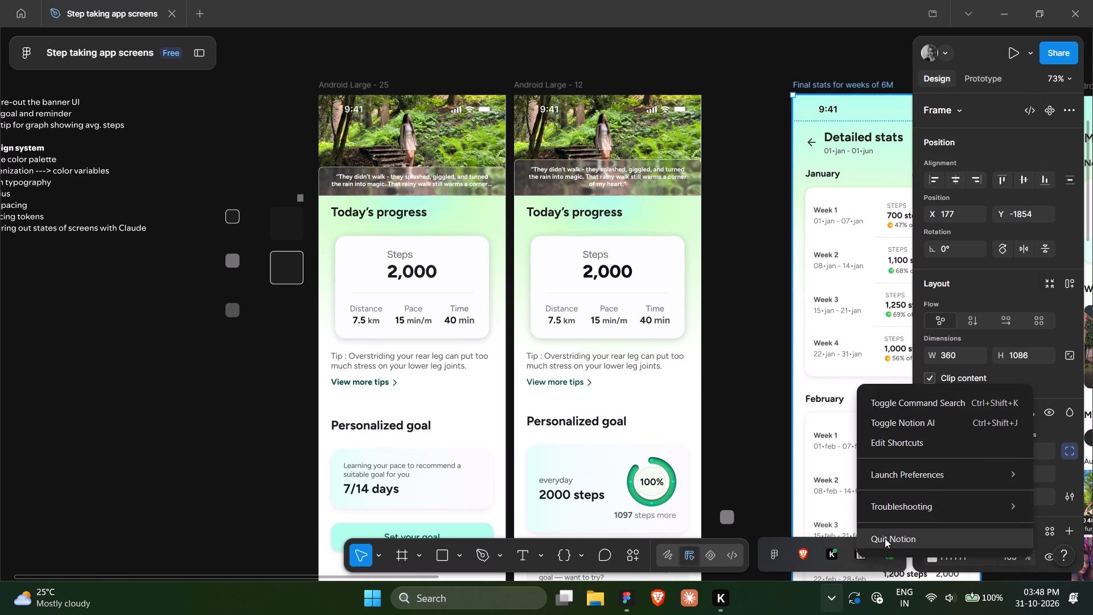
left_click(886, 538)
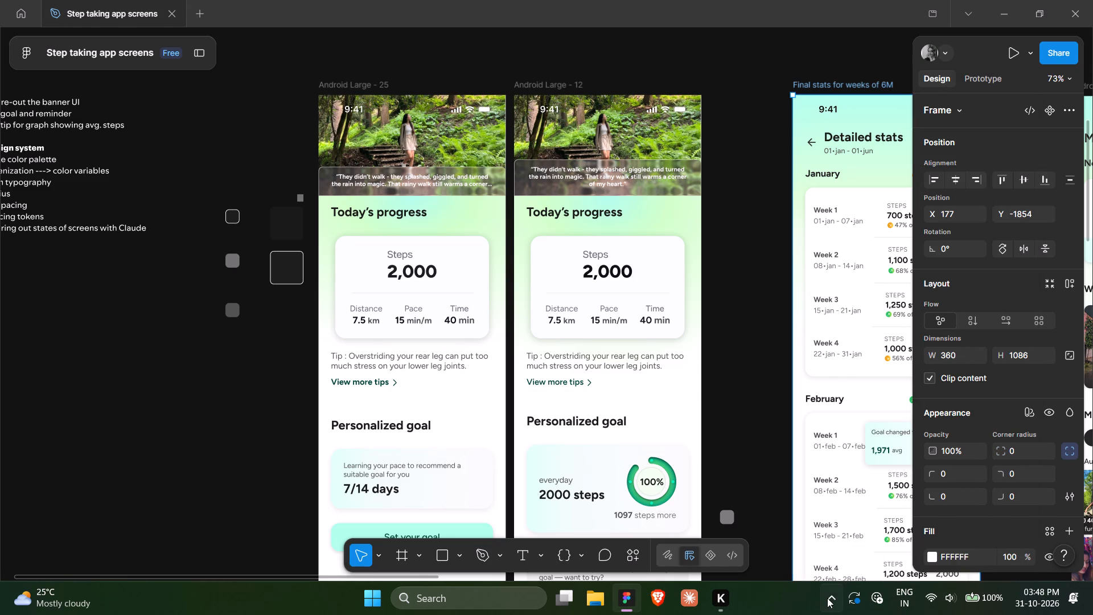
Exit the Brave browser's background process from the system tray, and clear the frame selection on the Figma canvas.
left_click(827, 598)
right_click(812, 555)
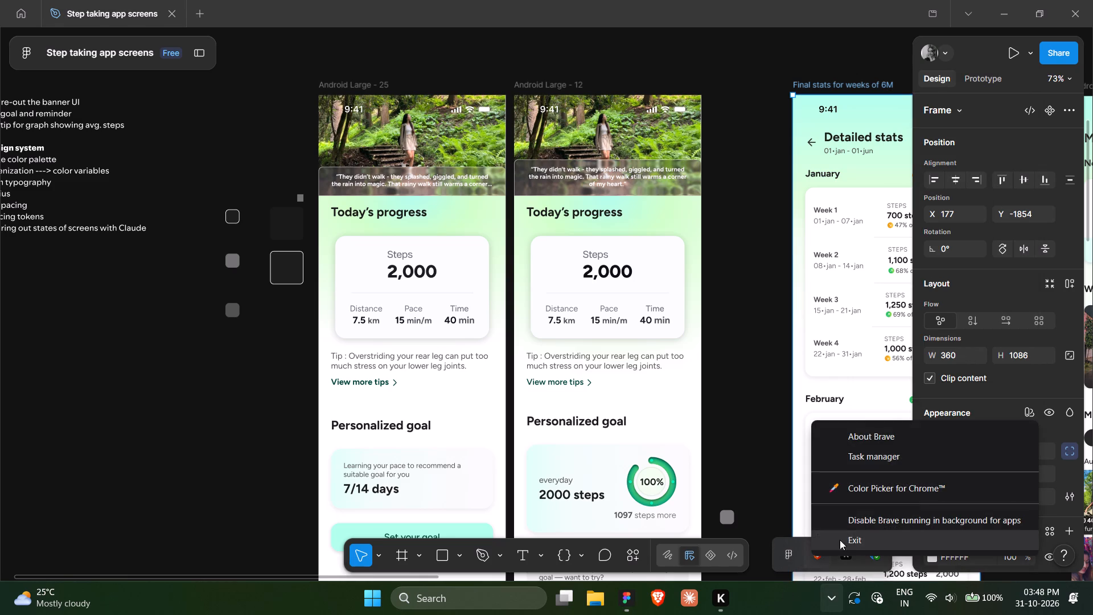
left_click(867, 536)
left_click(728, 391)
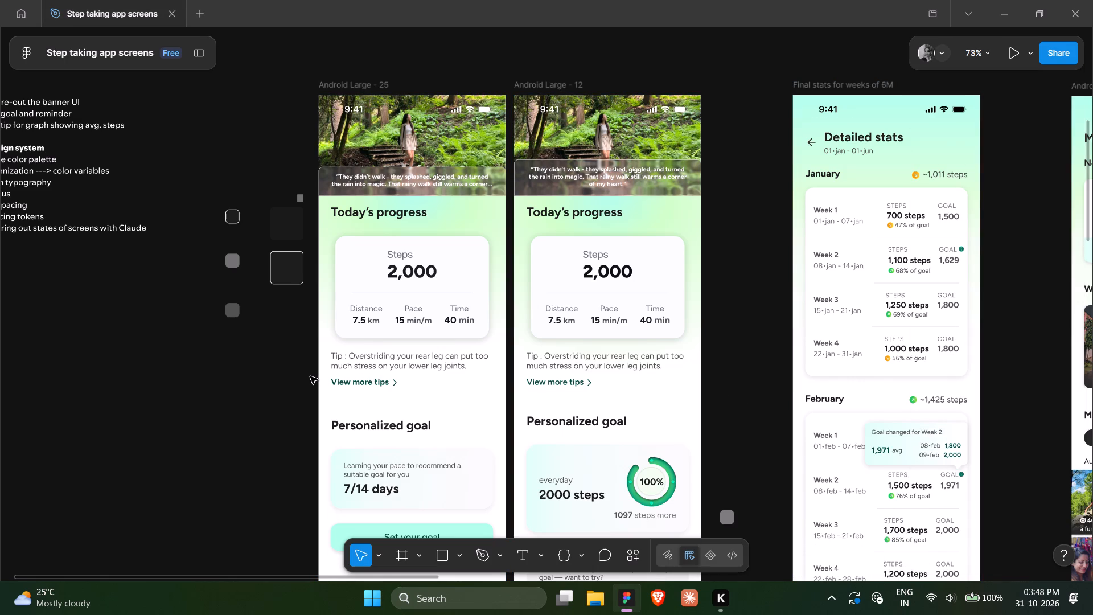
Open the taskbar options for the running Kuro app.
right_click(722, 601)
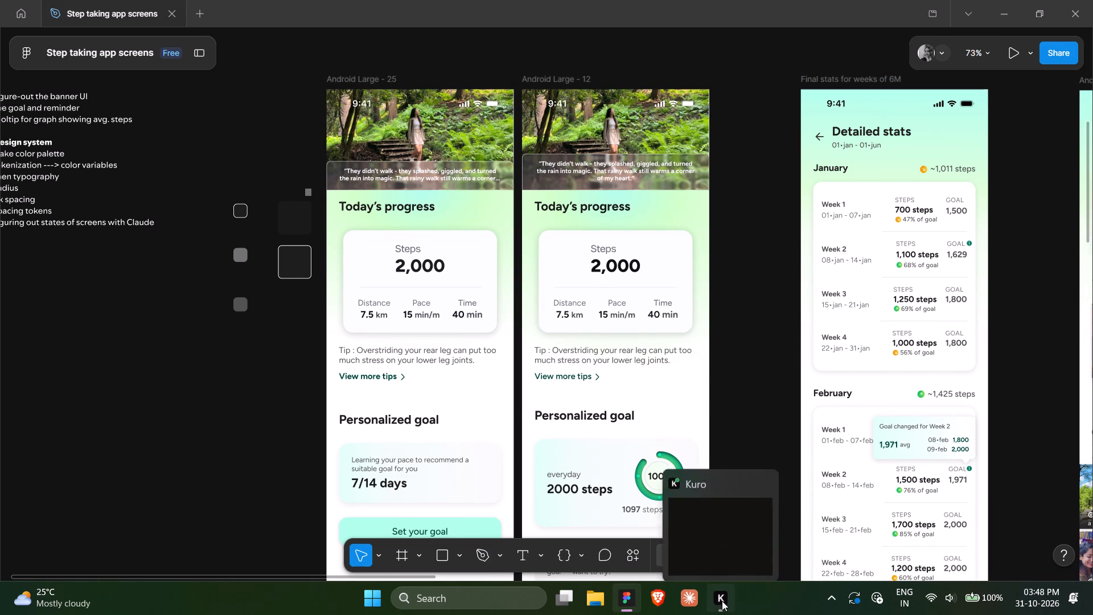
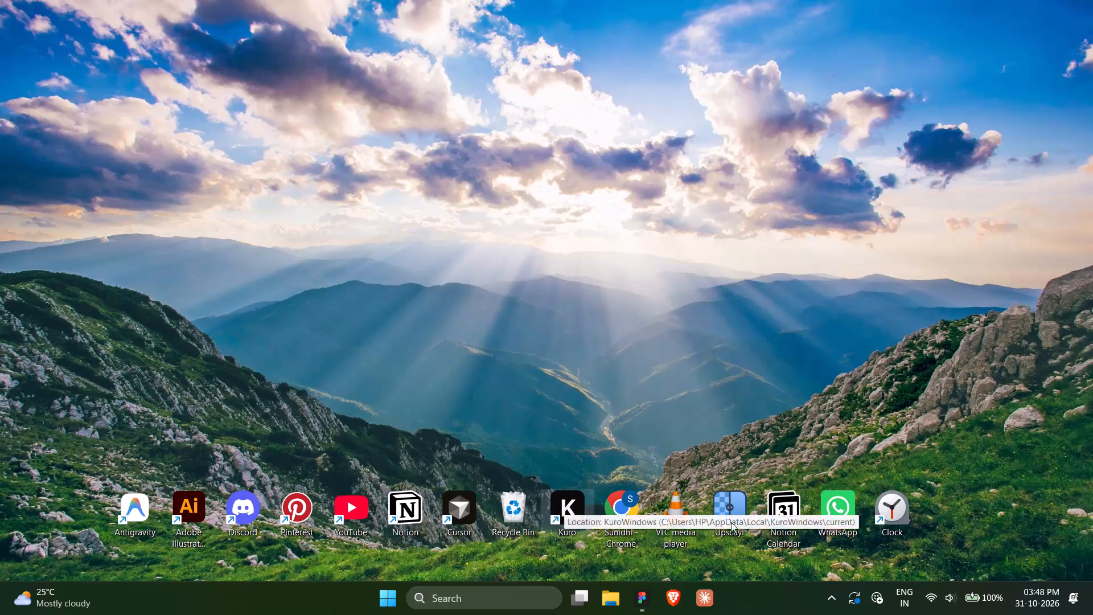
Show the hidden system tray icons to check which apps are still running in the background.
left_click(833, 600)
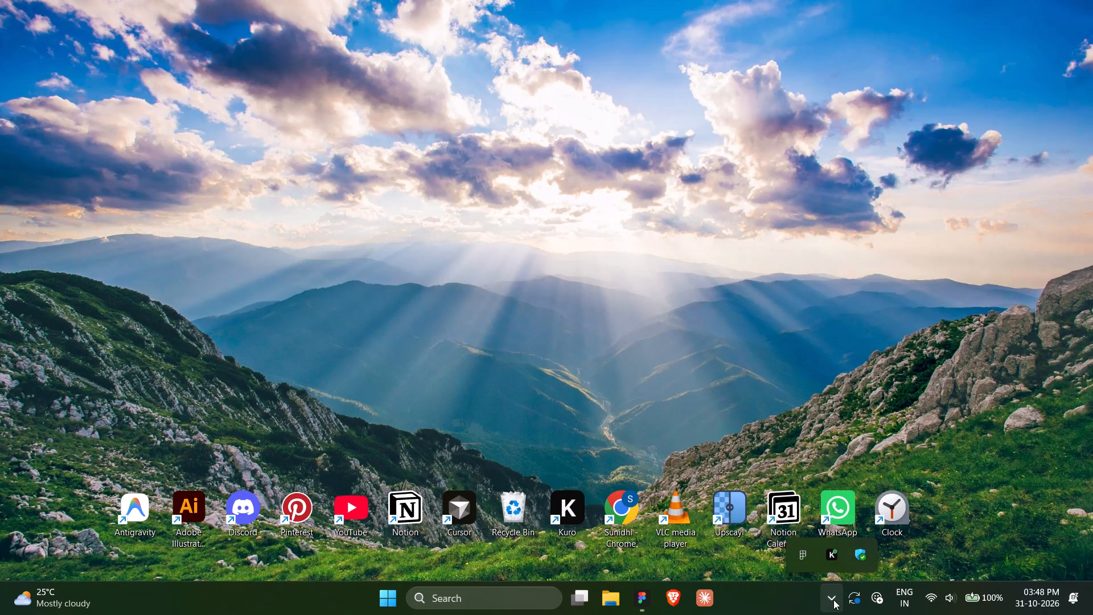
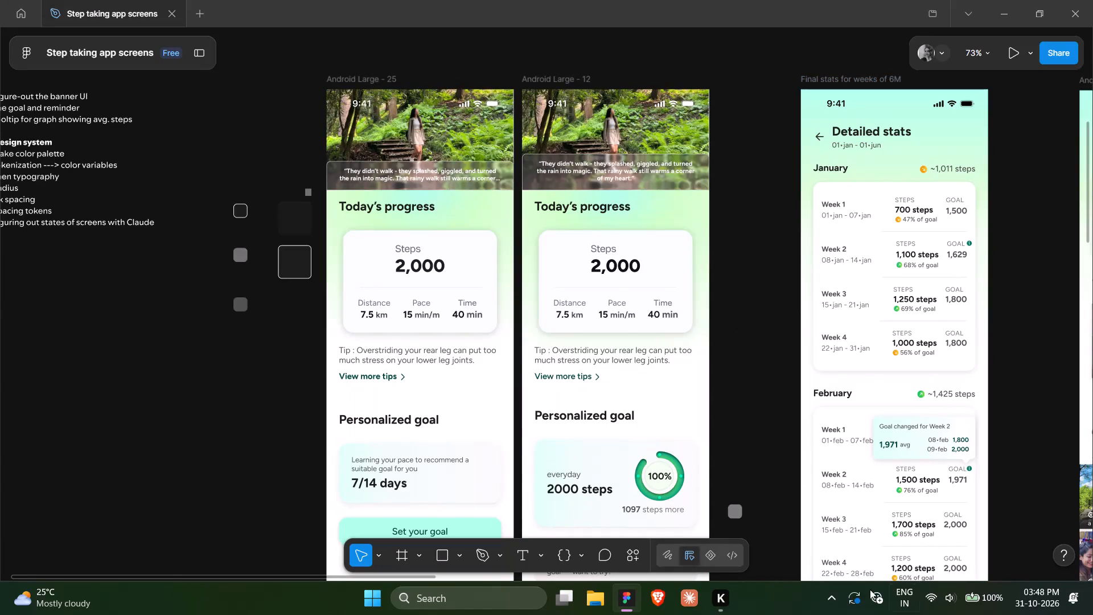
Check the hidden system tray icons for apps still running in the background, and return to the design canvas.
left_click(834, 605)
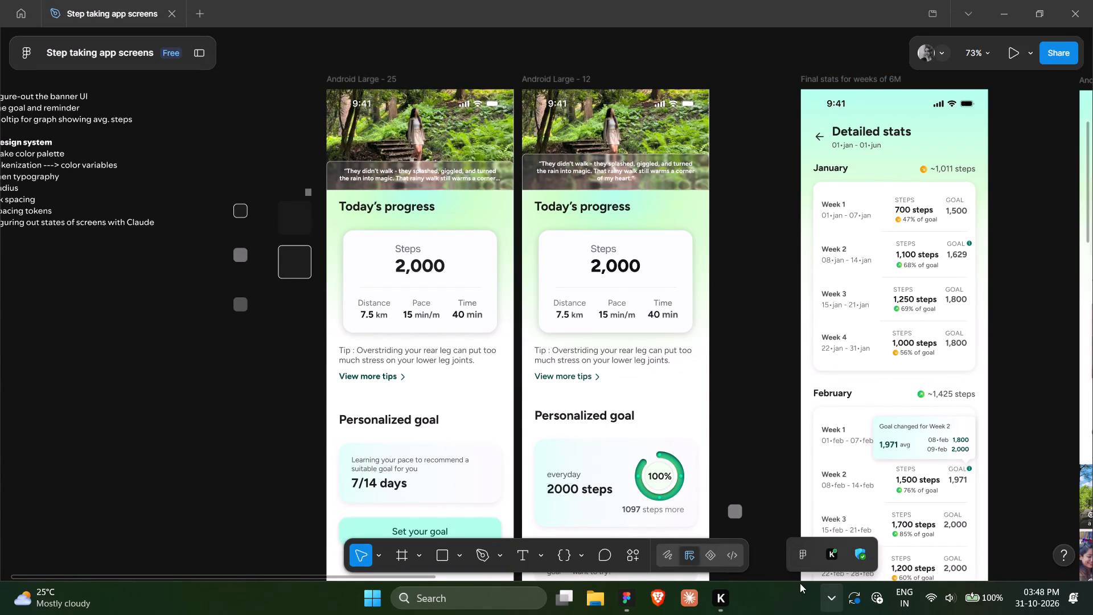
left_click(775, 417)
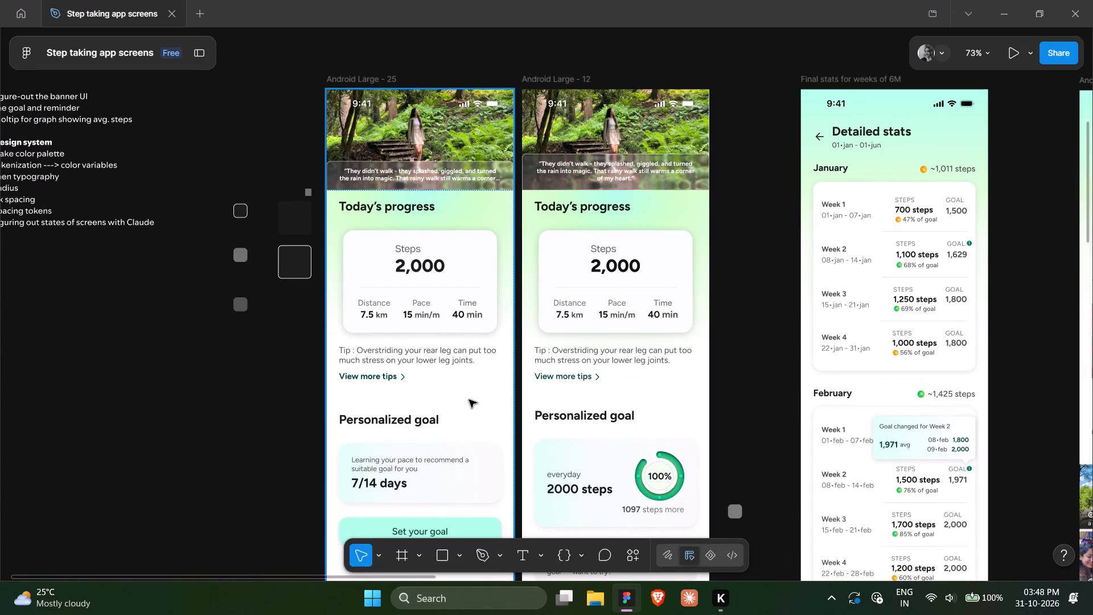
Compare the typography and fill settings of the "7/14 days" and "2000 steps" texts in the two Personalized goal cards.
scroll(469, 400, "down", 2)
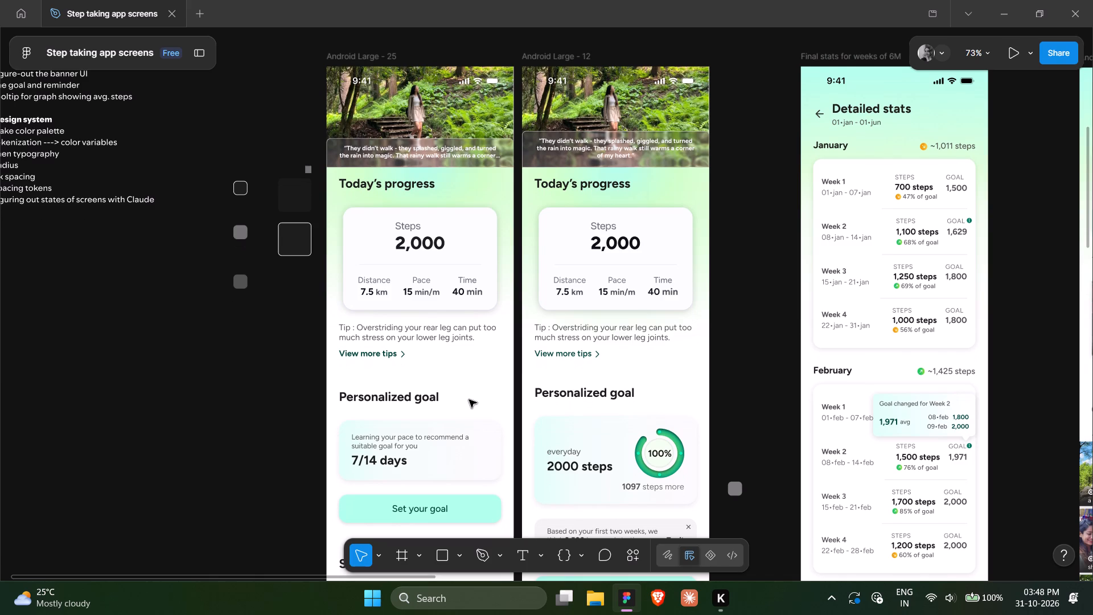
left_click(265, 427)
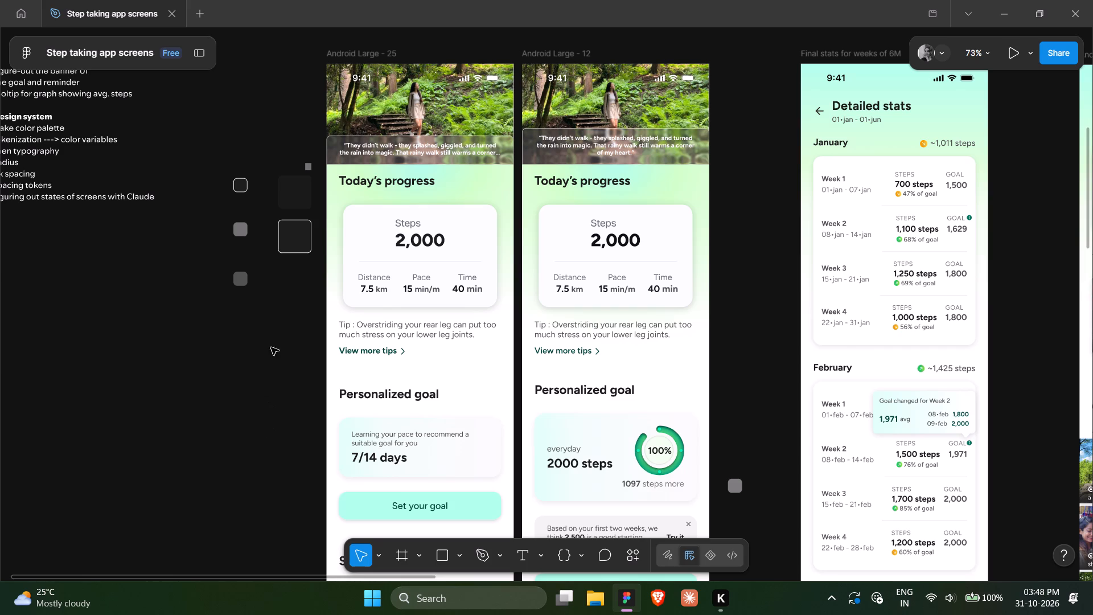
scroll(278, 321, "up", 1)
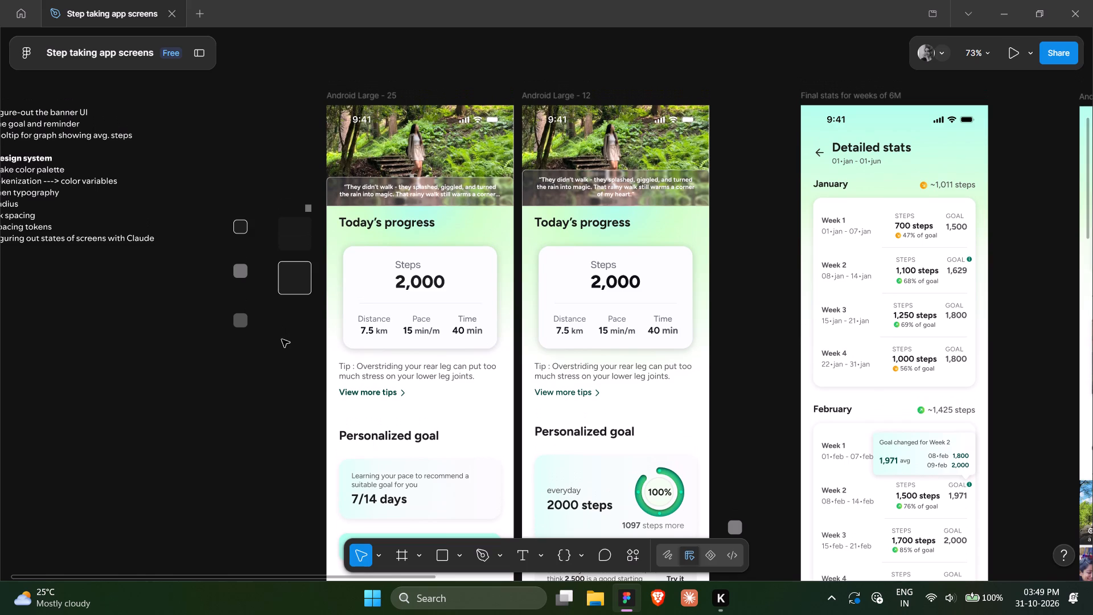
scroll(282, 339, "down", 1)
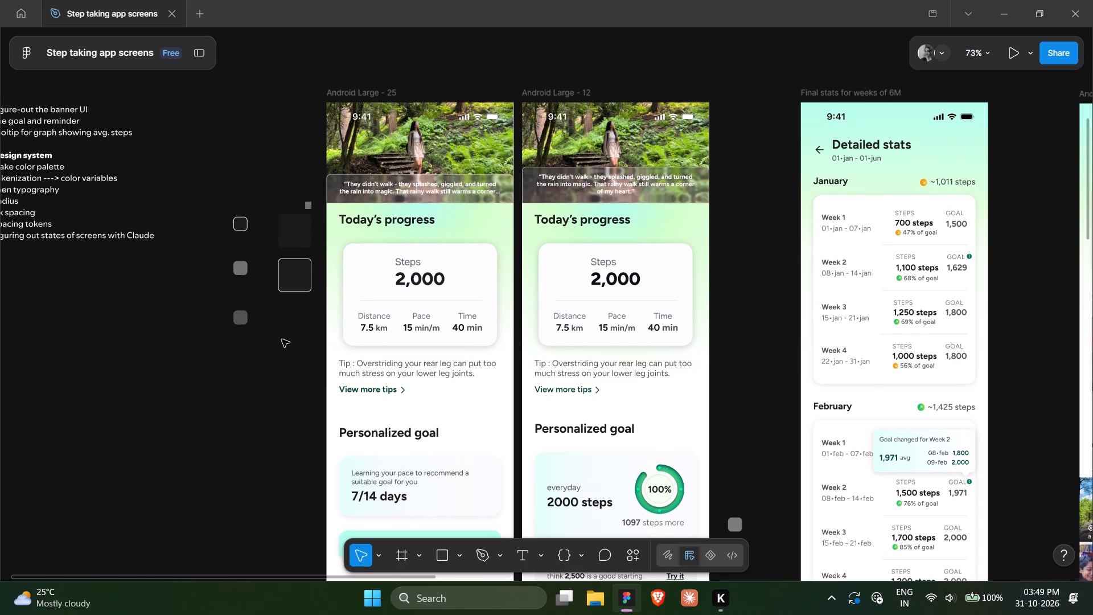
scroll(282, 339, "down", 1)
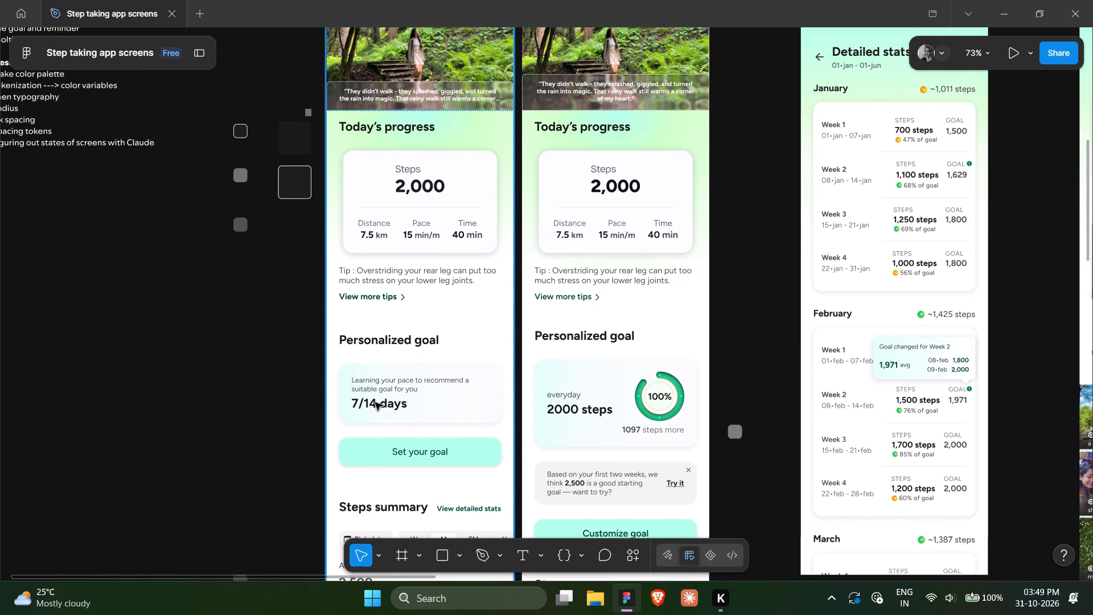
left_click(375, 403, "ctrl")
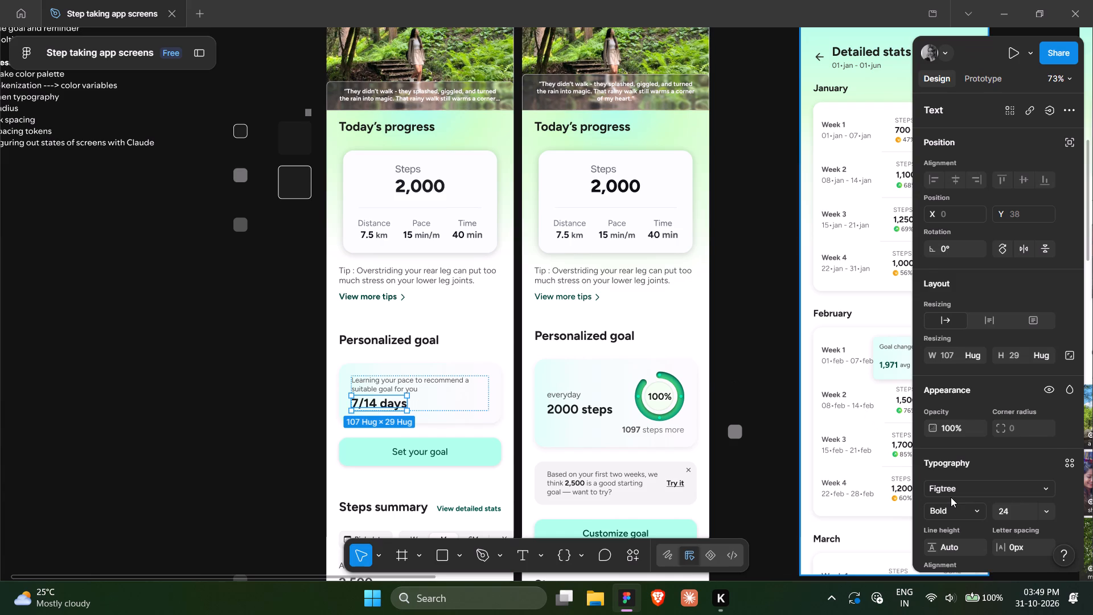
scroll(951, 497, "down", 5)
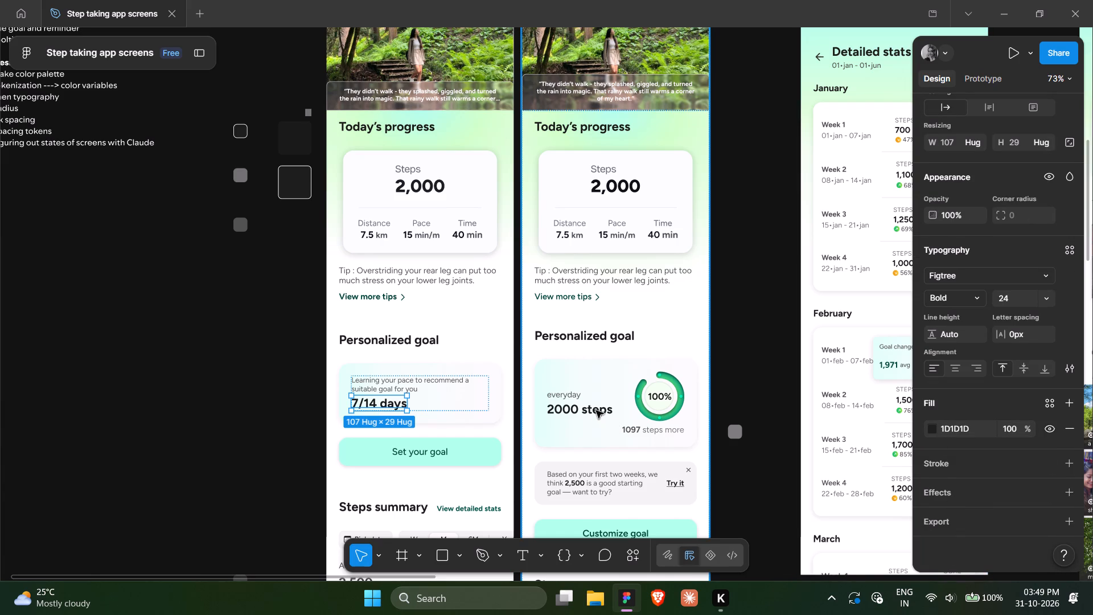
left_click(596, 411, "ctrl")
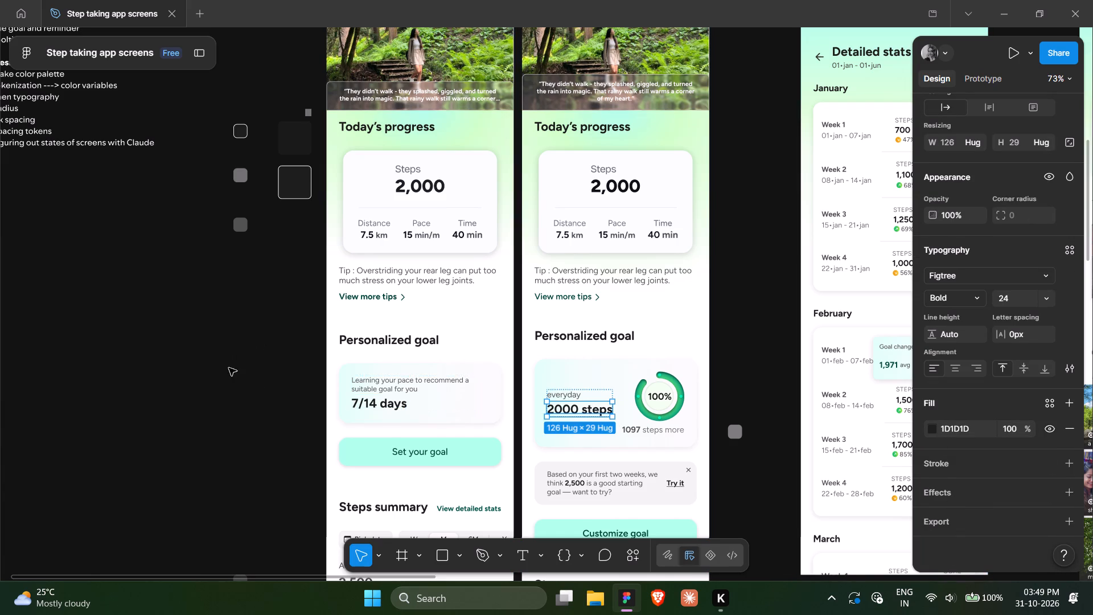
left_click(251, 383)
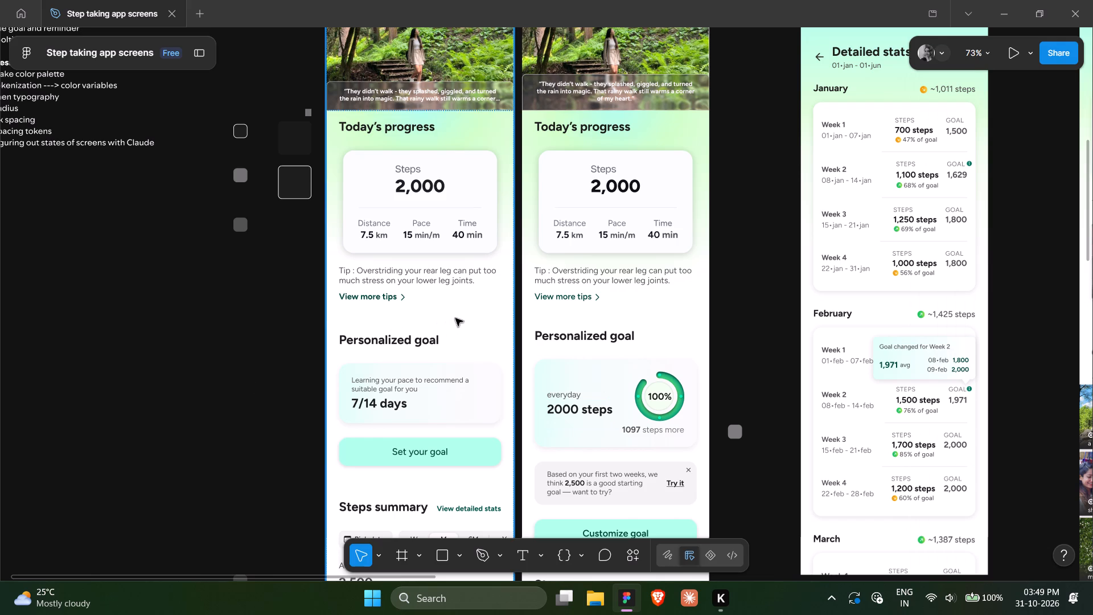
Examine the Today's progress and Personalized goal sections of Android Large - 25 and Android Large - 12 side by side, up close.
scroll(455, 318, "up", 4)
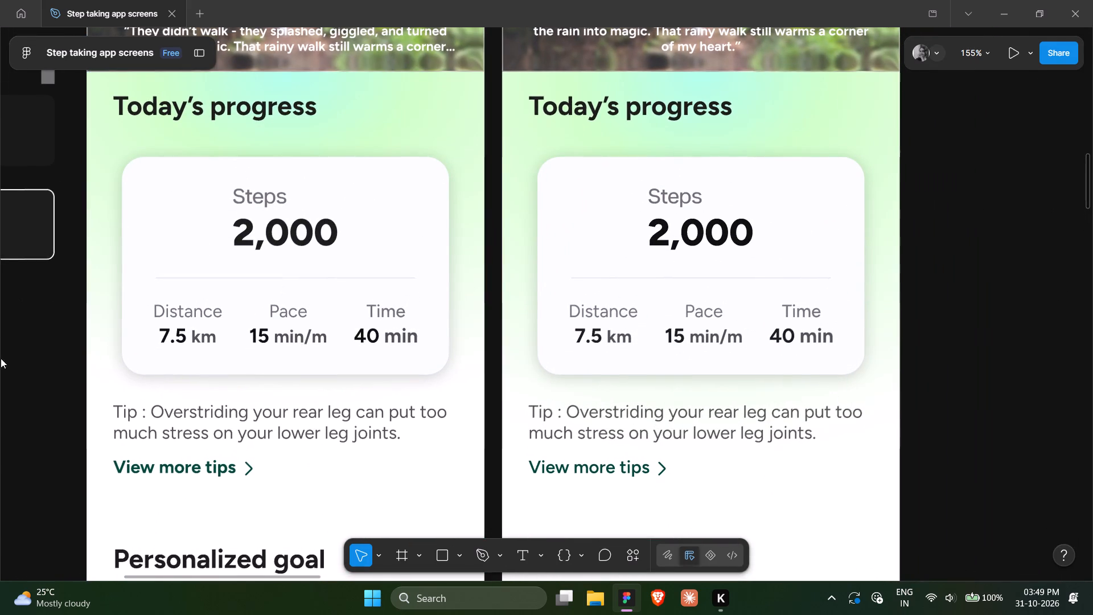
left_click(20, 419)
scroll(40, 413, "right", 1)
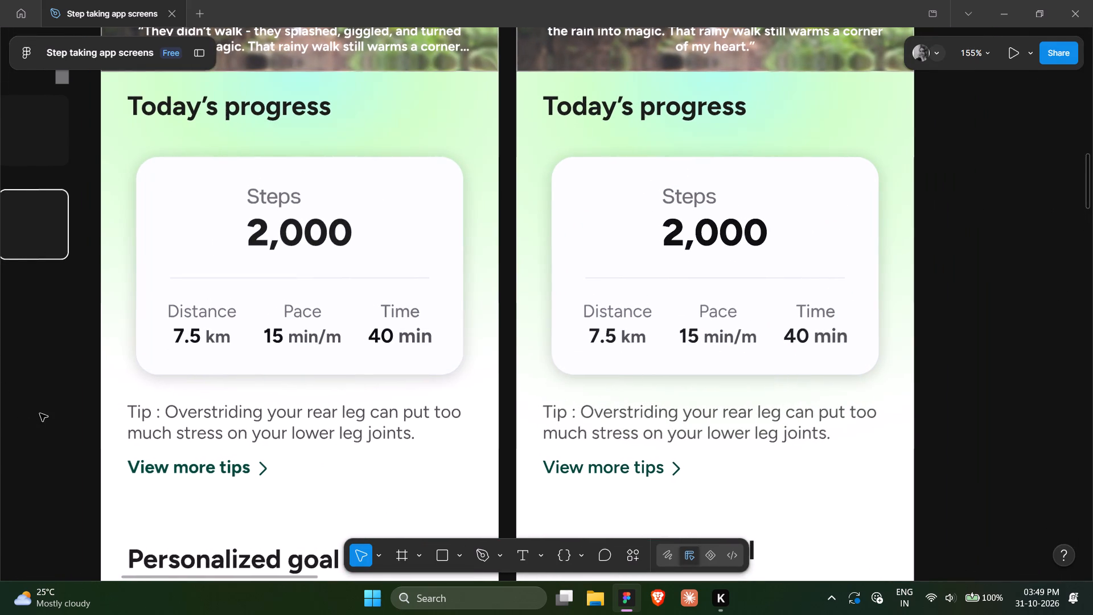
scroll(40, 413, "right", 1)
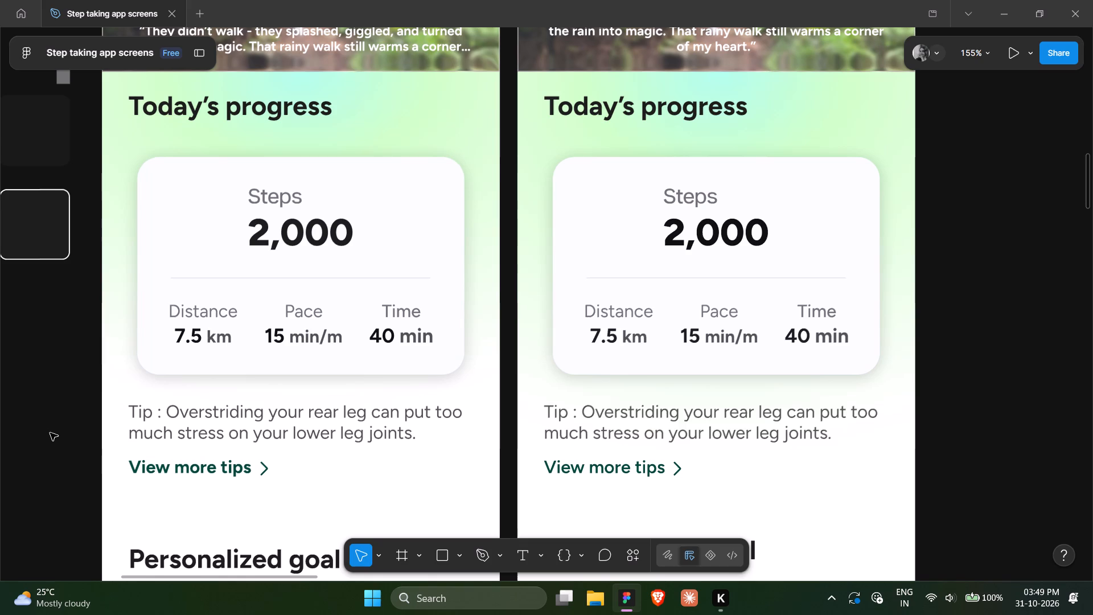
scroll(50, 433, "down", 1)
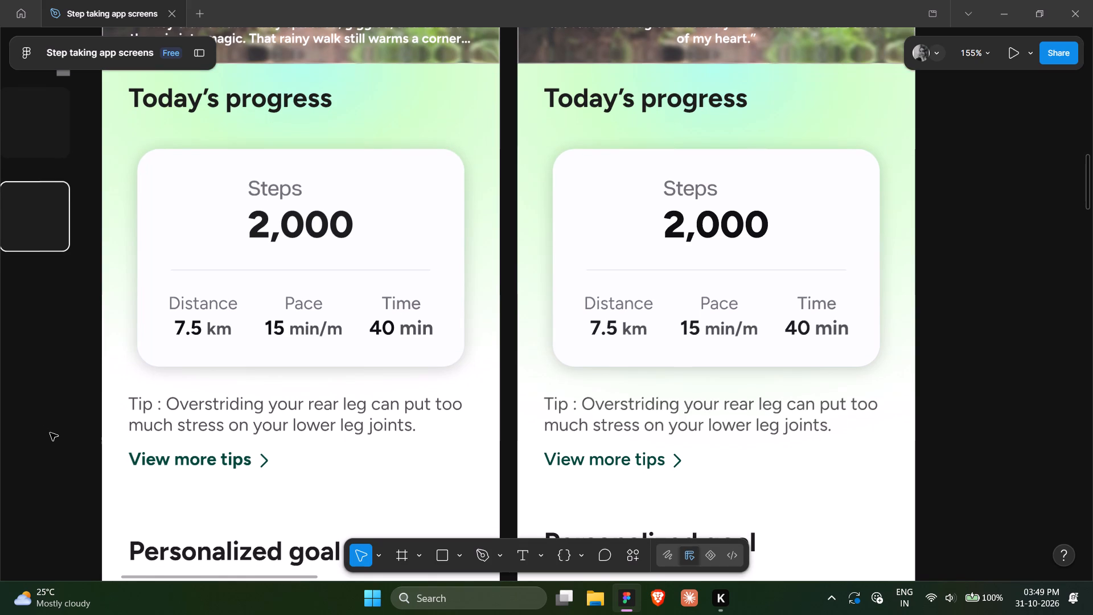
scroll(50, 433, "down", 3)
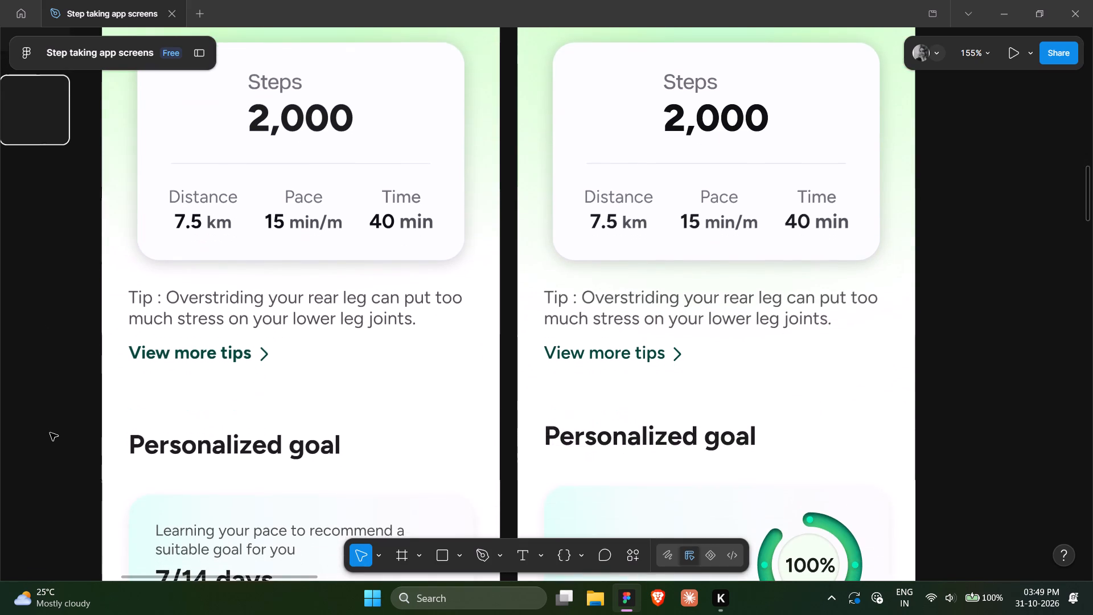
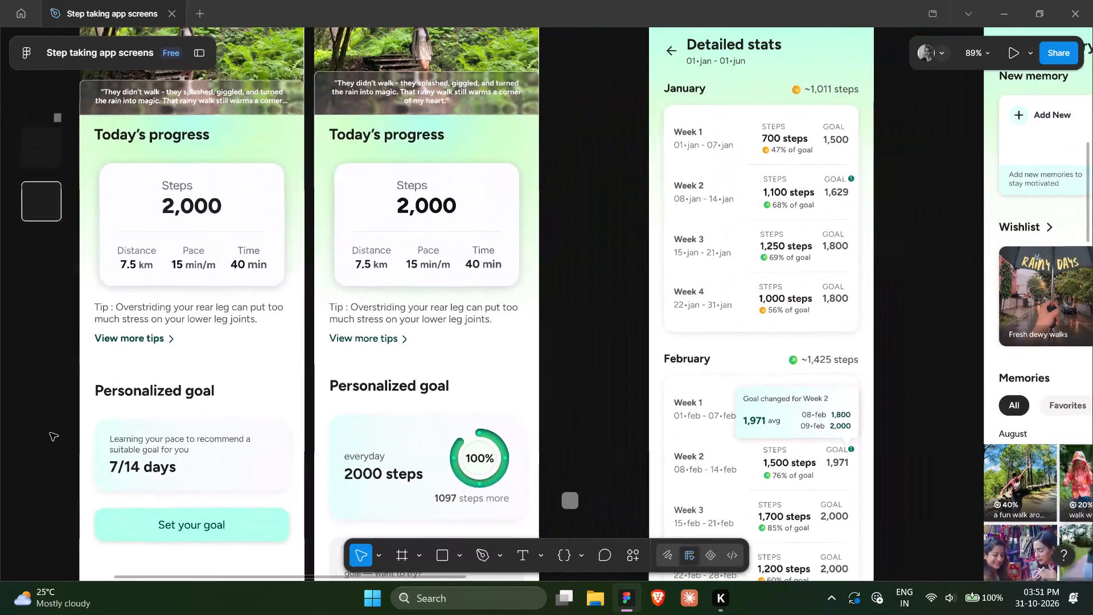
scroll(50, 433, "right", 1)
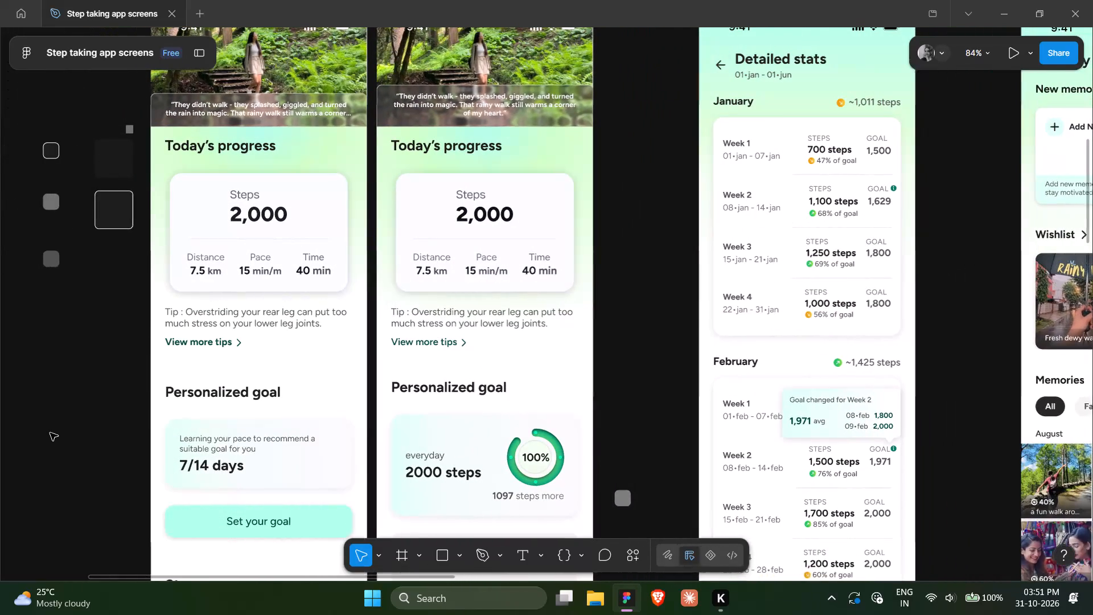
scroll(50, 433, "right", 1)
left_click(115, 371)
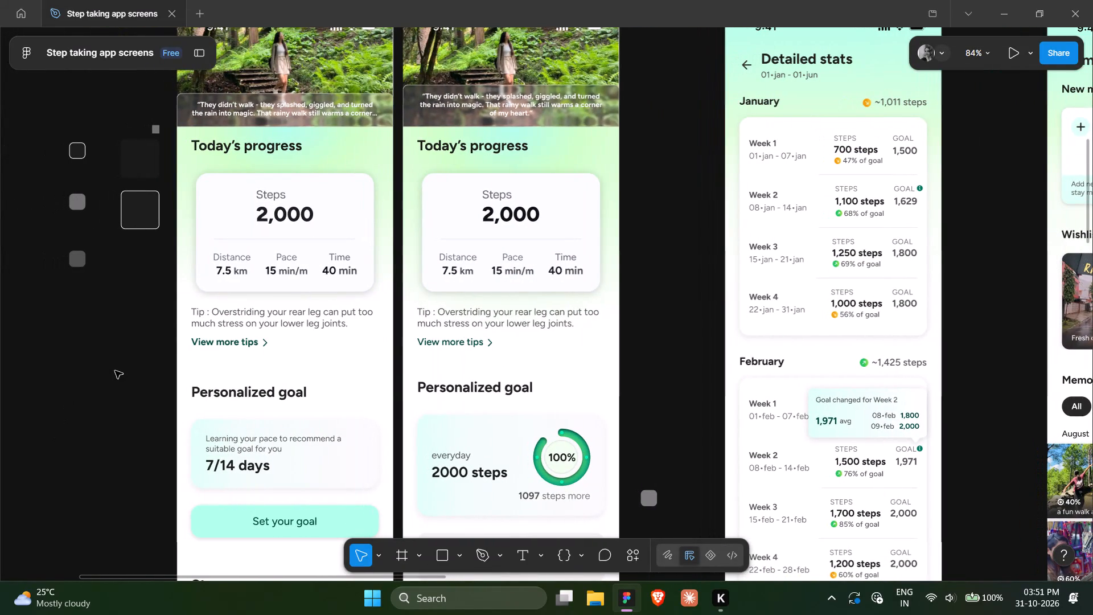
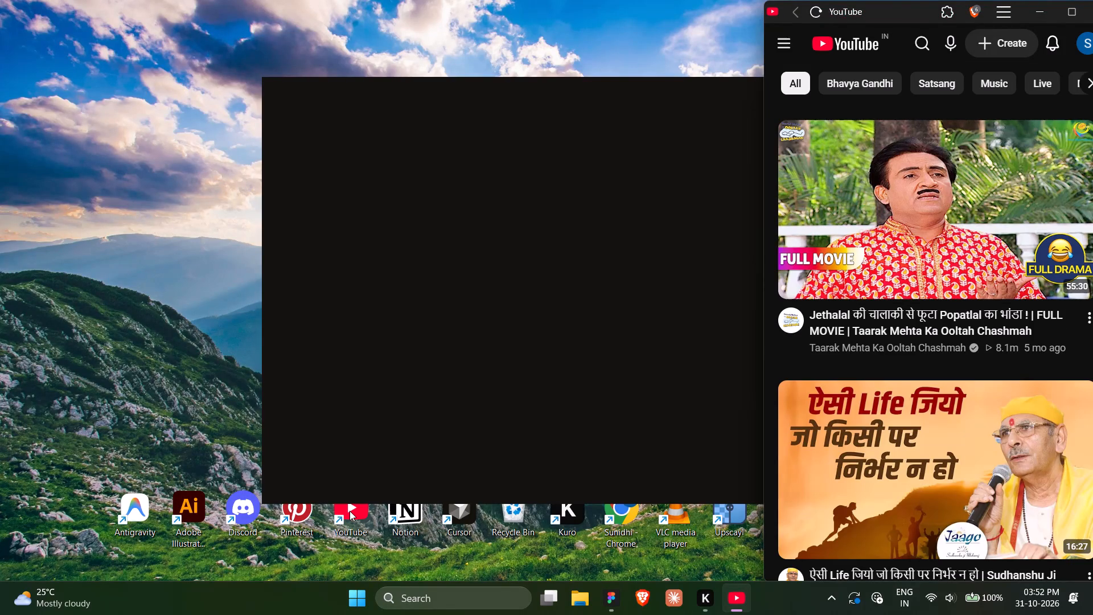
Maximize the YouTube window and open the playlists of the subscribed Design Pilot channel.
left_click(1070, 17)
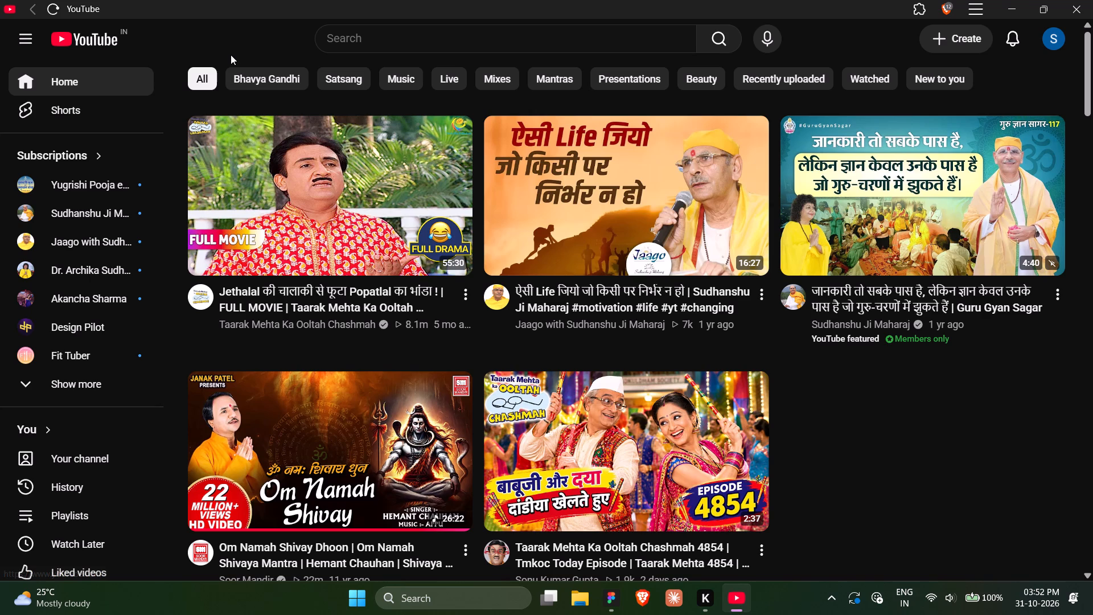
left_click(93, 323)
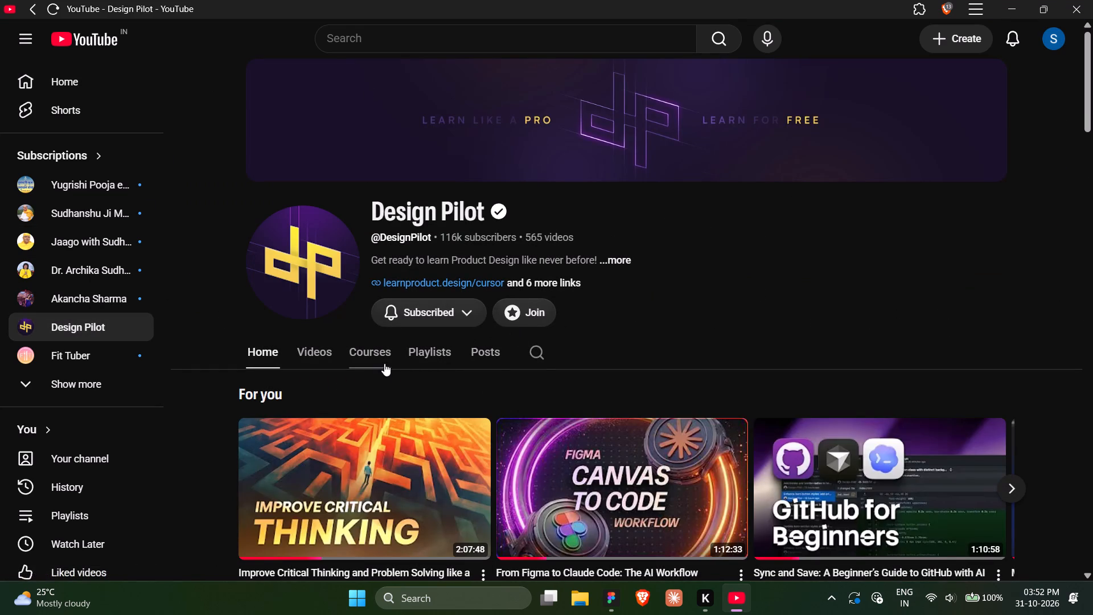
left_click(453, 351)
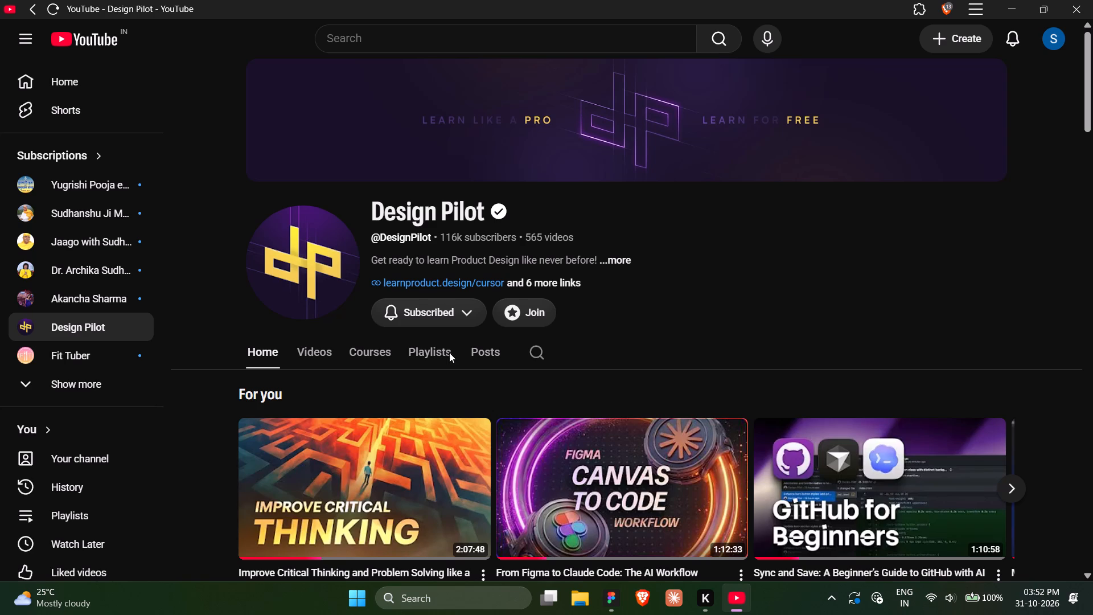
left_click(444, 354)
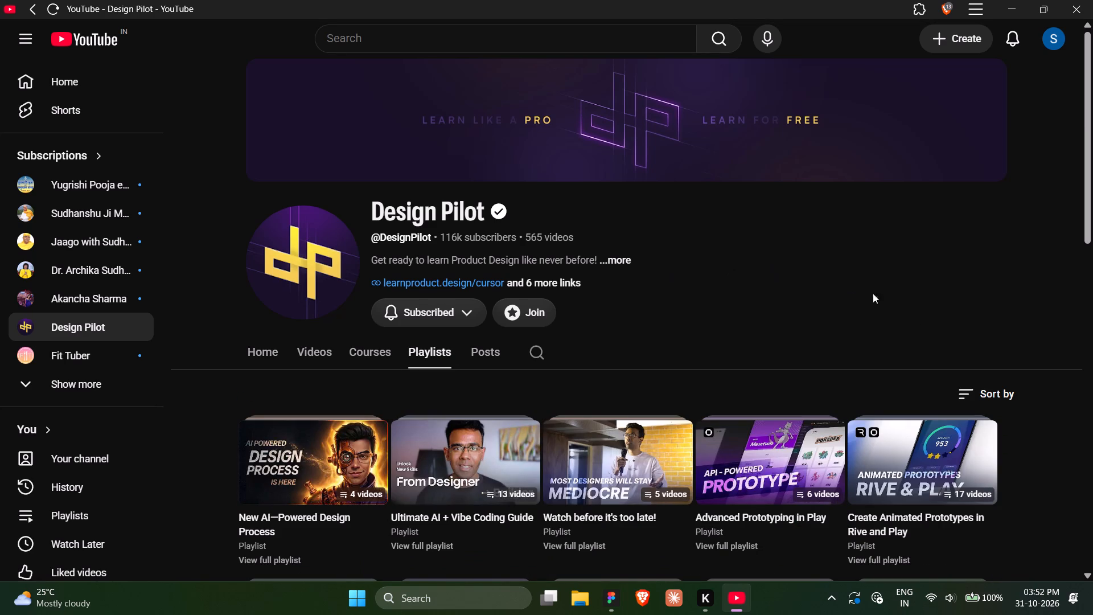
Browse the Design Pilot playlists and start playing the UI Design Tutorials playlist.
scroll(1022, 447, "down", 5)
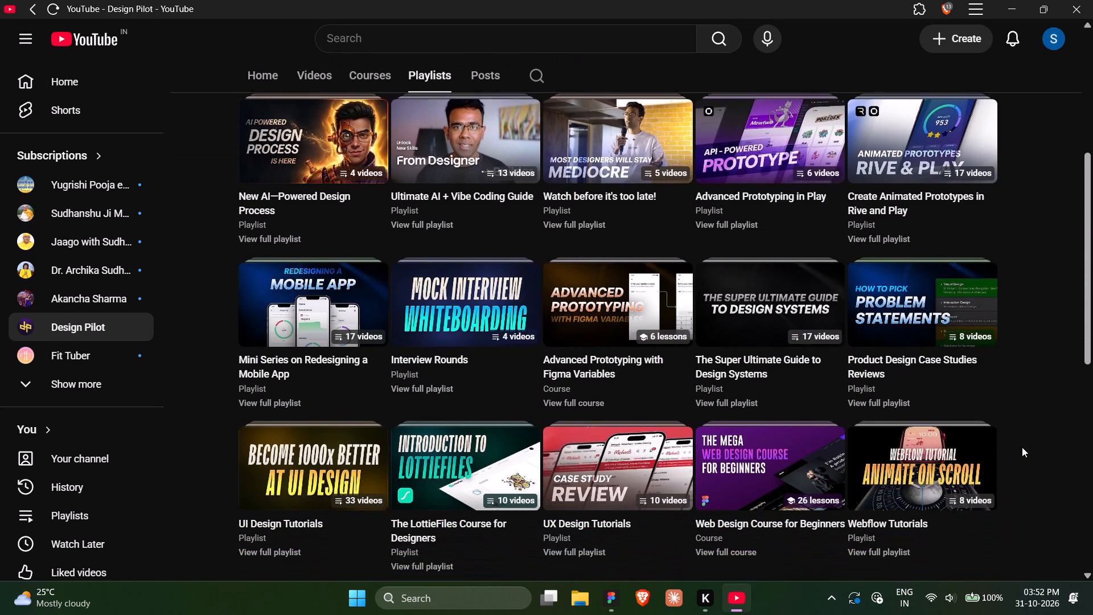
scroll(1022, 447, "down", 1)
scroll(1022, 447, "up", 2)
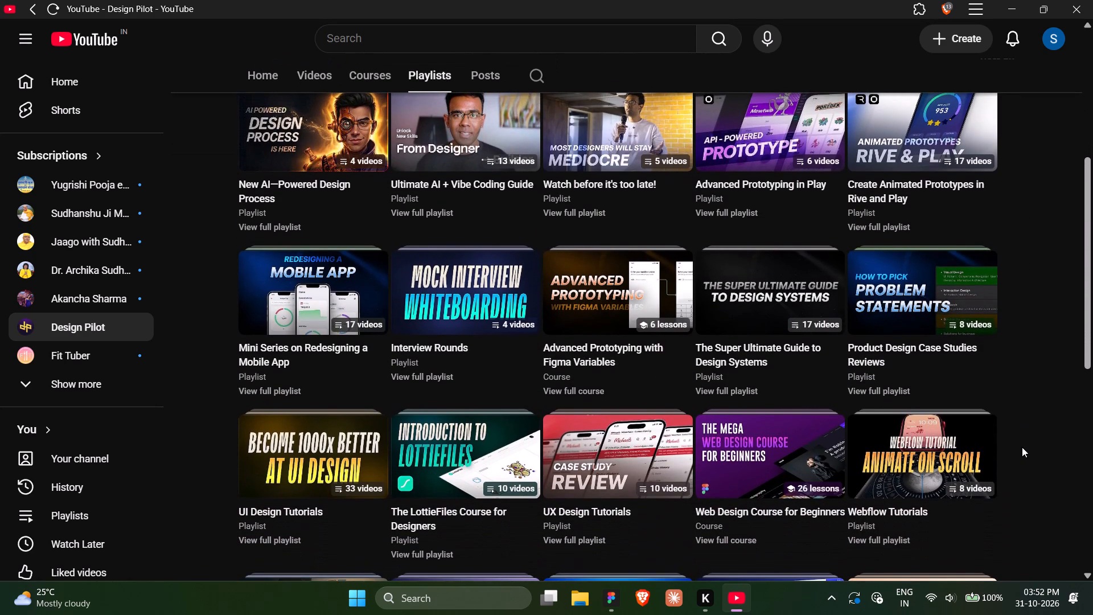
scroll(1022, 447, "down", 1)
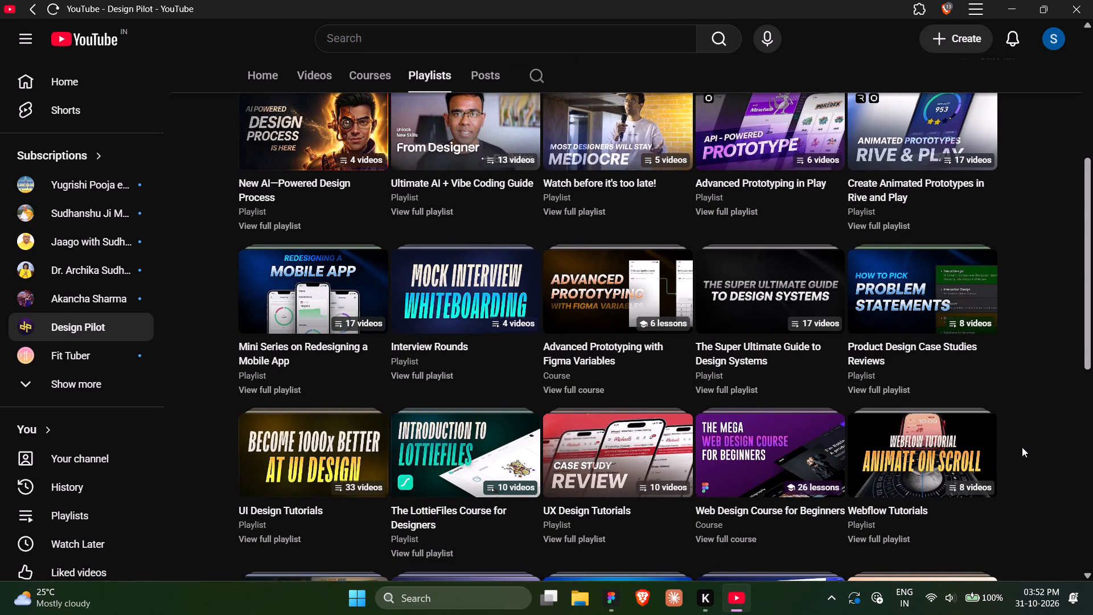
scroll(1022, 447, "down", 3)
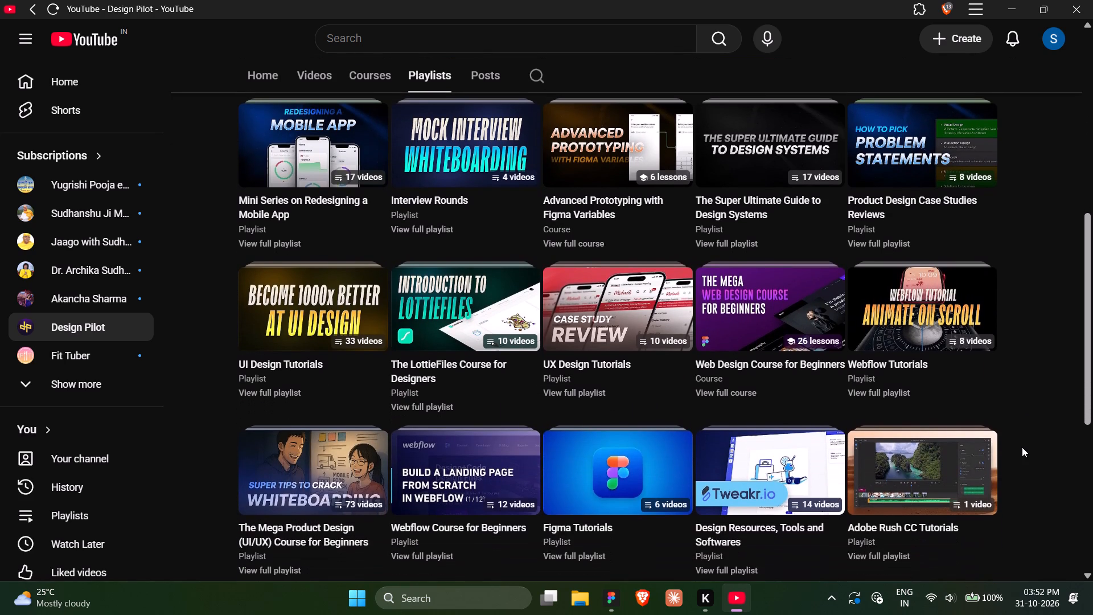
left_click(313, 301)
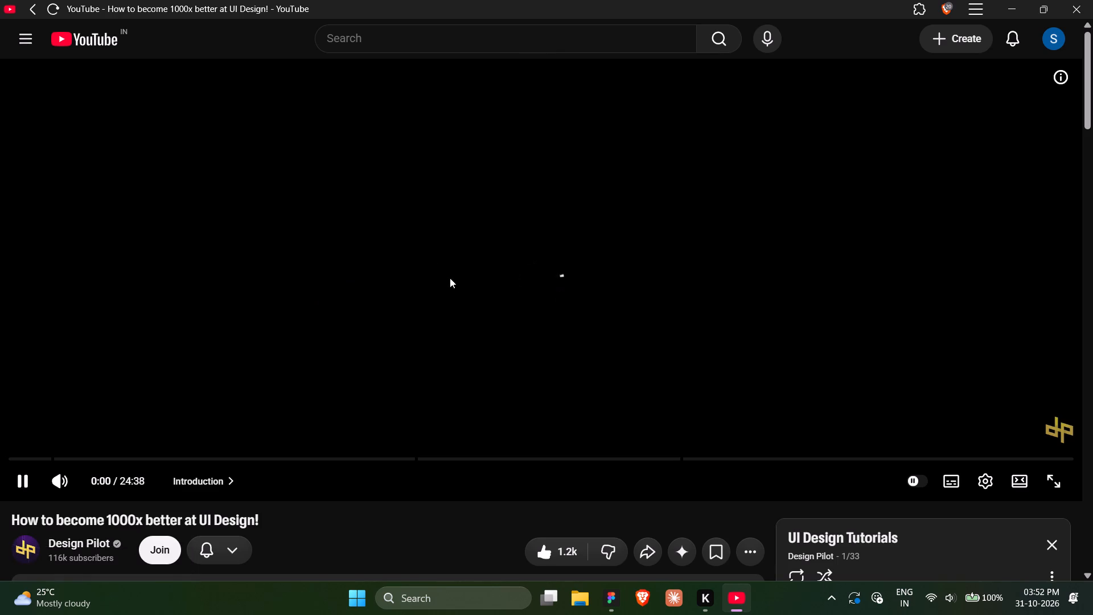
Look through the UI Design Tutorials playlist beside the video, down to its last entry.
scroll(603, 343, "down", 4)
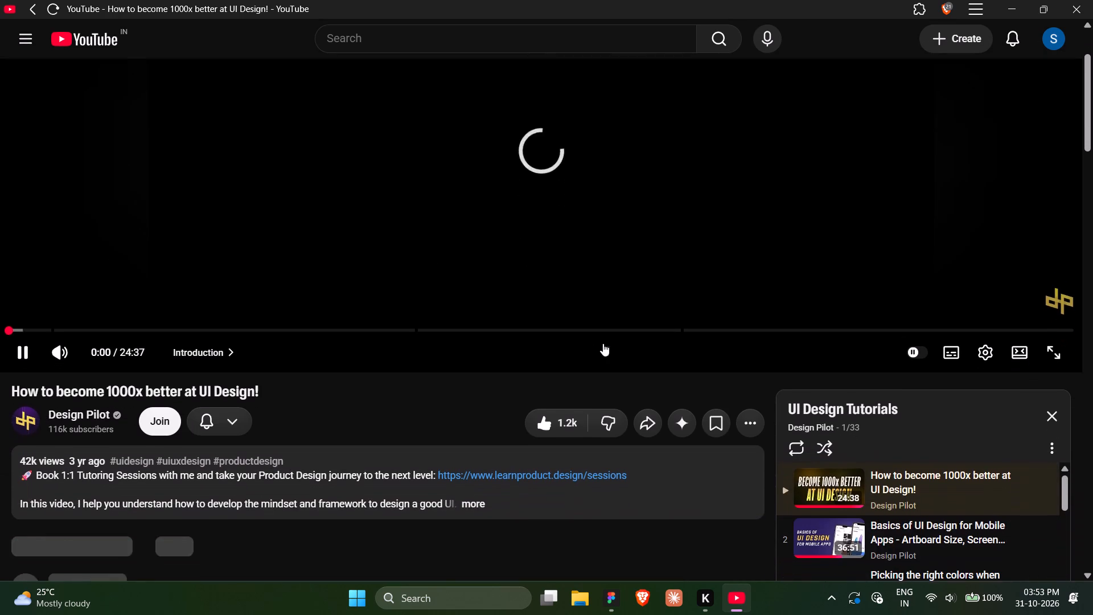
left_click(731, 199)
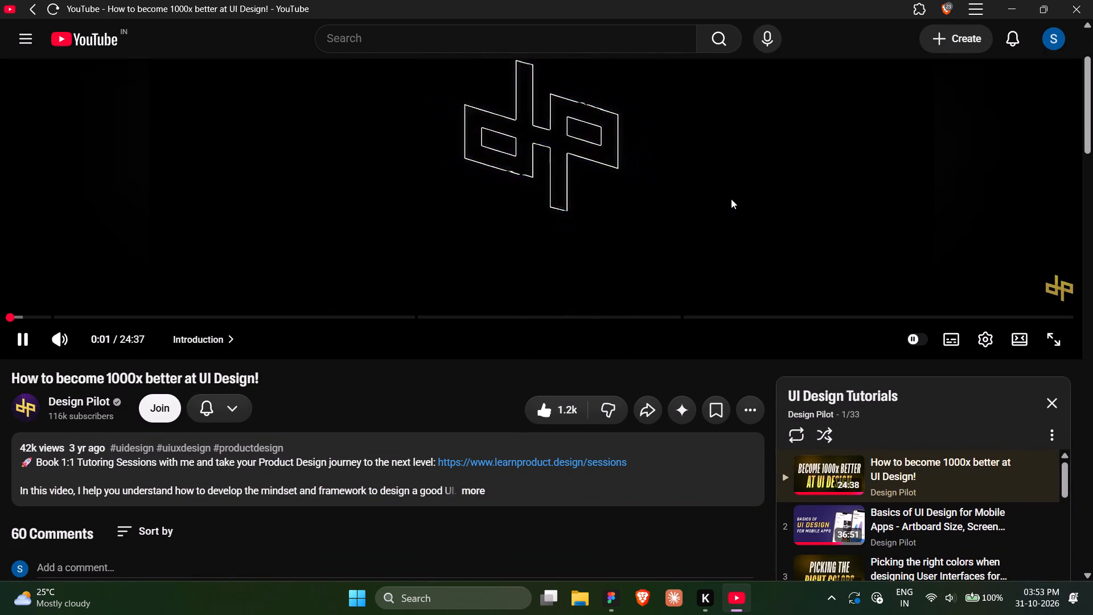
left_click(731, 199)
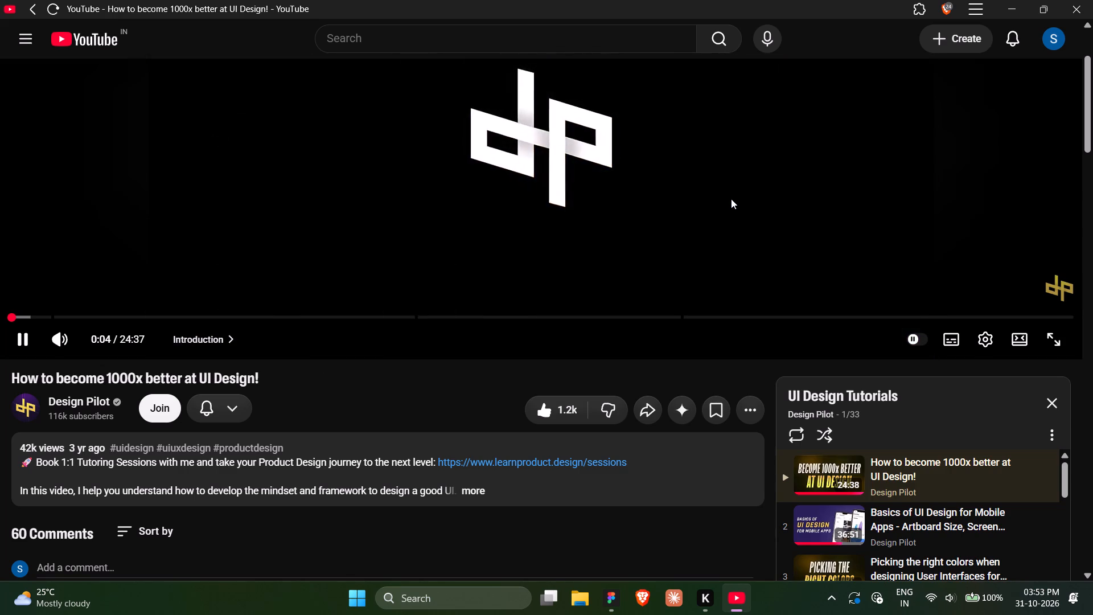
scroll(708, 490, "down", 7)
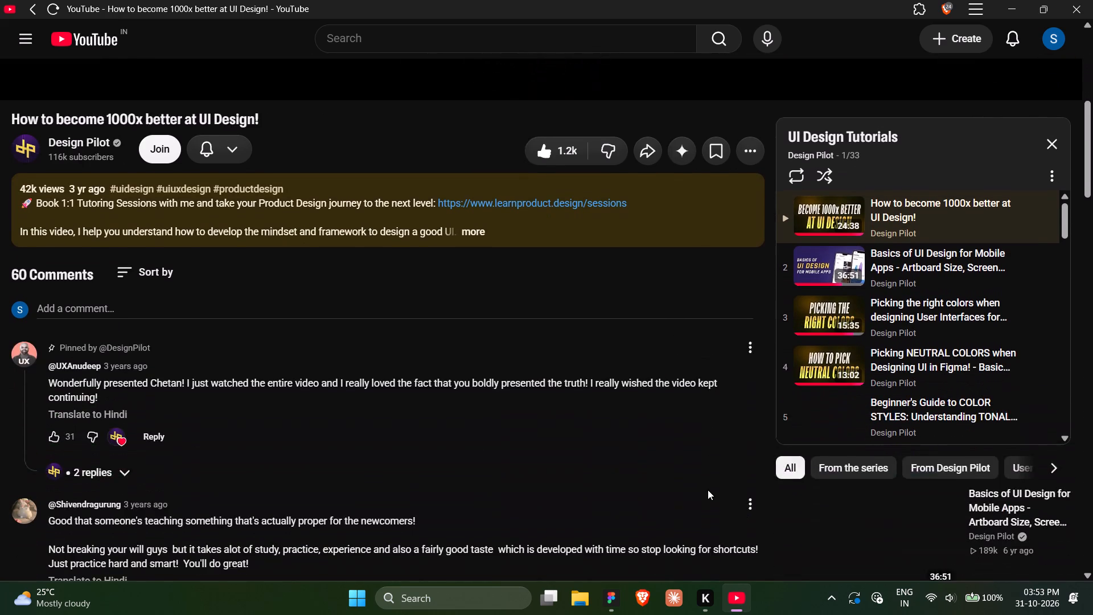
scroll(708, 490, "down", 1)
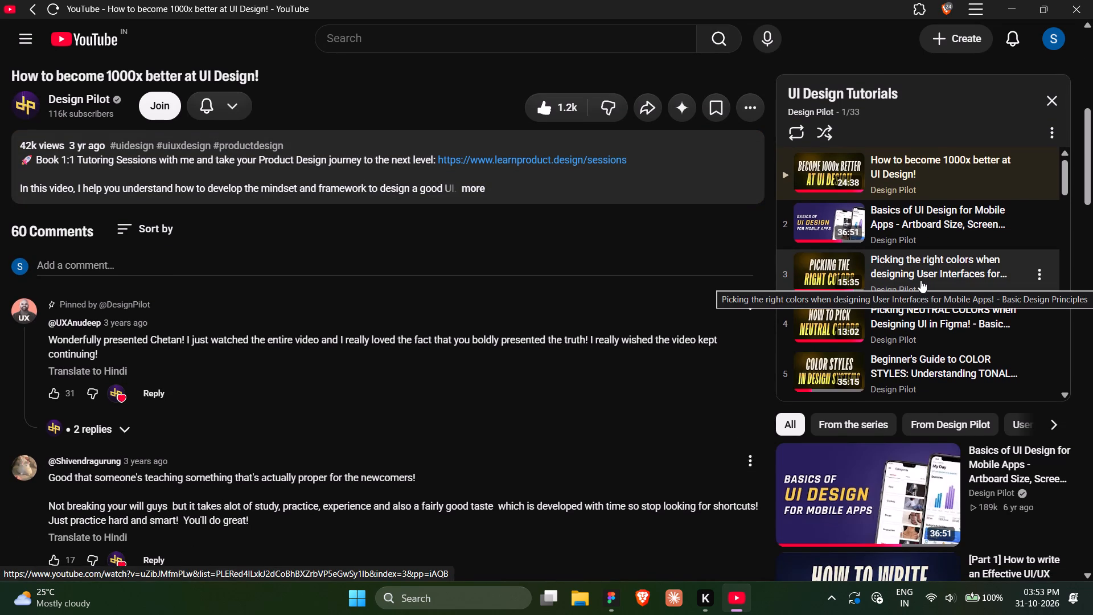
scroll(921, 280, "down", 7)
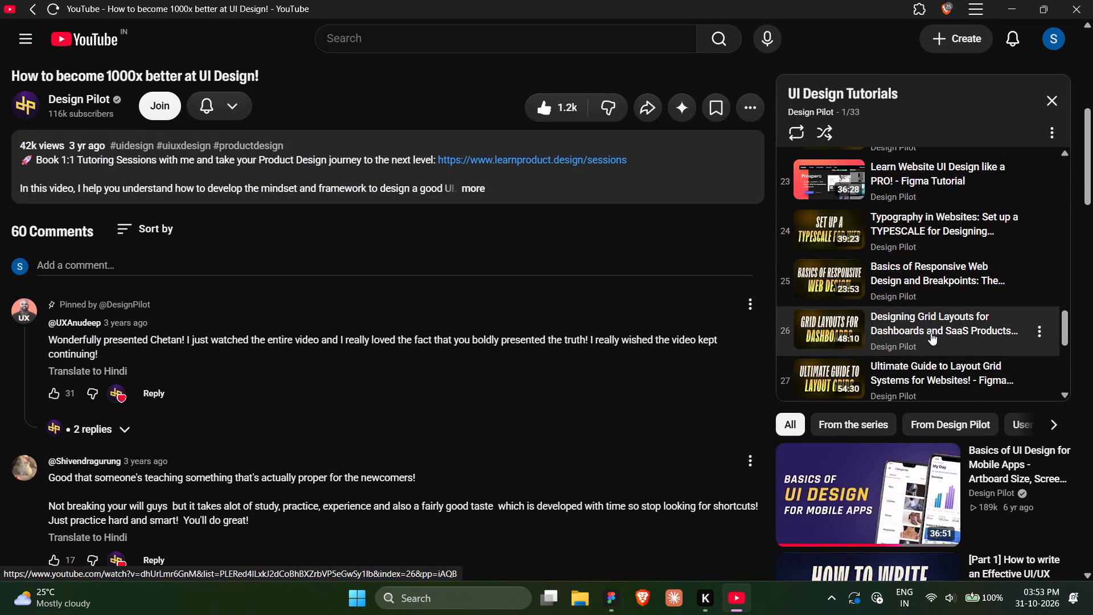
scroll(931, 333, "down", 15)
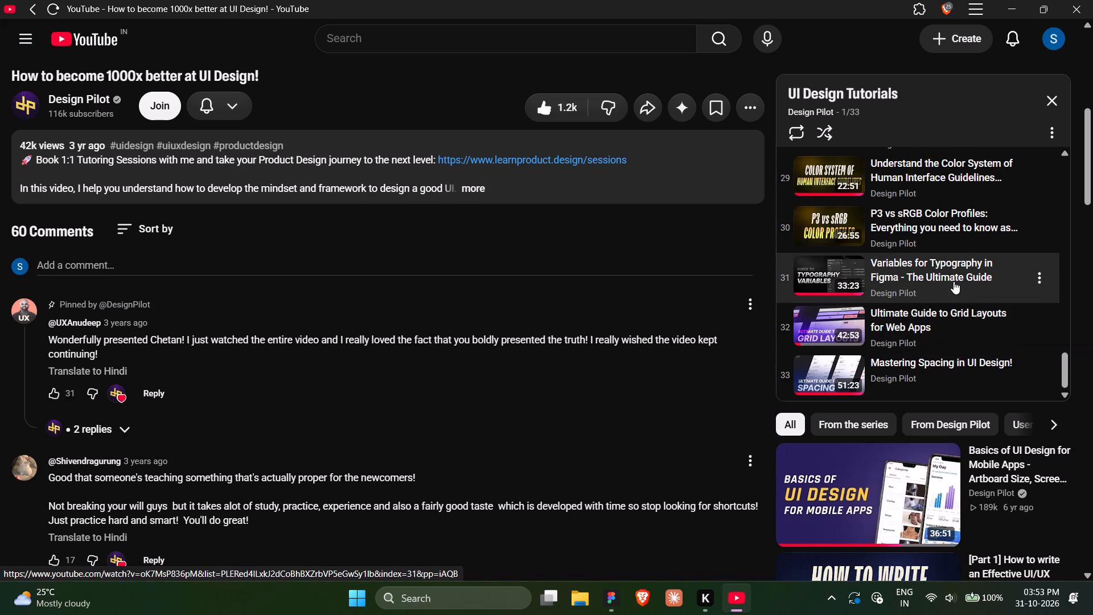
Review the playlist back toward its beginning and play the Beginner's Guide to COLOR STYLES video.
scroll(954, 281, "up", 5)
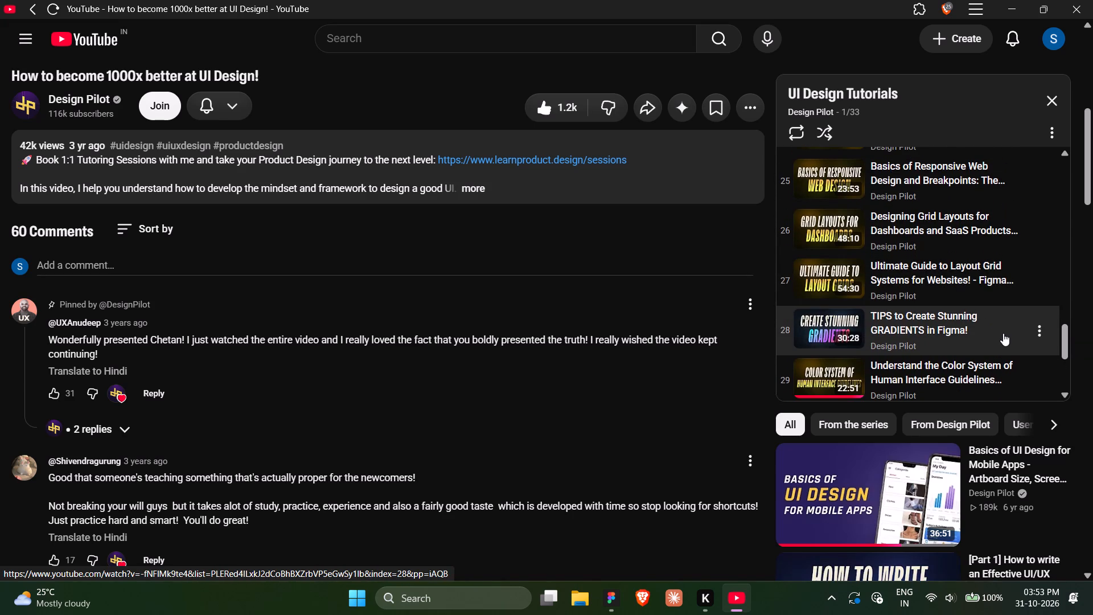
scroll(1003, 333, "up", 4)
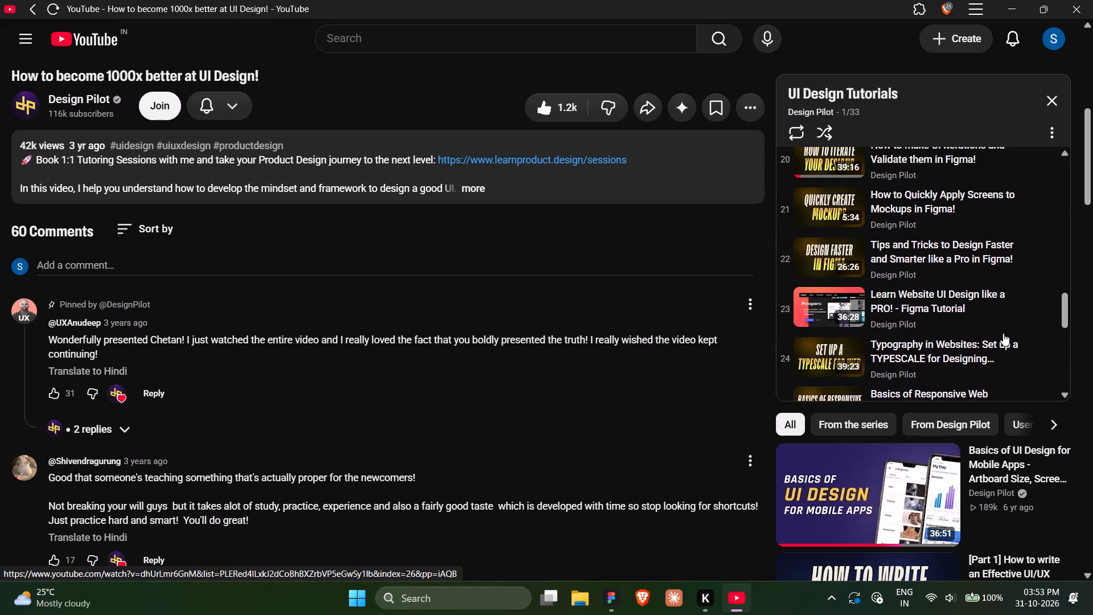
scroll(1003, 333, "up", 3)
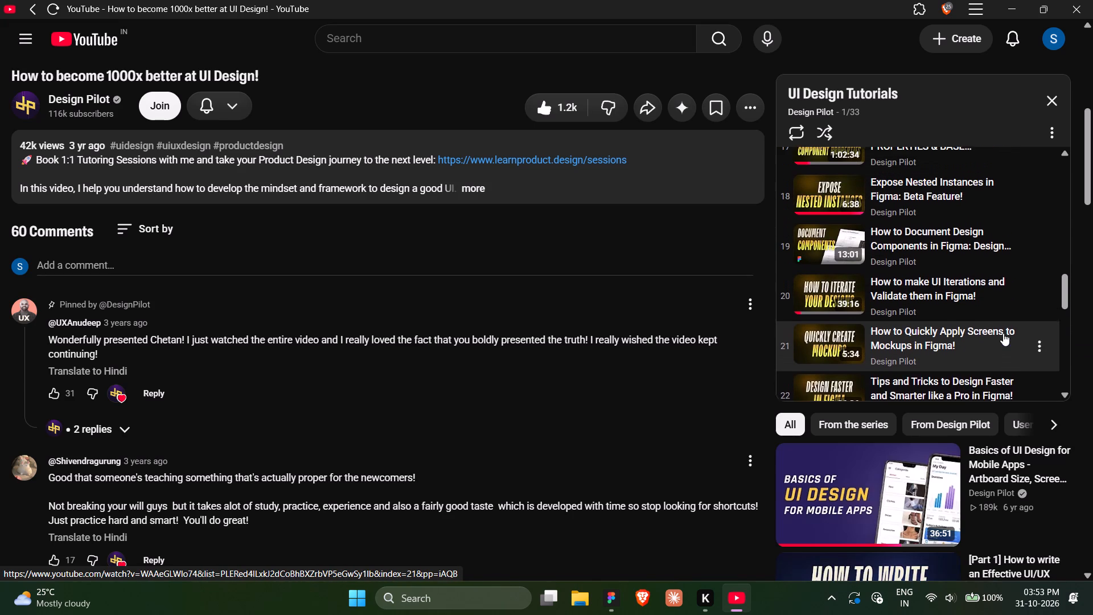
scroll(1003, 333, "up", 5)
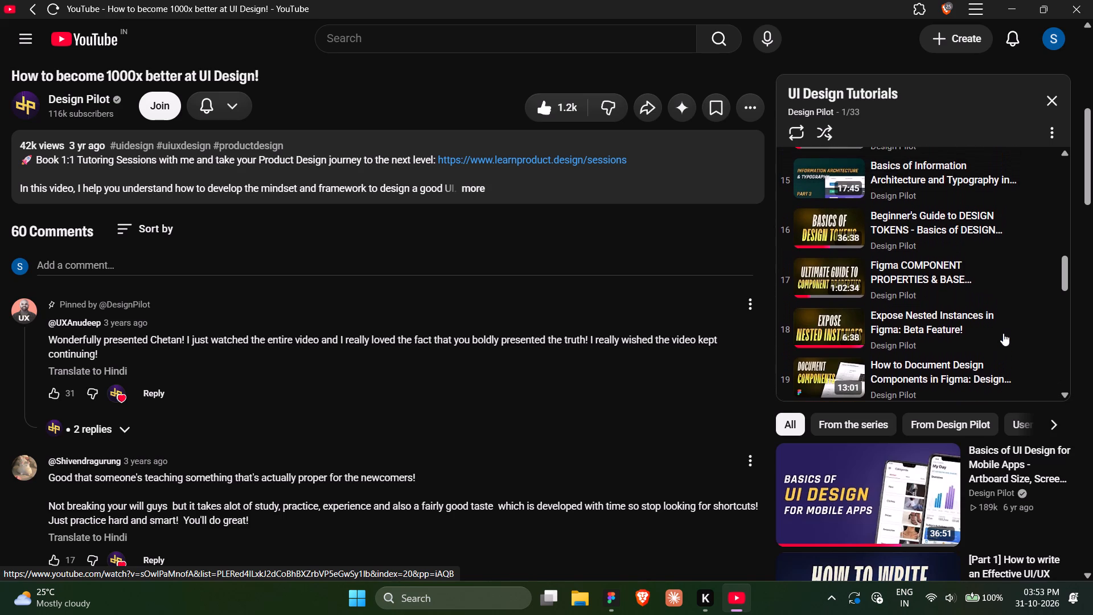
scroll(1003, 333, "up", 1)
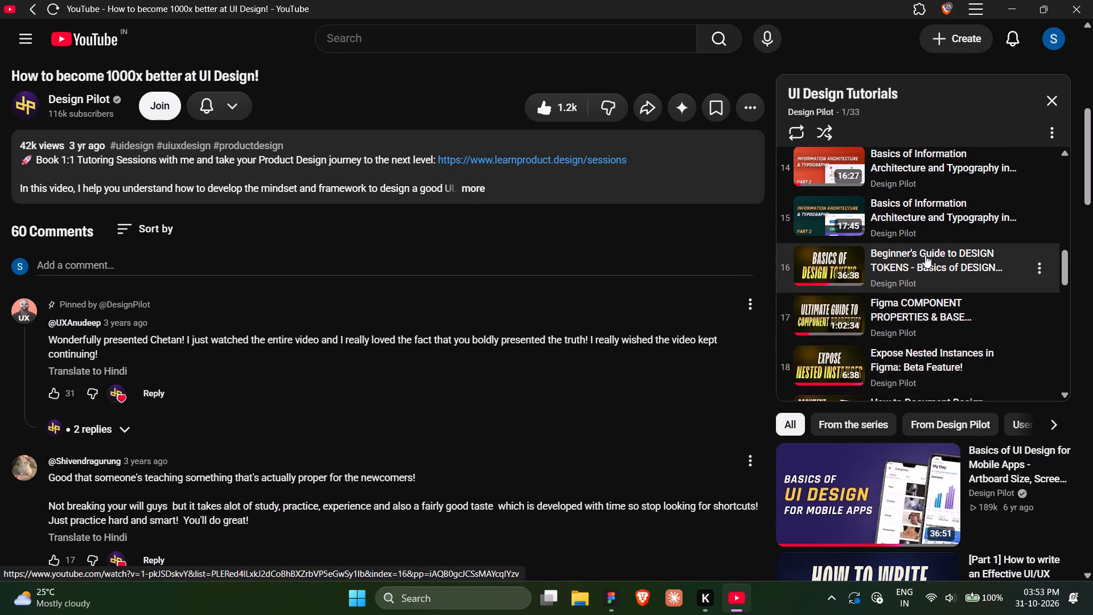
scroll(940, 220, "up", 7)
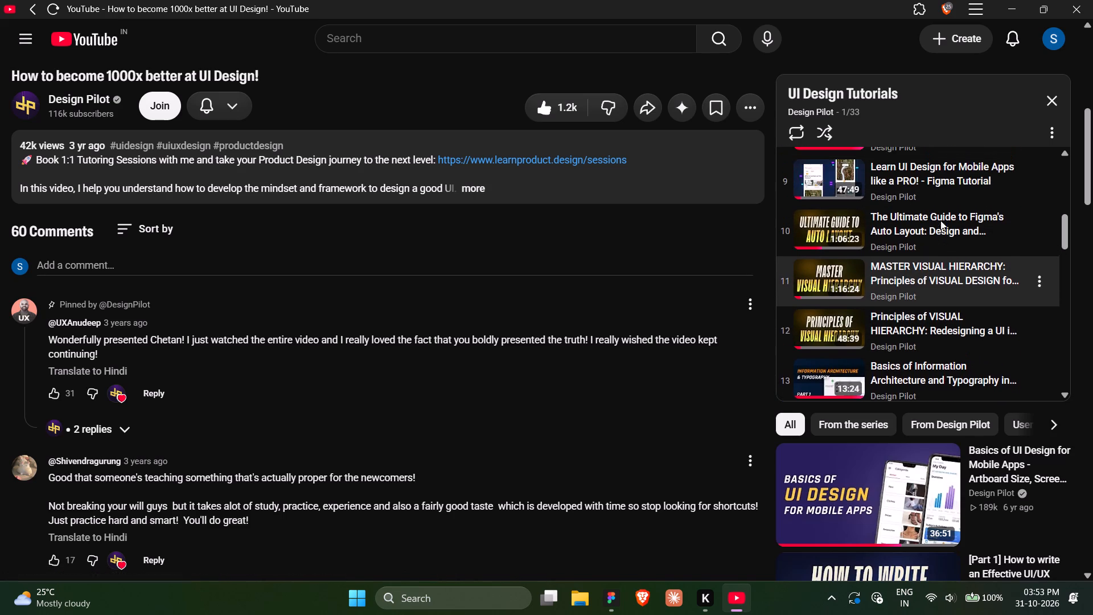
scroll(940, 220, "up", 4)
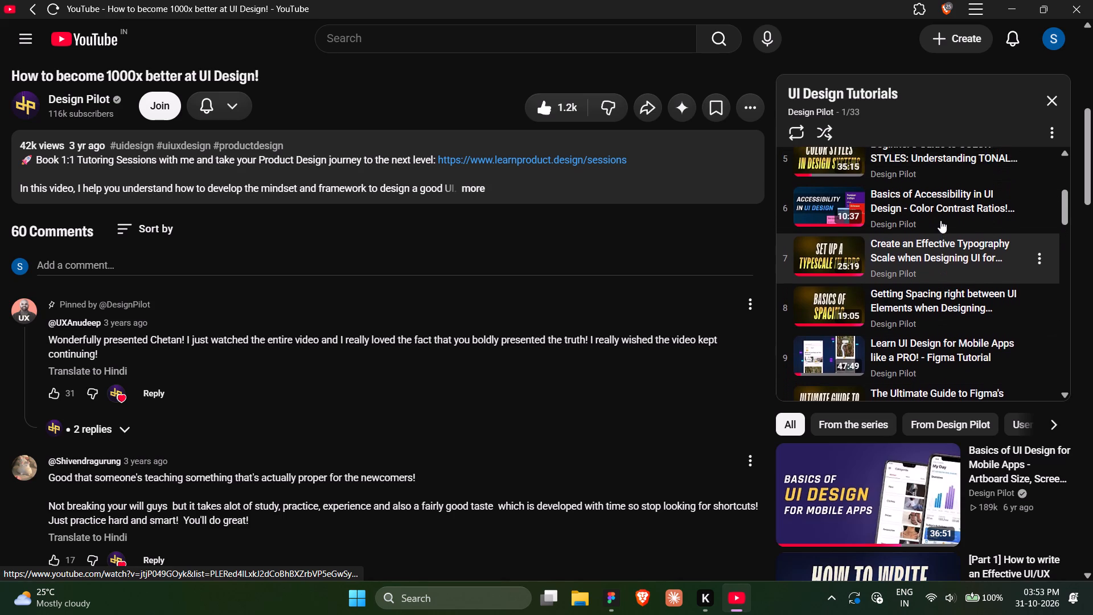
scroll(940, 220, "up", 3)
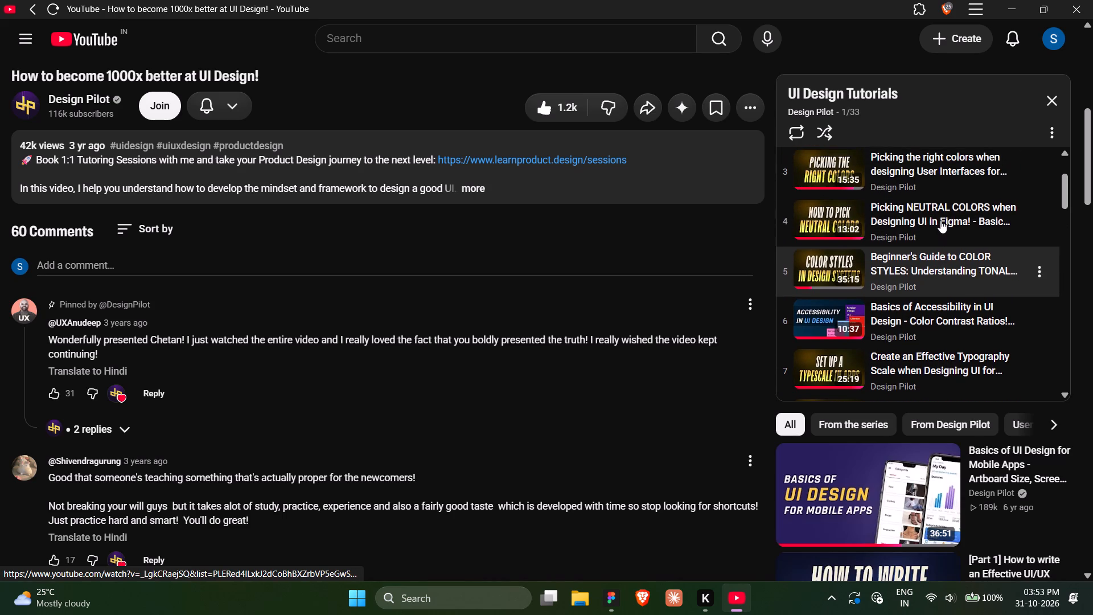
left_click(938, 271)
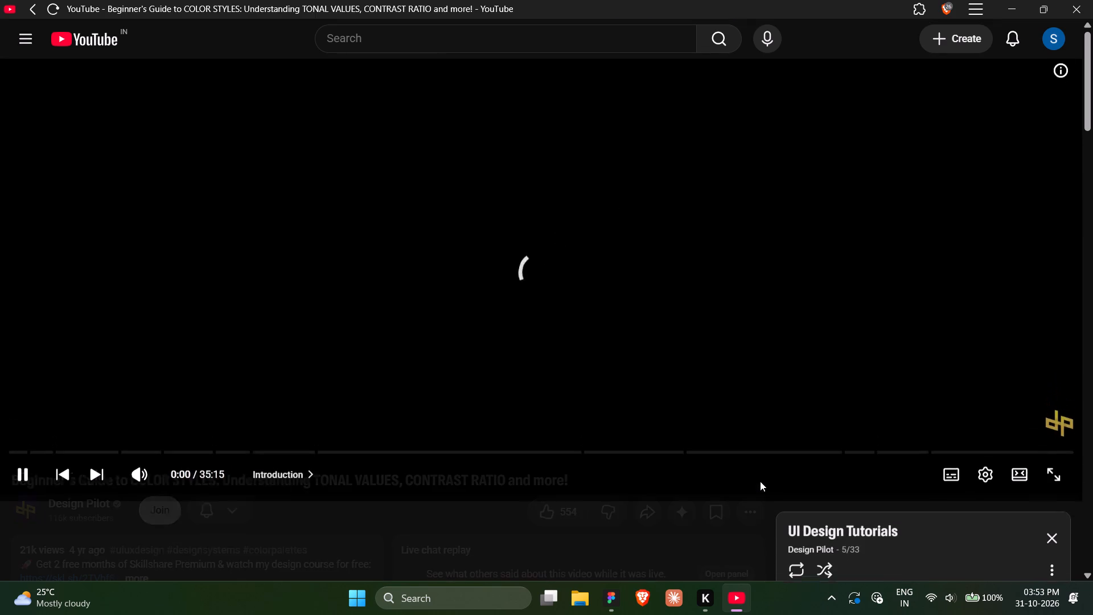
Look over the comments and recommendations below the color styles video, and pause its playback.
scroll(760, 481, "down", 4)
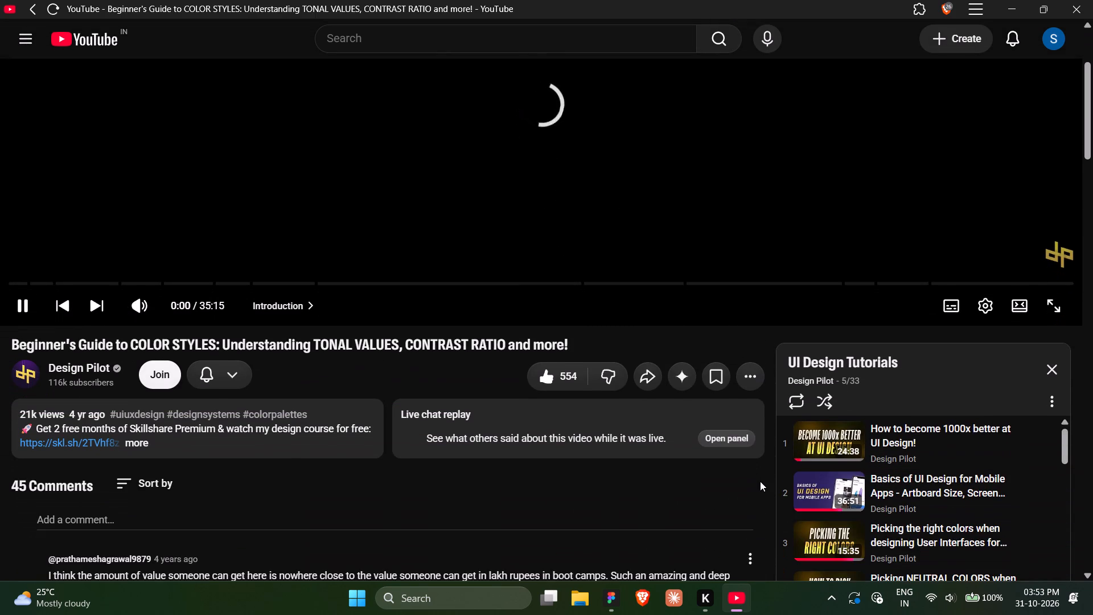
scroll(765, 499, "down", 4)
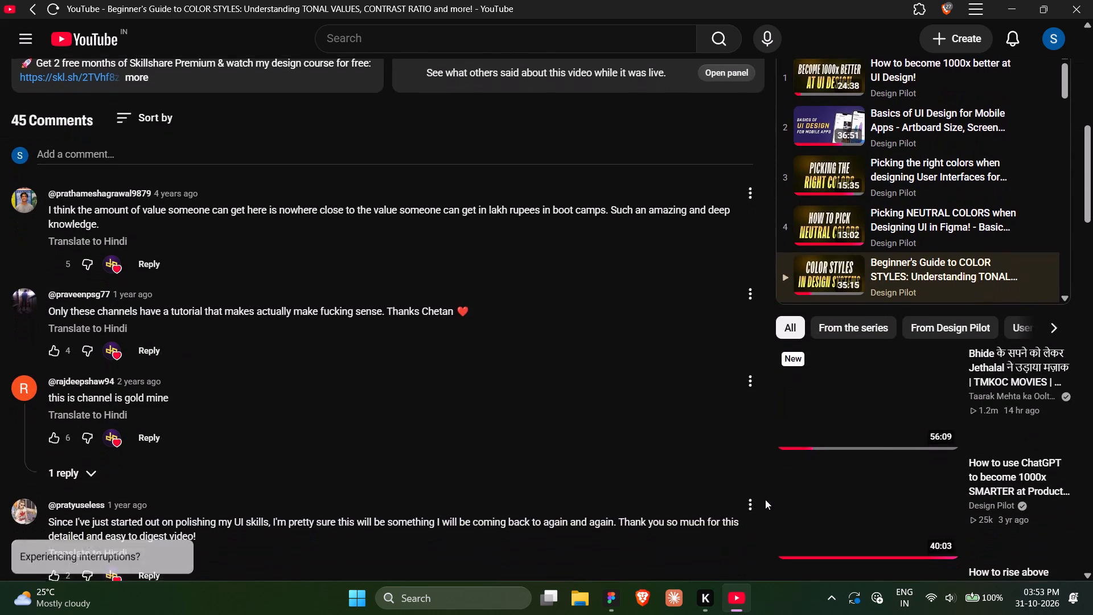
scroll(765, 499, "down", 1)
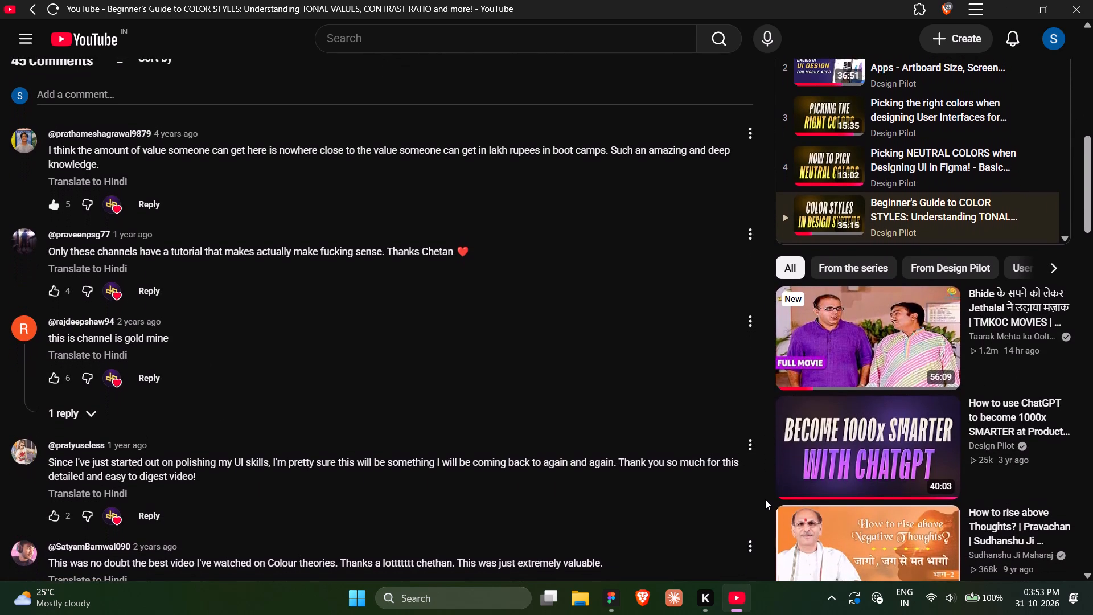
scroll(765, 499, "down", 1)
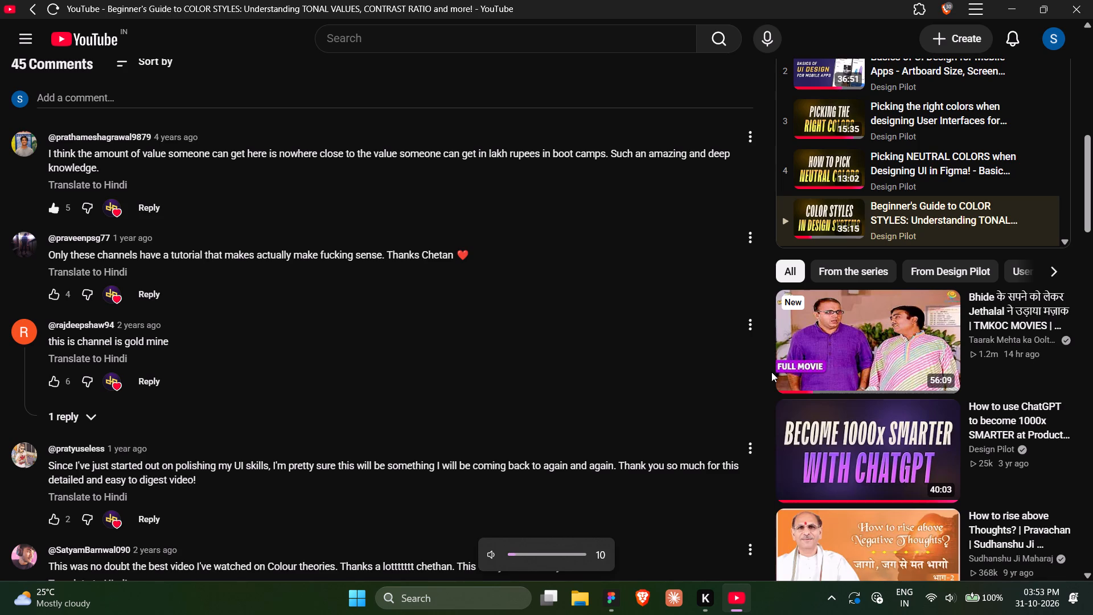
scroll(656, 335, "down", 2)
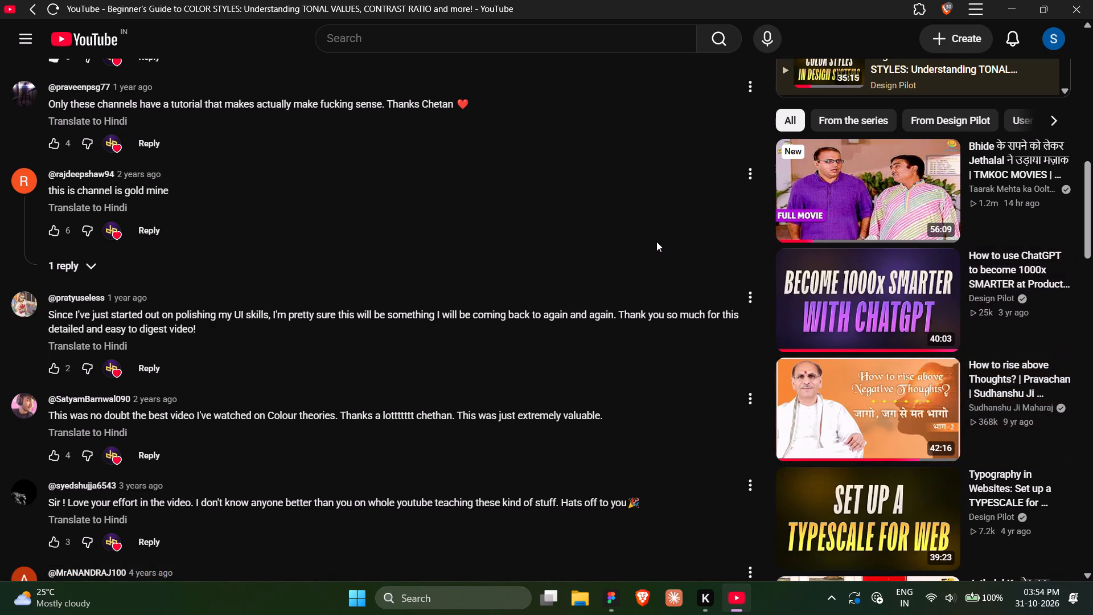
scroll(656, 241, "up", 12)
left_click(722, 229)
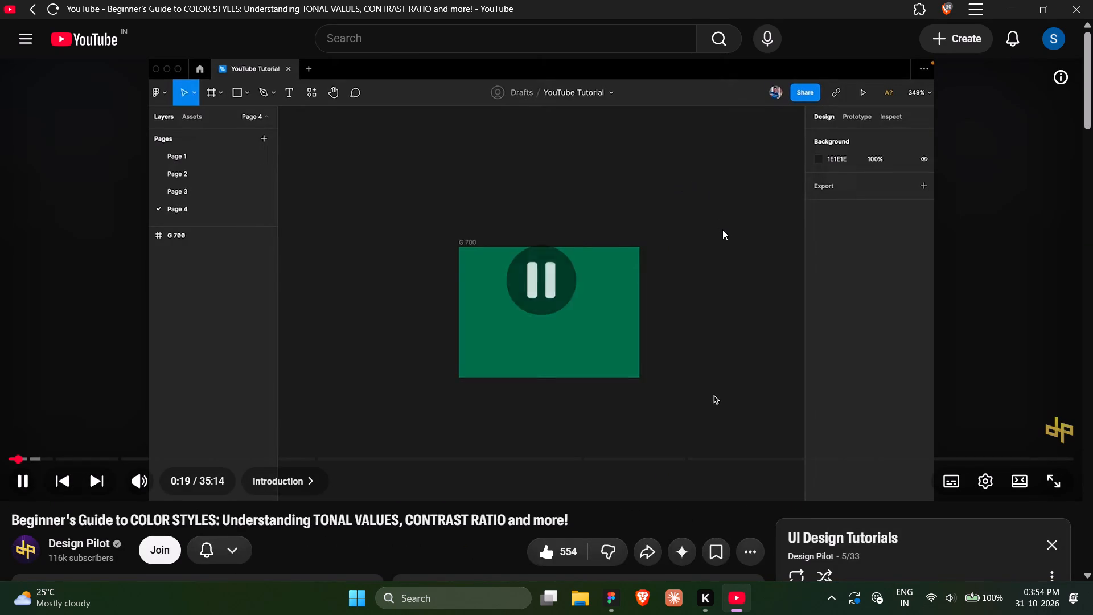
Play the recommended Sudhanshu Ji Maharaj video "How to rise above Thoughts?".
scroll(722, 229, "down", 6)
scroll(717, 466, "down", 5)
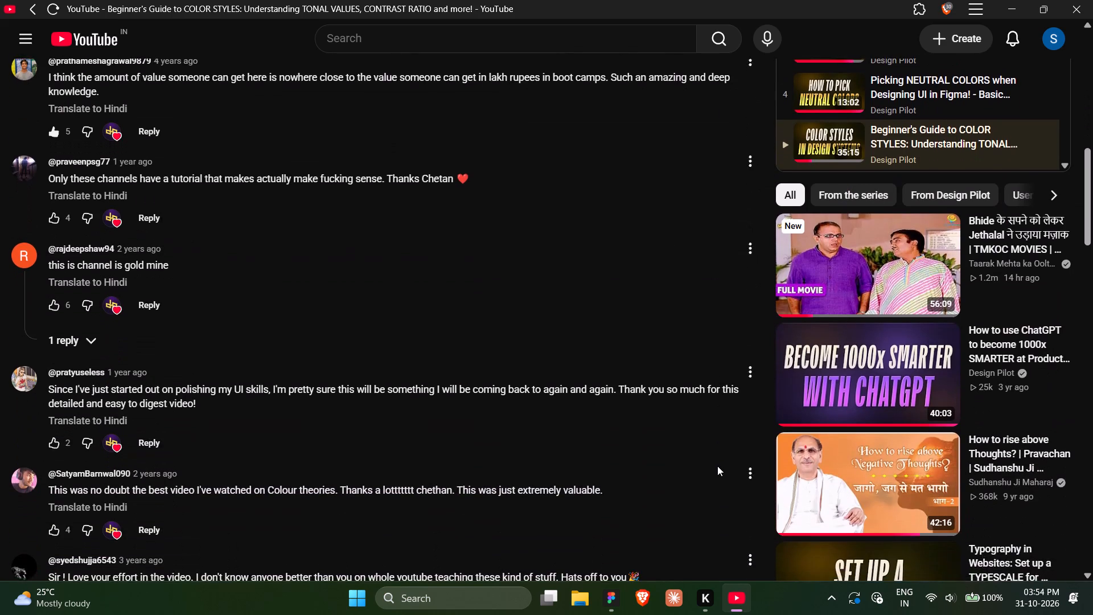
scroll(717, 466, "down", 1)
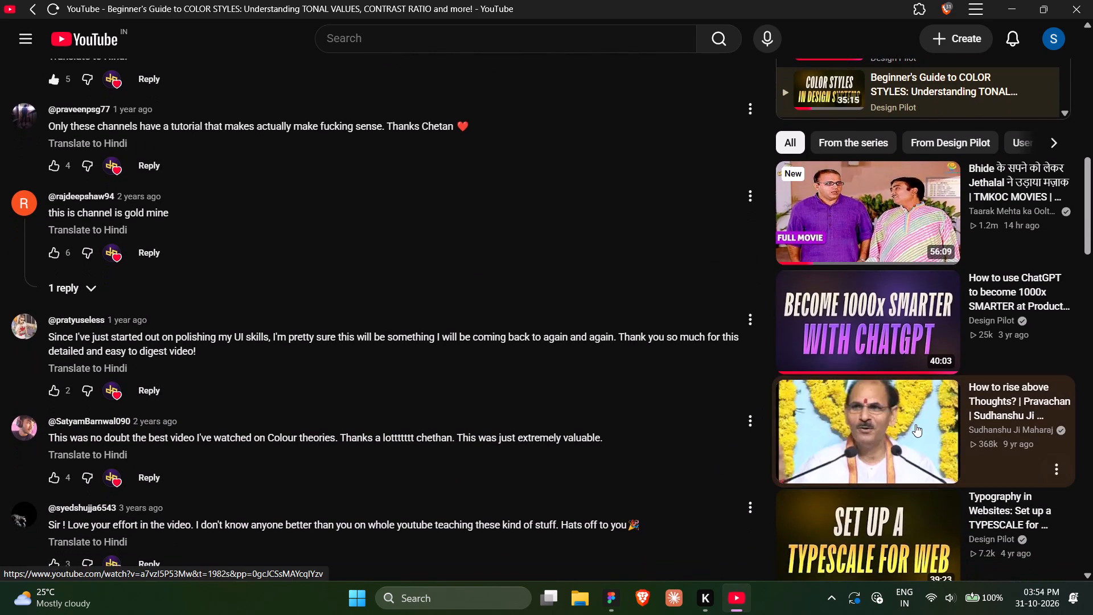
left_click(915, 424)
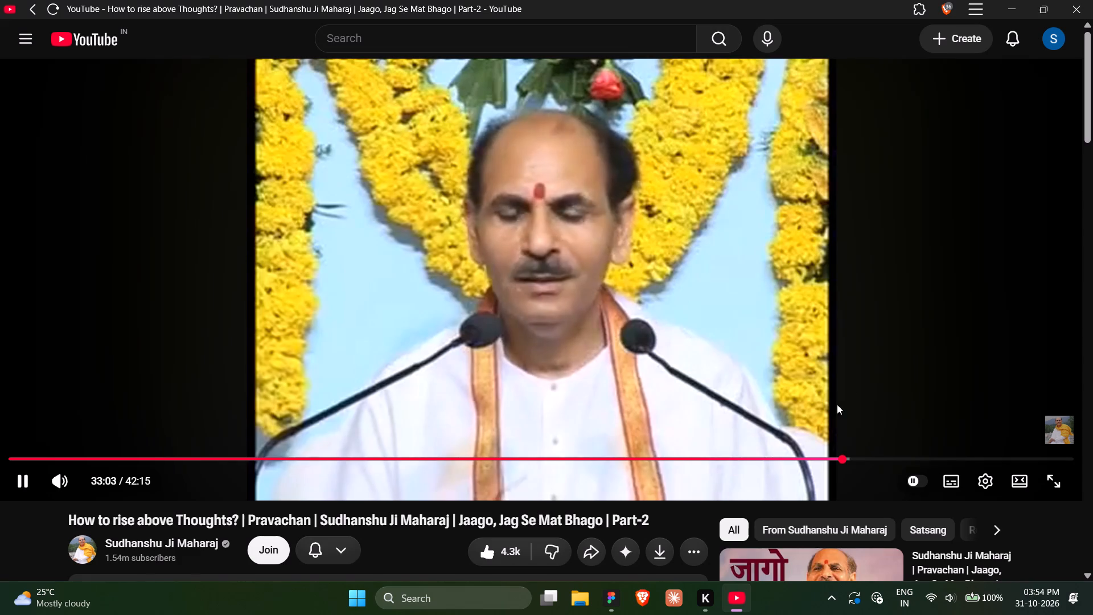
scroll(892, 323, "up", 1)
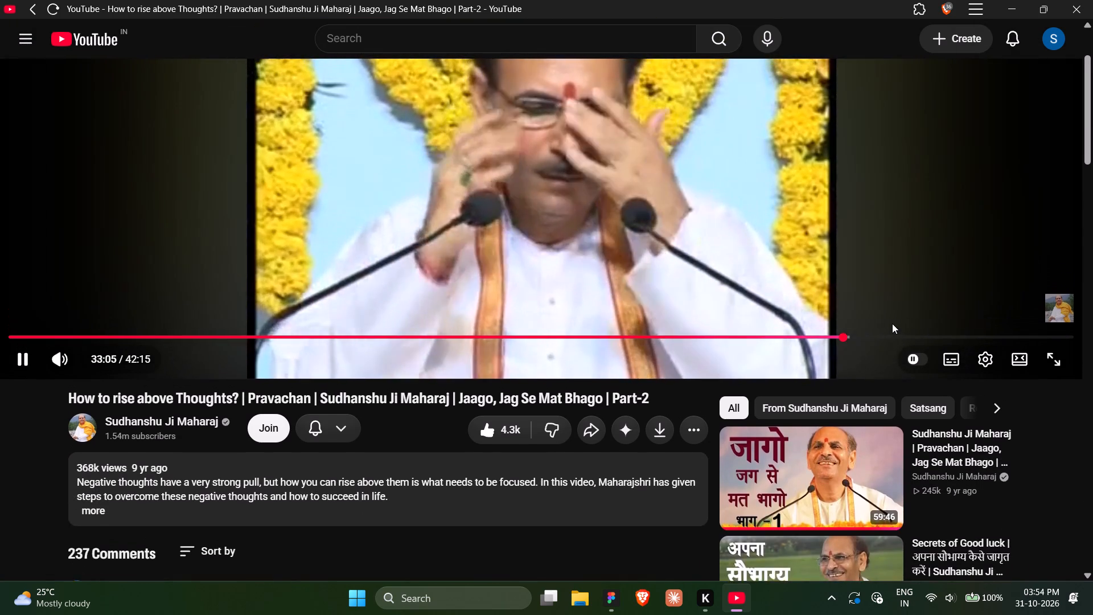
Return to the Beginner's Guide to COLOR STYLES video and show it in full screen.
scroll(892, 323, "up", 1)
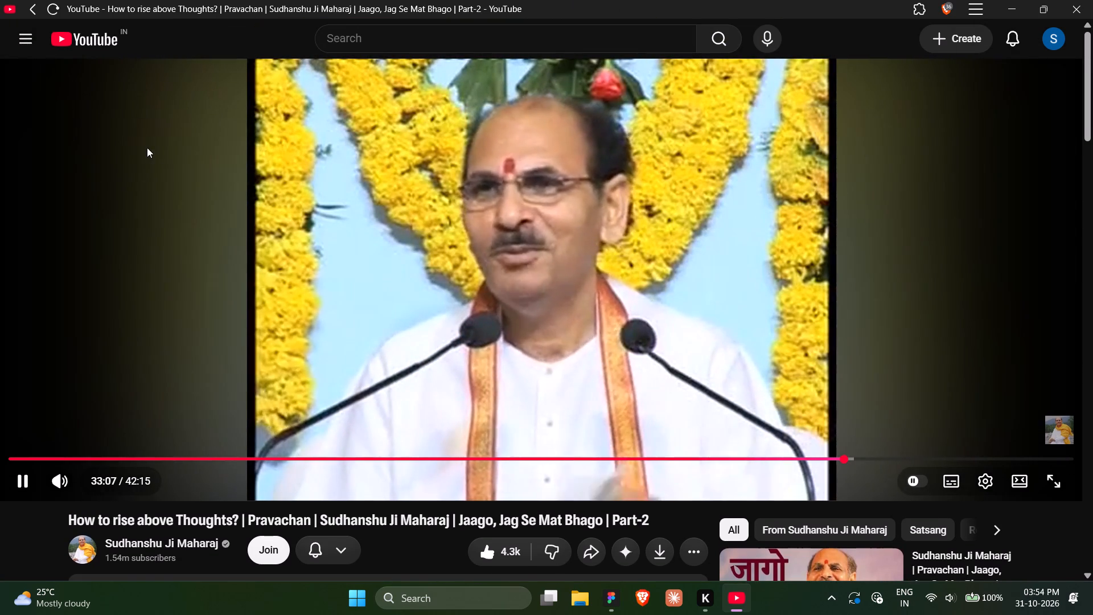
left_click(34, 11)
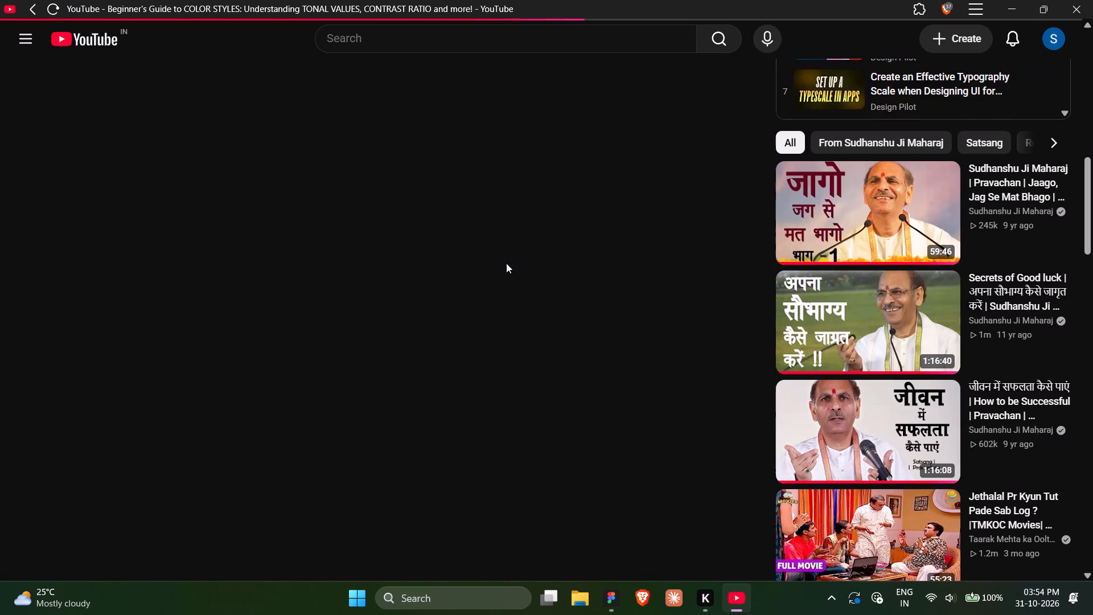
scroll(506, 263, "up", 12)
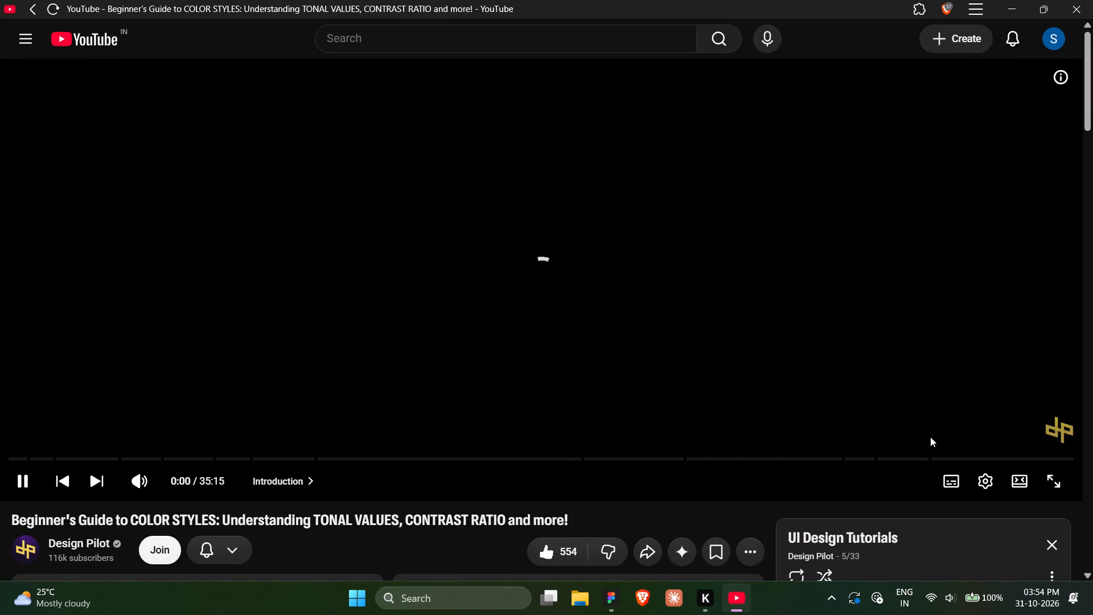
left_click(1059, 477)
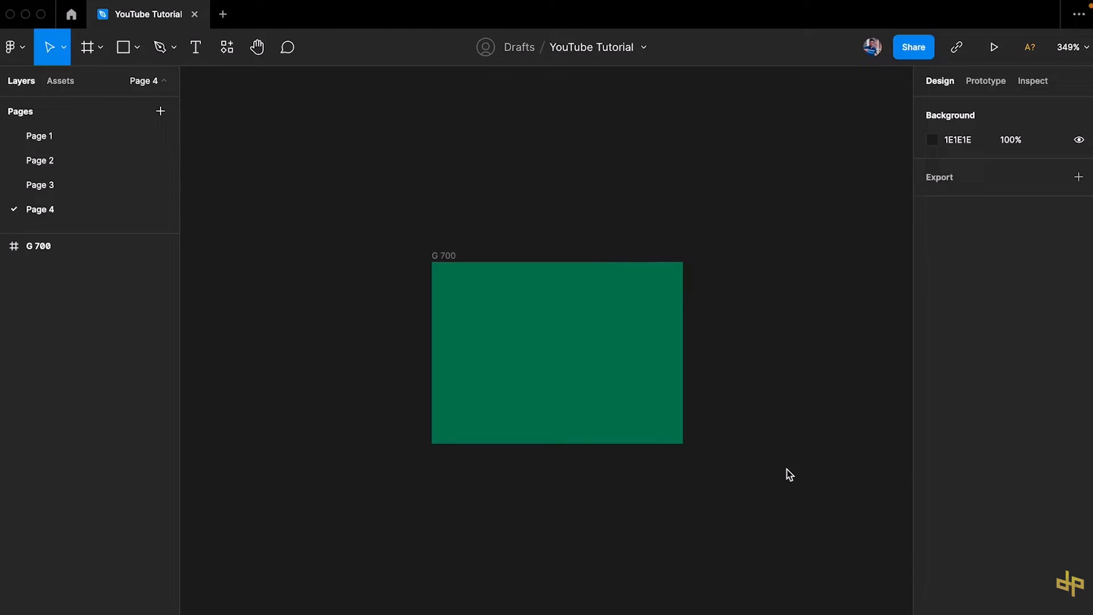
Set the color styles video's playback speed to 1.5x.
left_click(1029, 596)
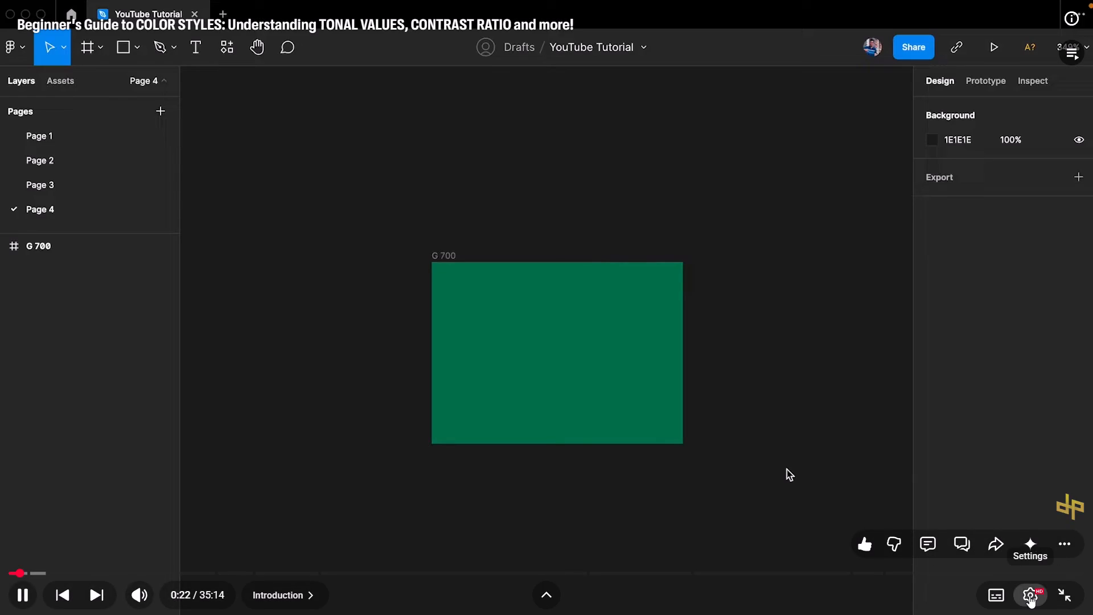
left_click(1008, 507)
scroll(1008, 507, "down", 3)
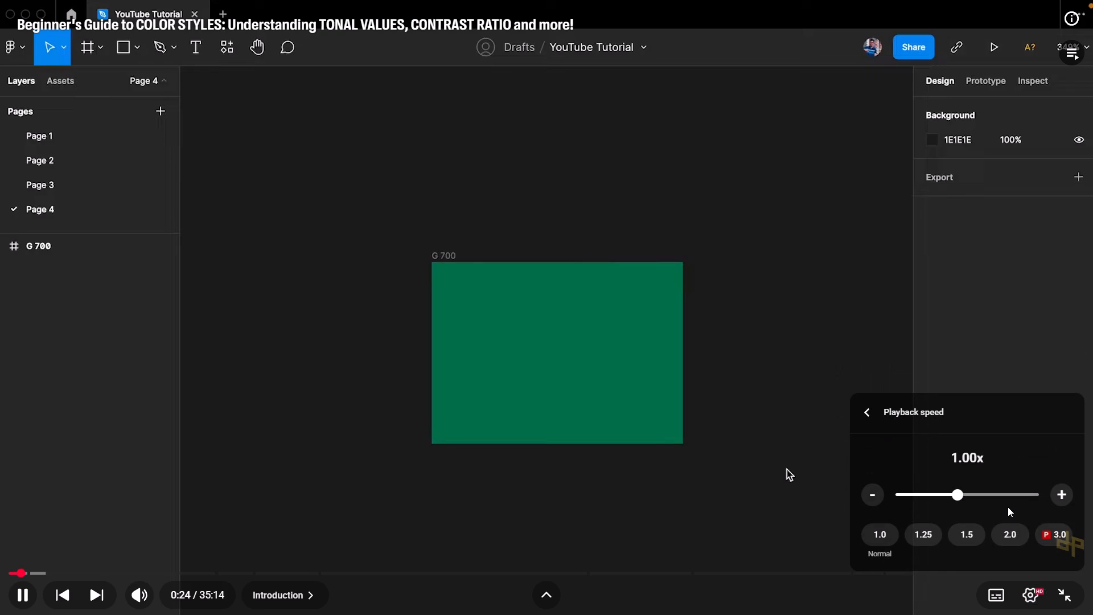
scroll(1008, 507, "down", 1)
left_click(972, 534)
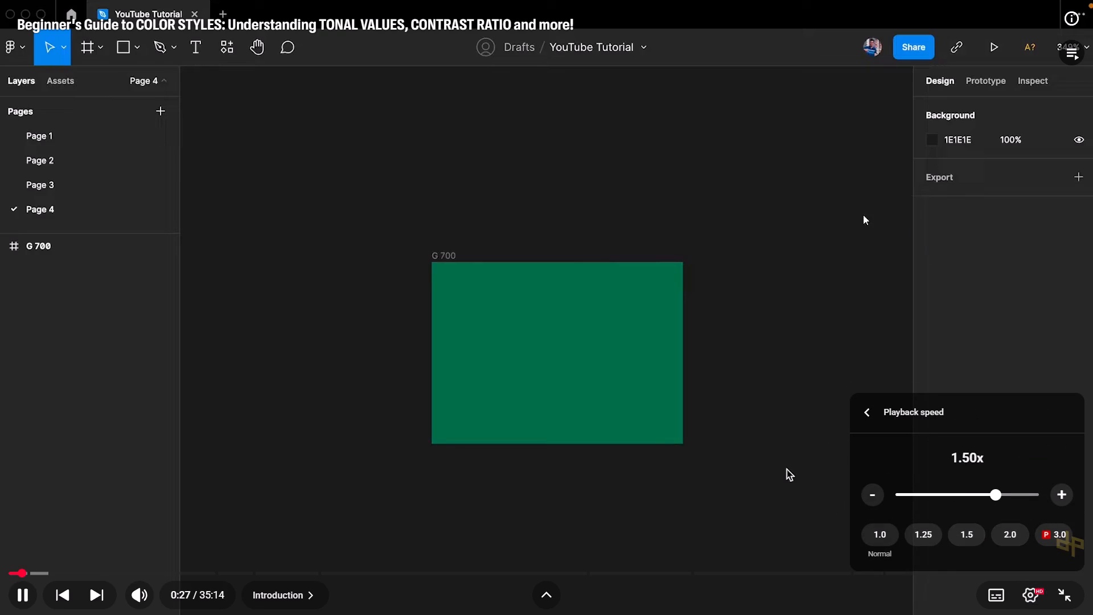
left_click(833, 224)
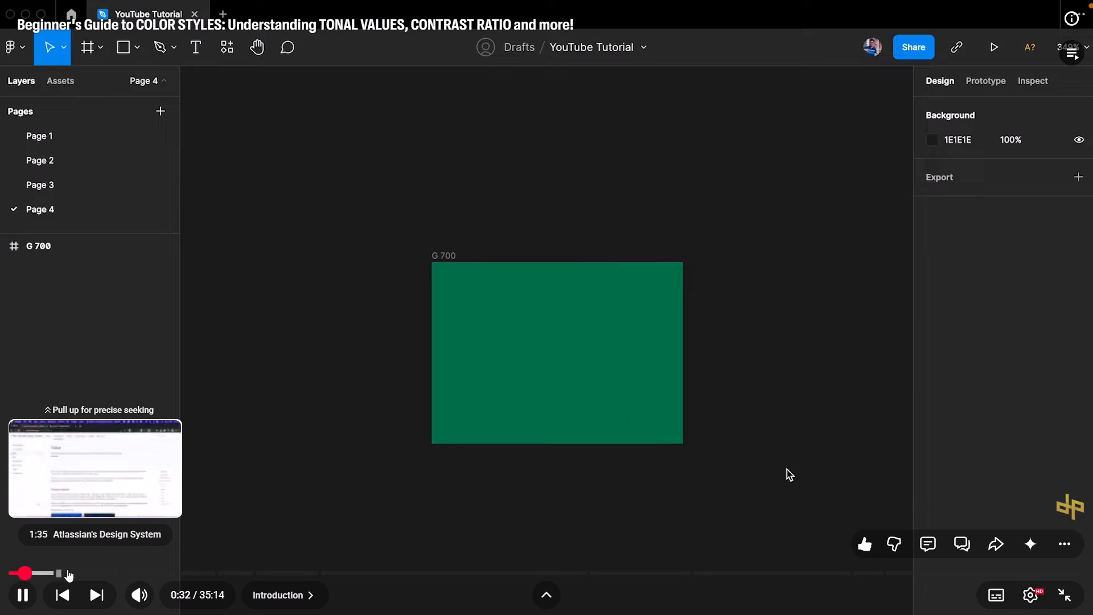
Skip through the color styles video to the Atlassian's Design System chapter, then to the part on finding multiple shades of a color.
left_click(60, 569)
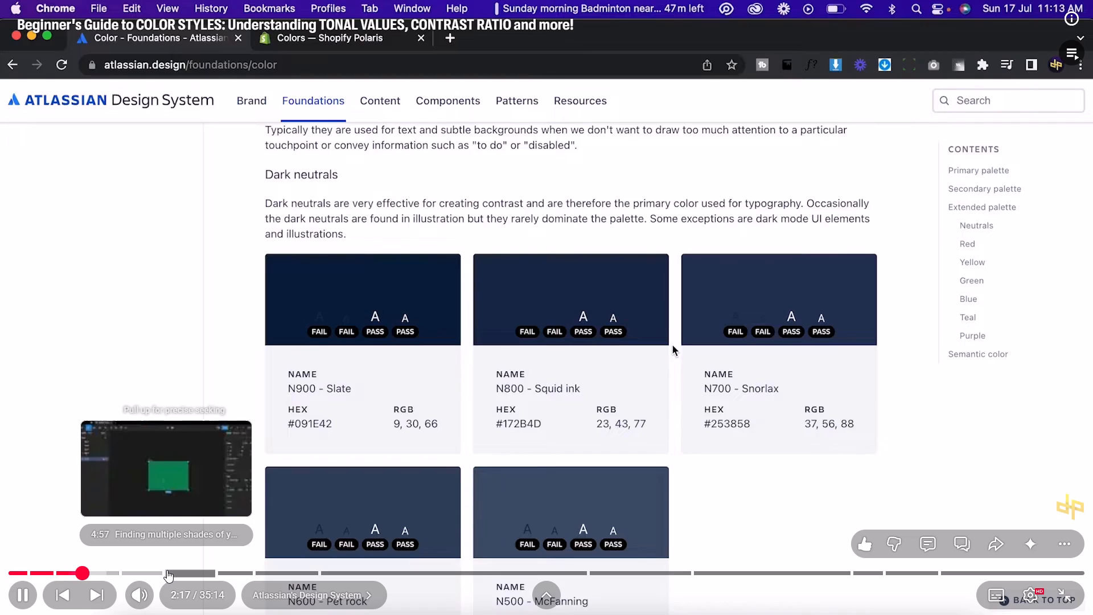
left_click(167, 570)
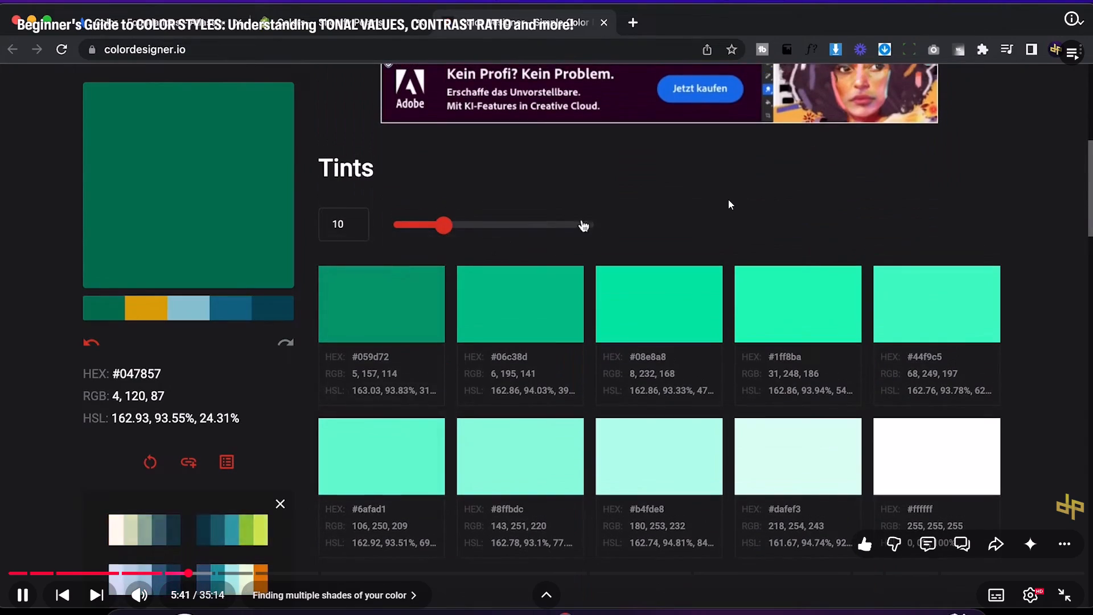
left_click(728, 199)
left_click(728, 199)
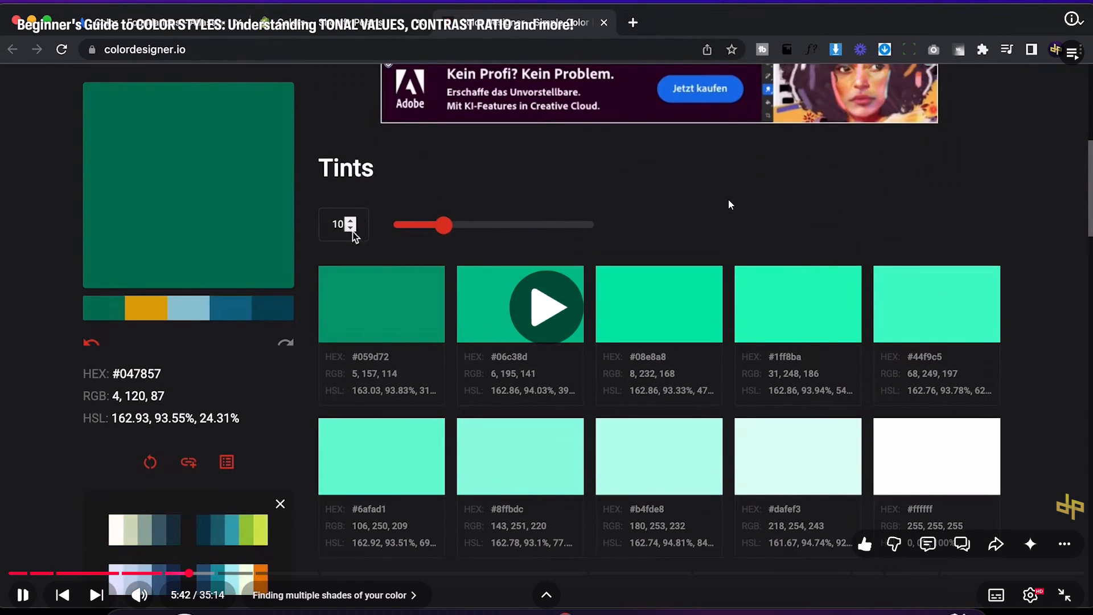
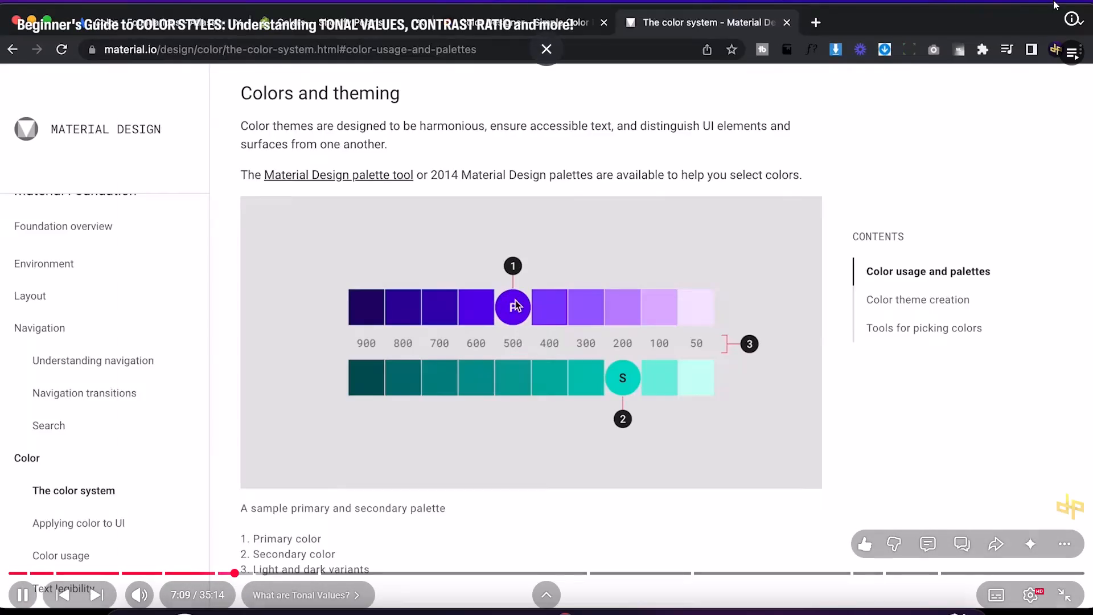
Exit the full-screen video, shrink its window, and bring up the Figma file in a reduced window beside it.
key("Escape")
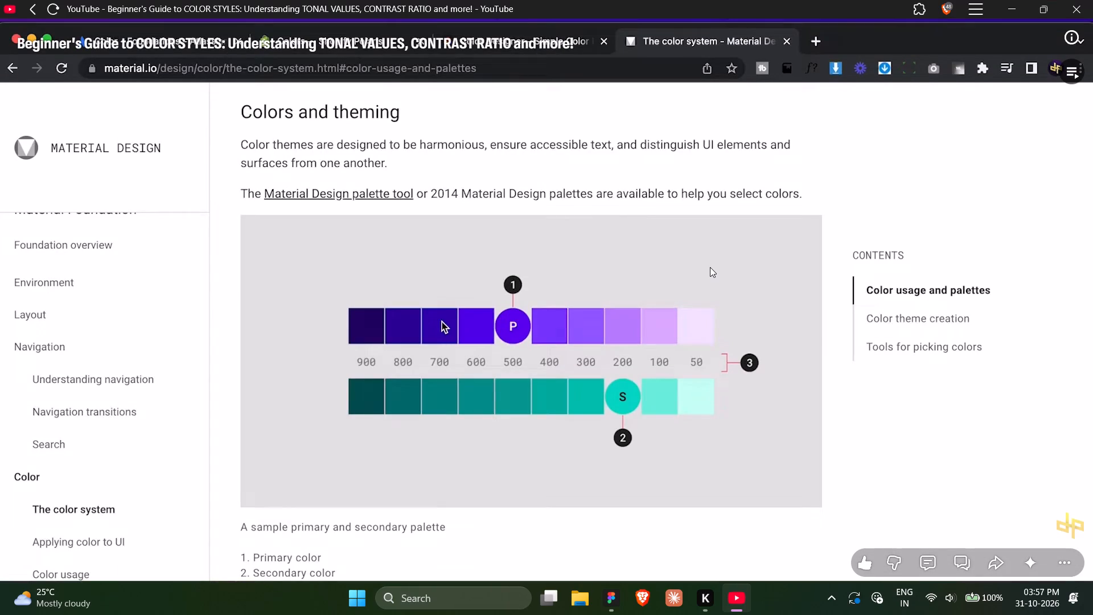
left_click(1042, 9)
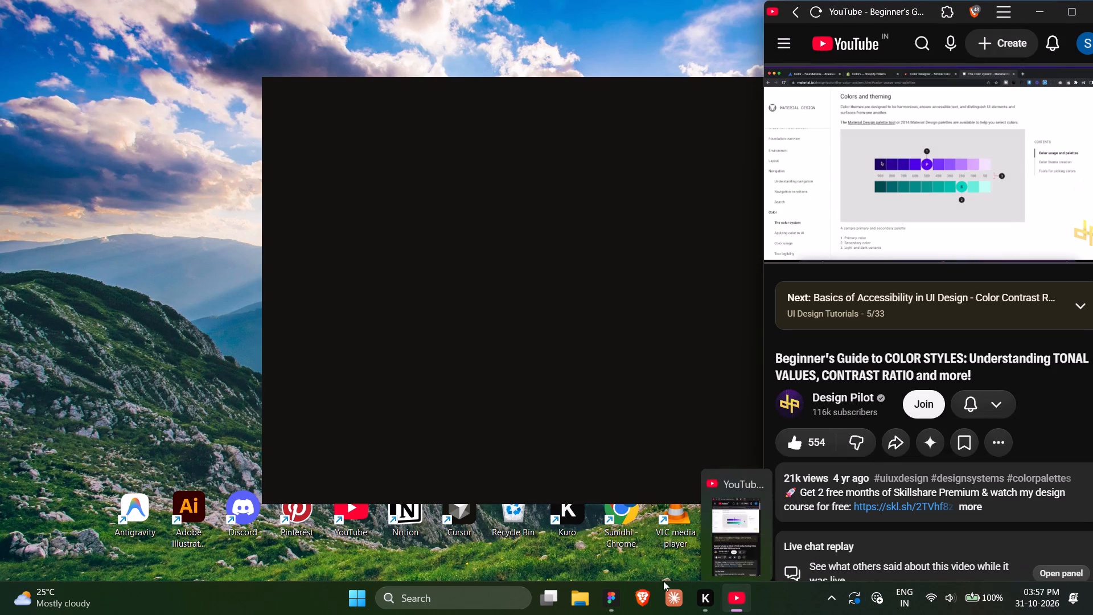
left_click(616, 609)
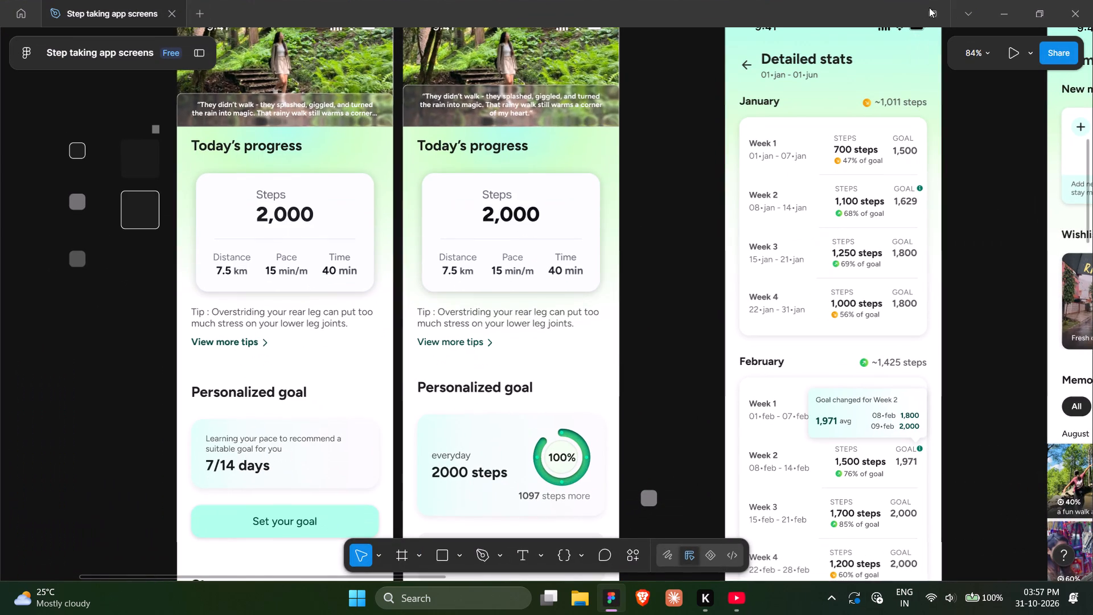
left_click(1039, 13)
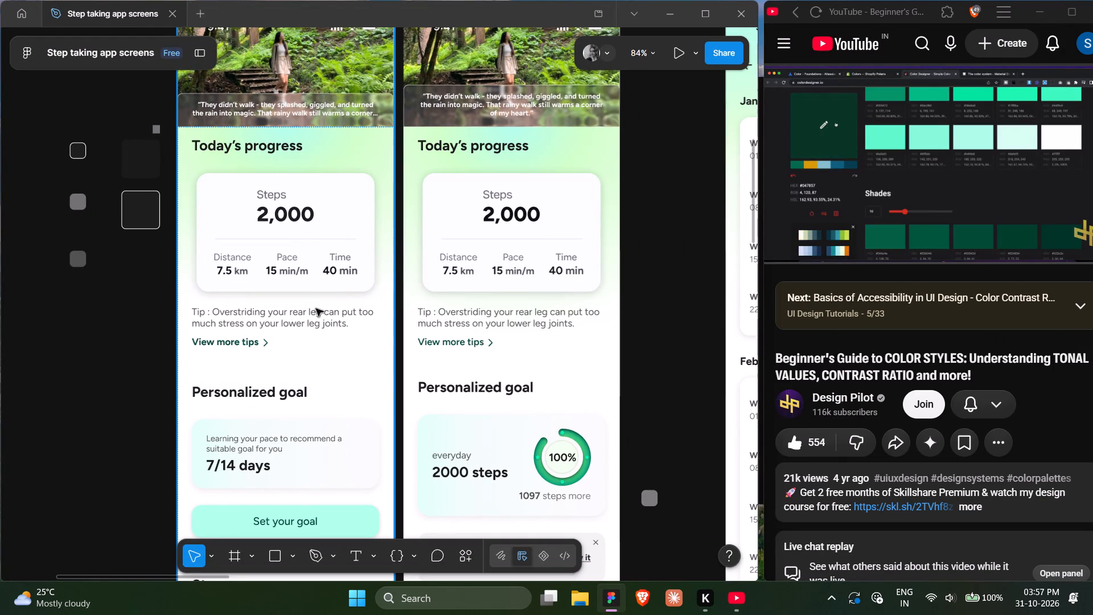
Compare the fill colors of the "Today's progress" heading and the "Steps" label with the upper two small swatches beside the screen.
scroll(395, 402, "right", 1)
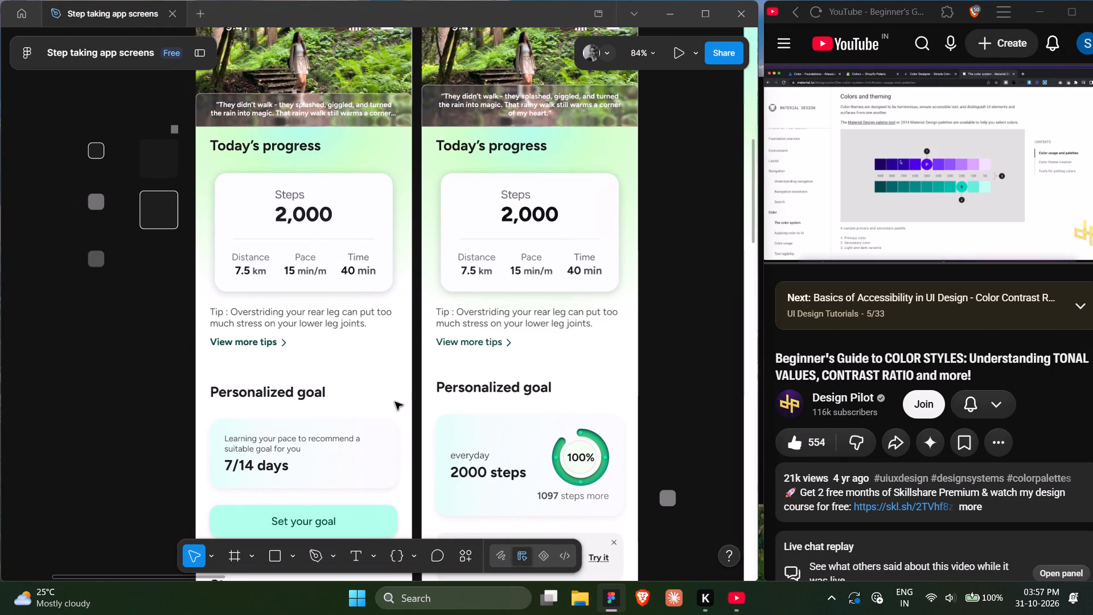
scroll(240, 243, "right", 1)
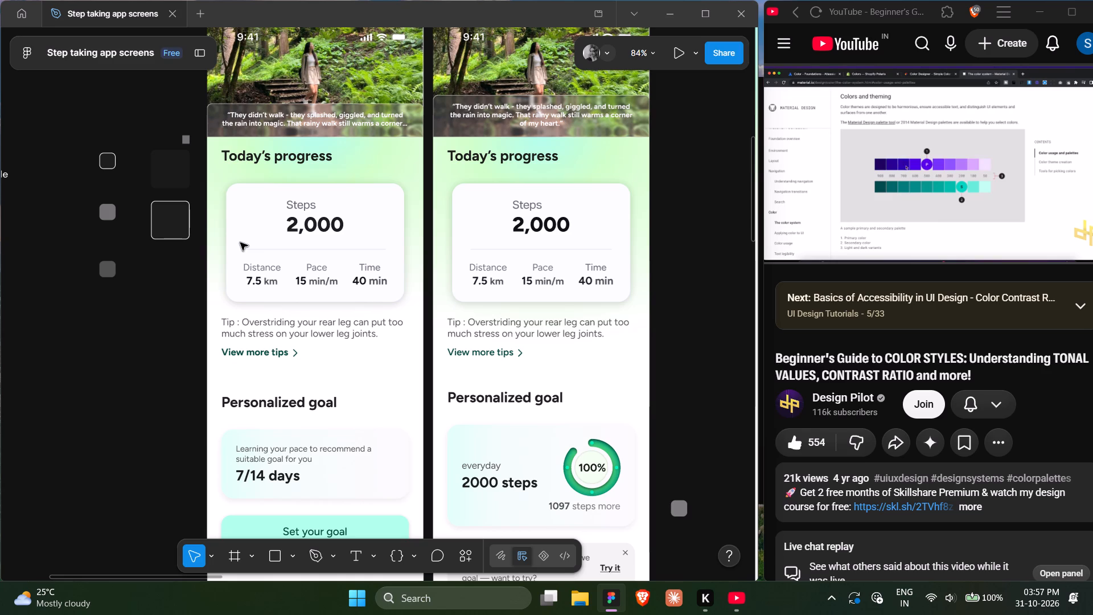
scroll(240, 243, "right", 1)
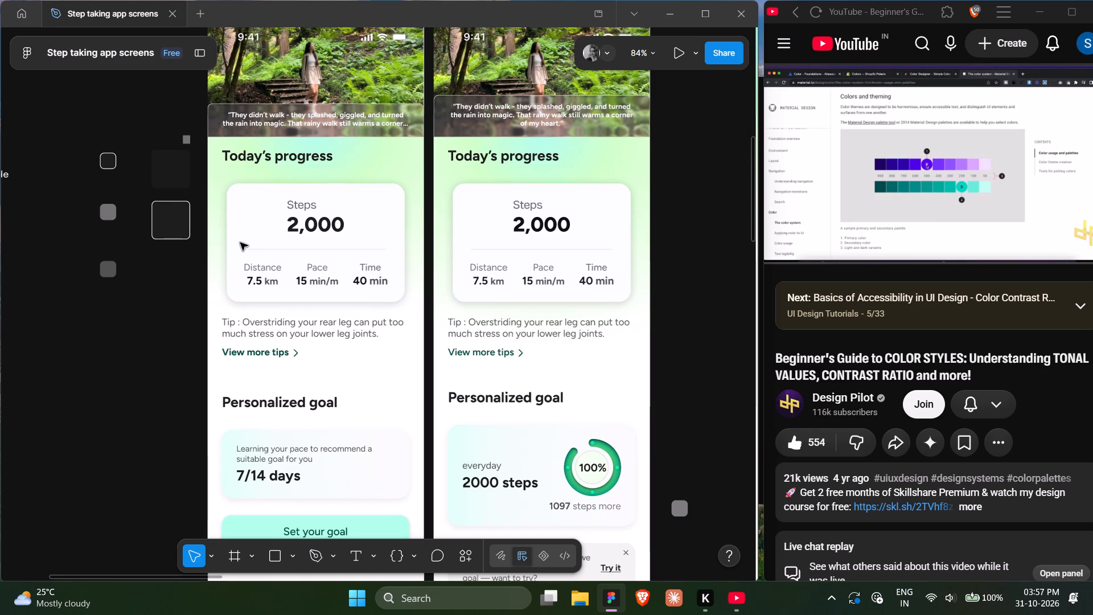
scroll(240, 243, "up", 1)
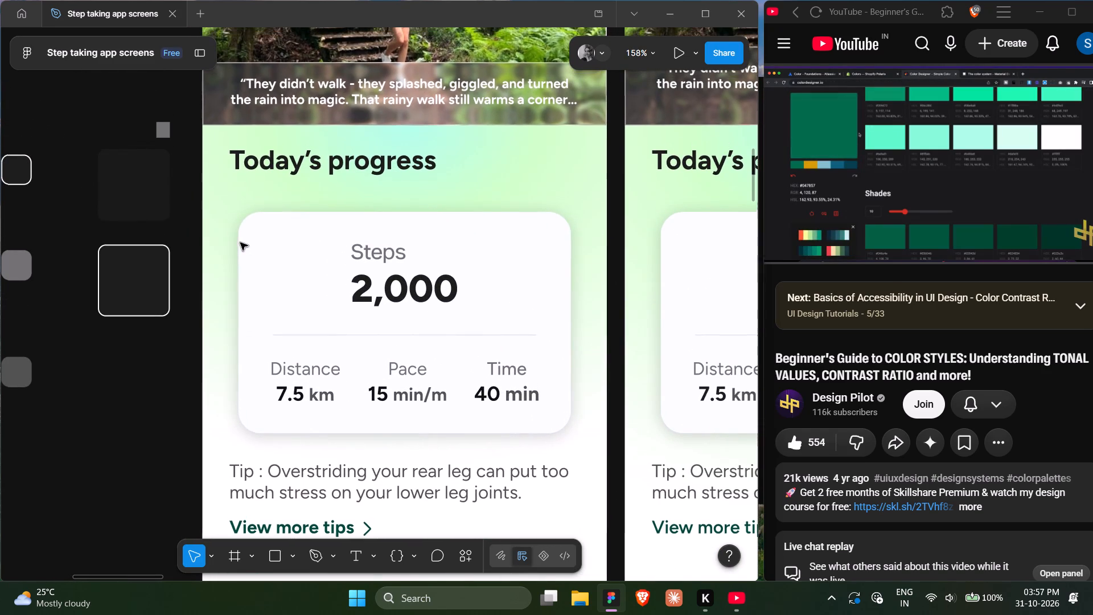
scroll(127, 203, "right", 1)
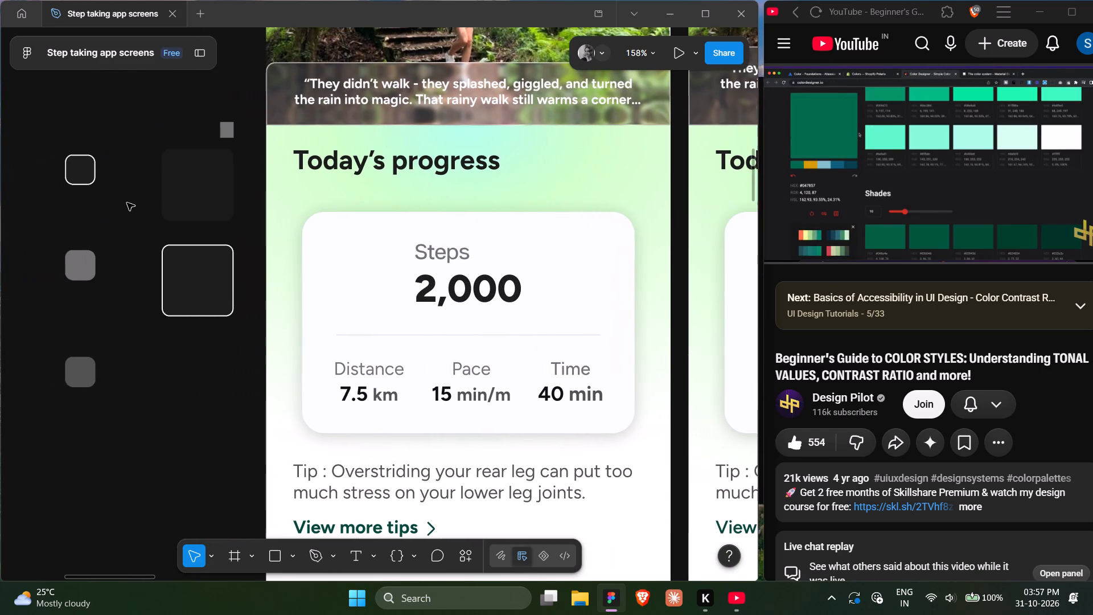
scroll(127, 203, "right", 1)
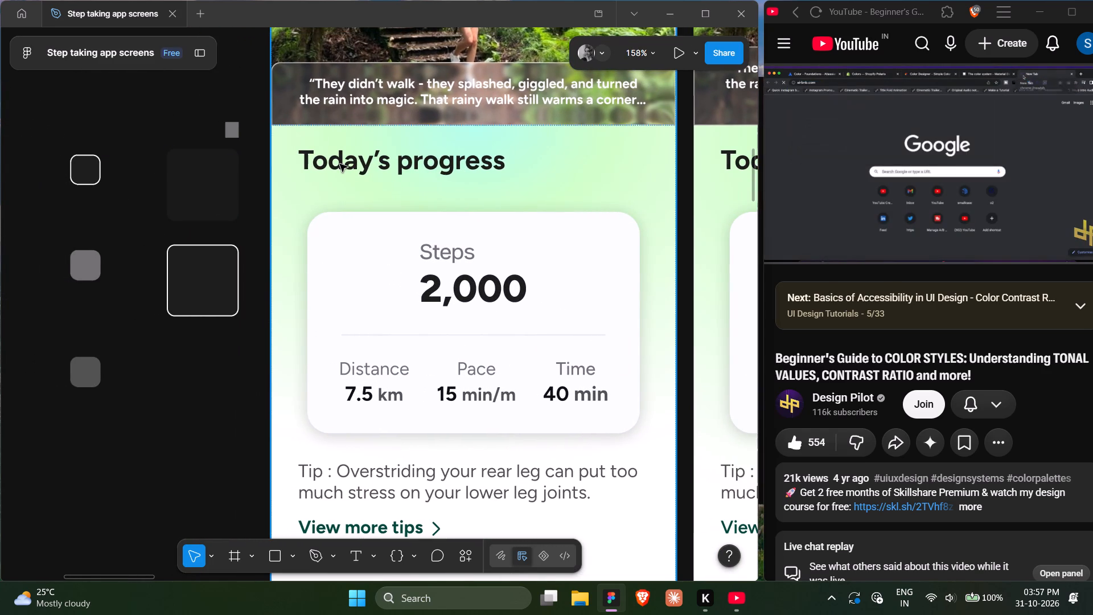
left_click(340, 164, "ctrl")
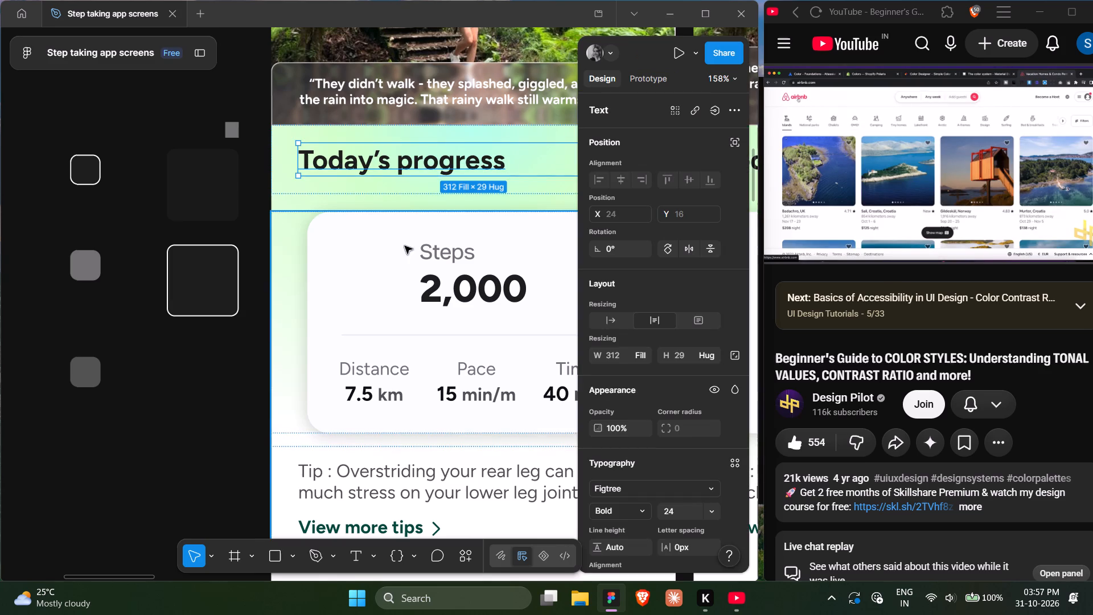
scroll(630, 461, "down", 7)
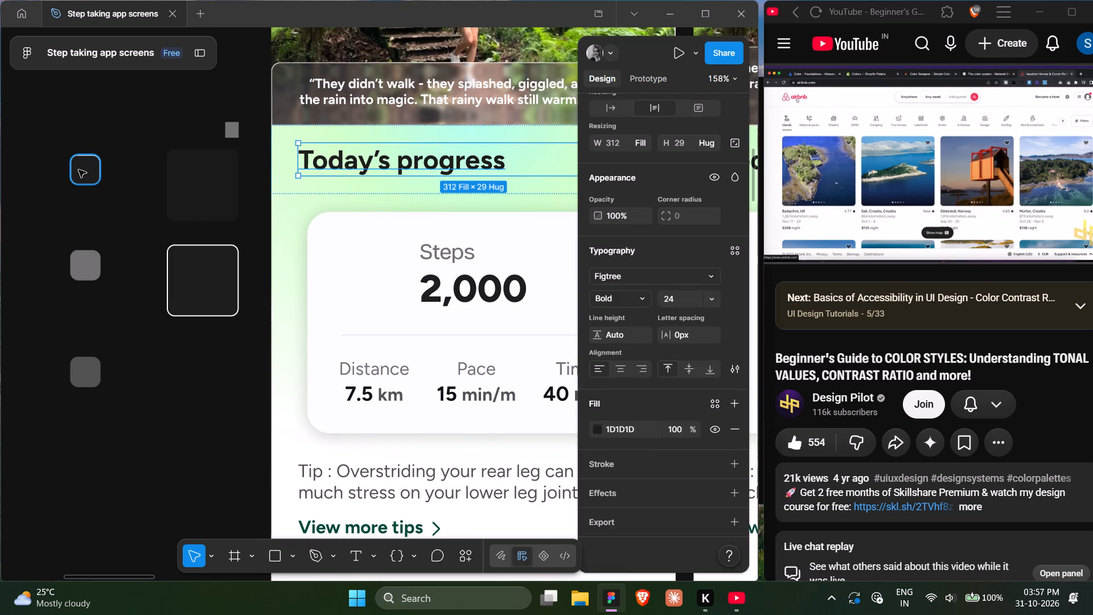
left_click(81, 170)
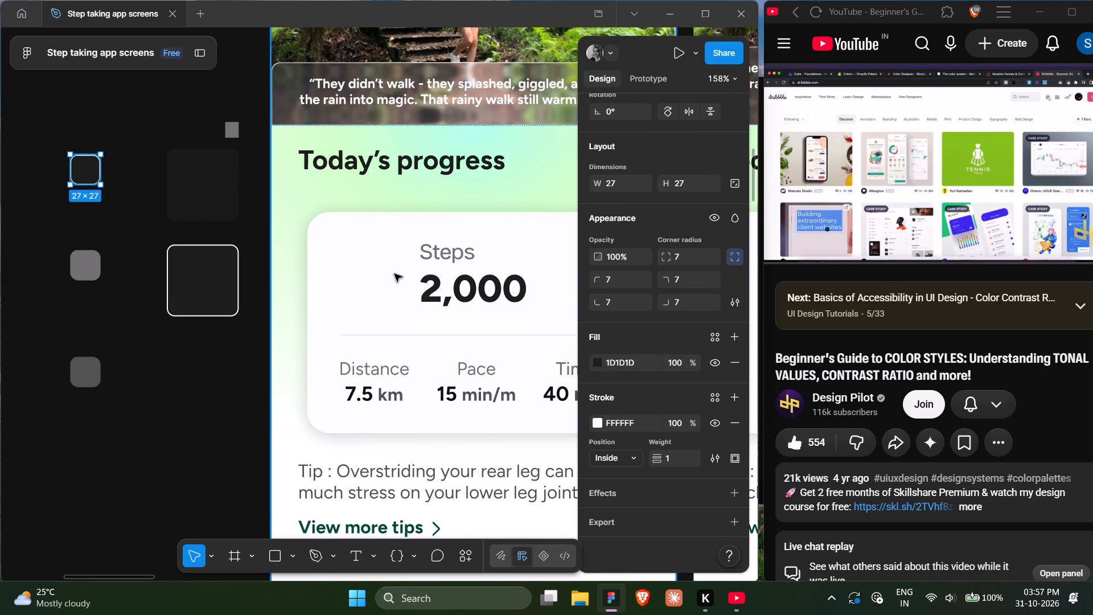
left_click(441, 253, "ctrl")
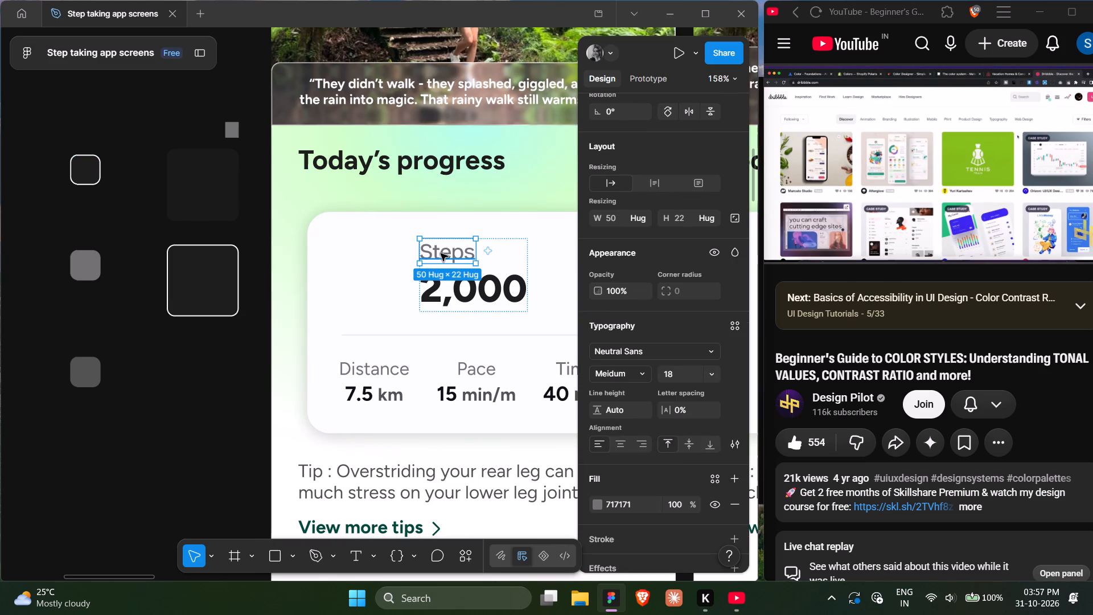
left_click(88, 267)
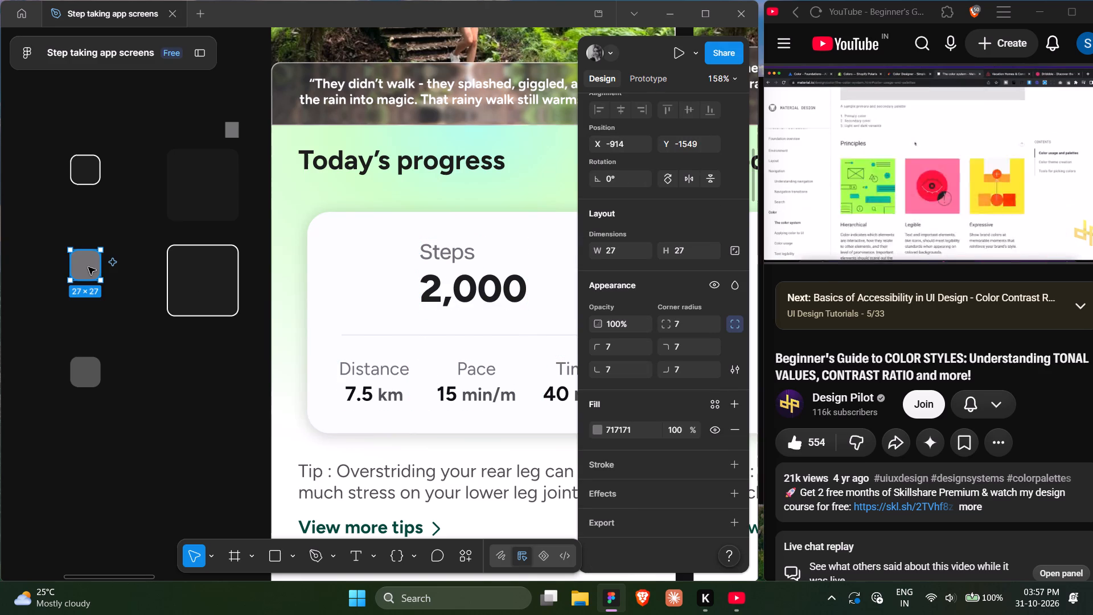
left_click(161, 388)
Compare the fill color of the "km" unit in the Distance value with the lowest small grey swatch.
left_click(89, 375)
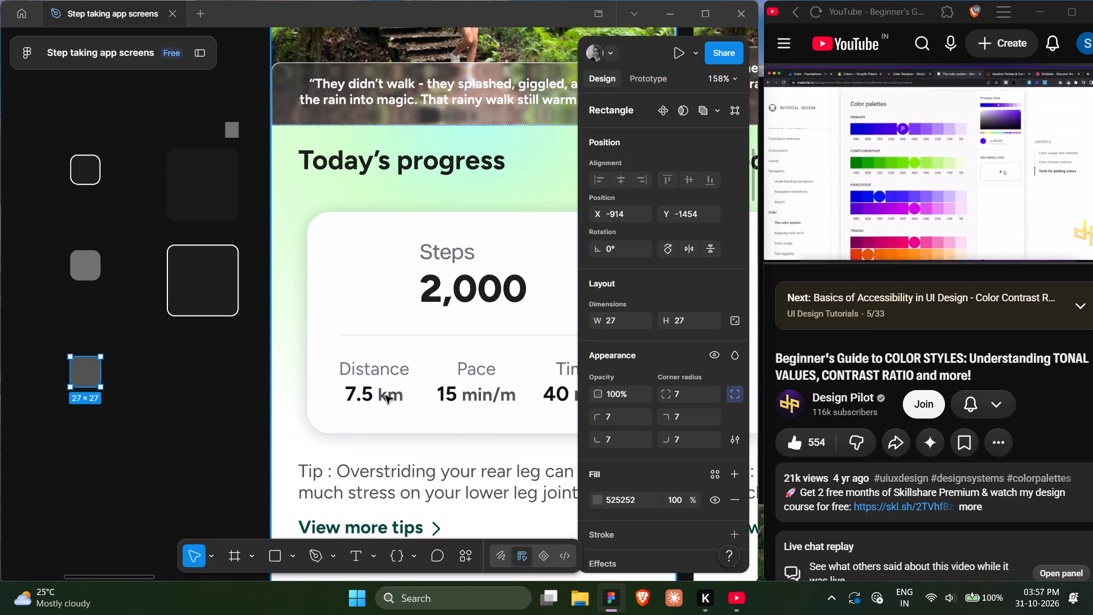
left_click(385, 396, "ctrl")
double_click(385, 396)
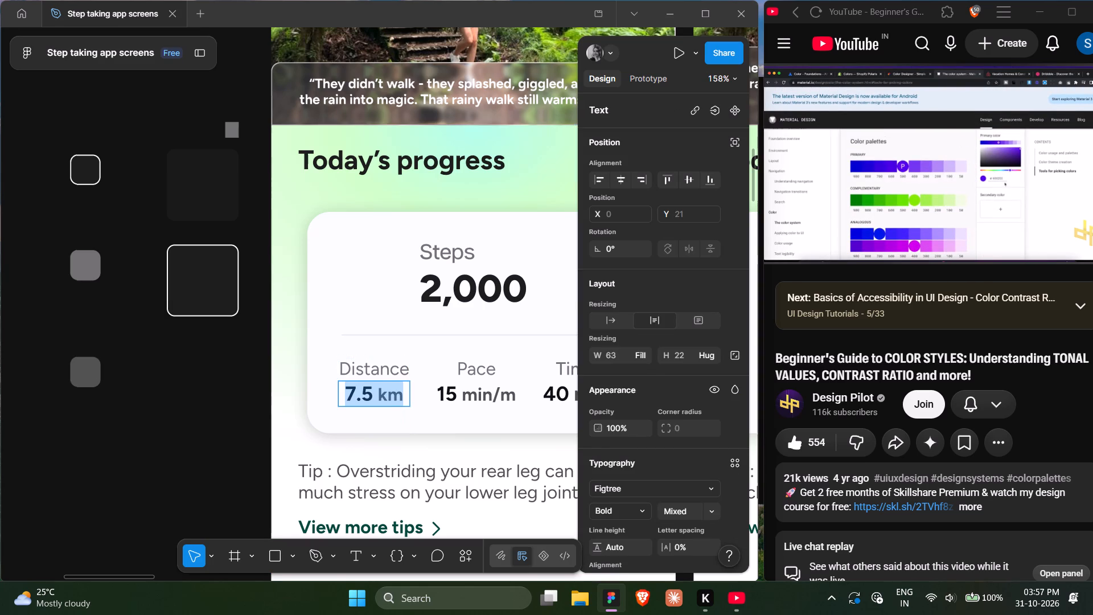
left_click(385, 396)
left_click(401, 392)
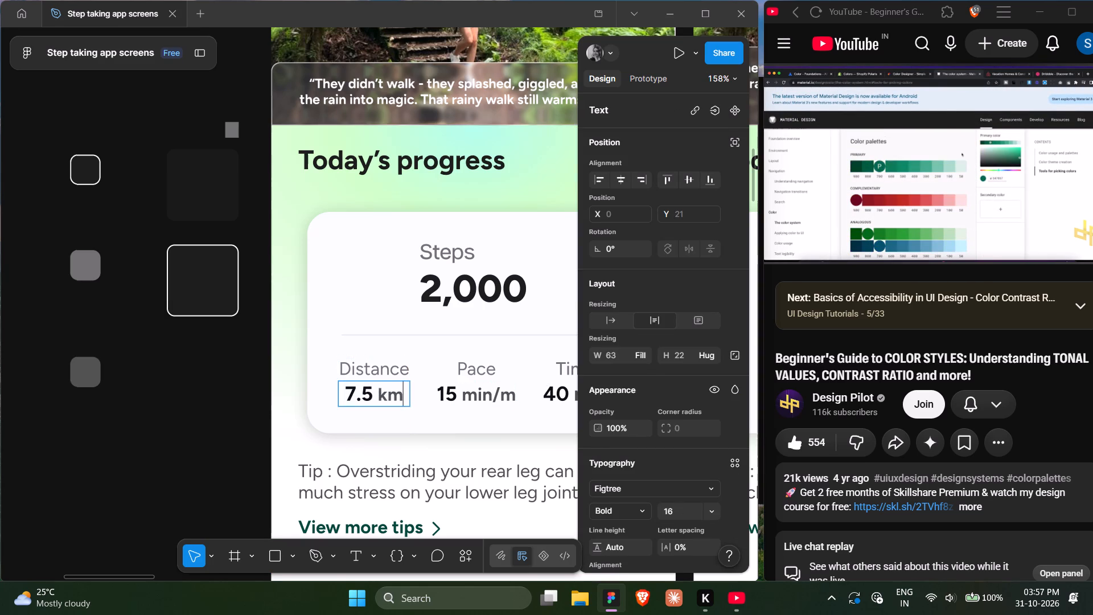
scroll(686, 420, "down", 6)
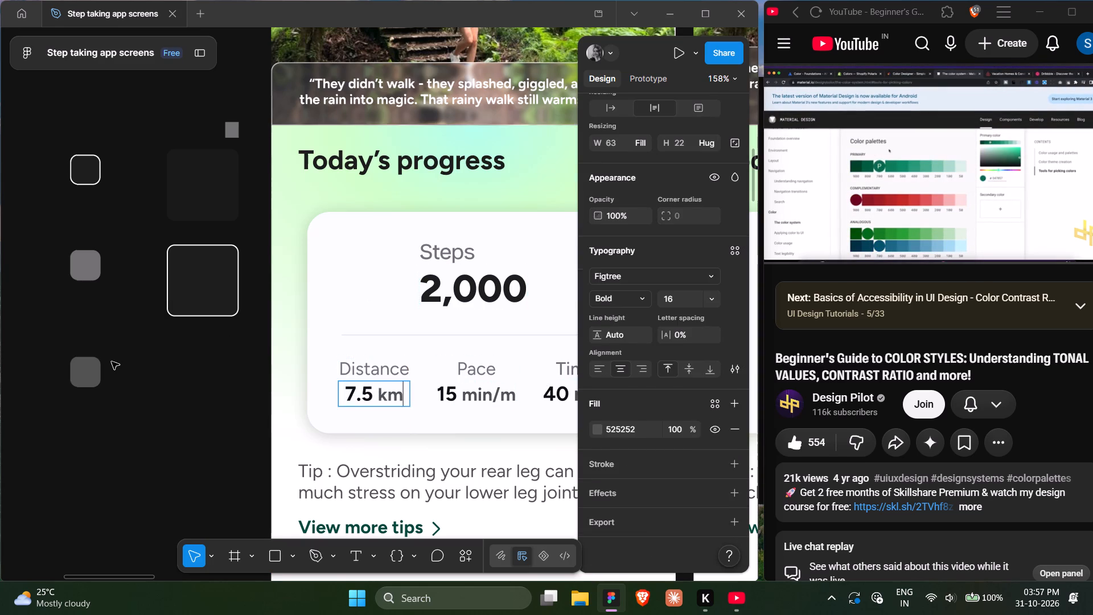
double_click(150, 414)
Check the fill colors of the "Distance" and "Steps" labels in the Today's progress card.
scroll(150, 414, "down", 1)
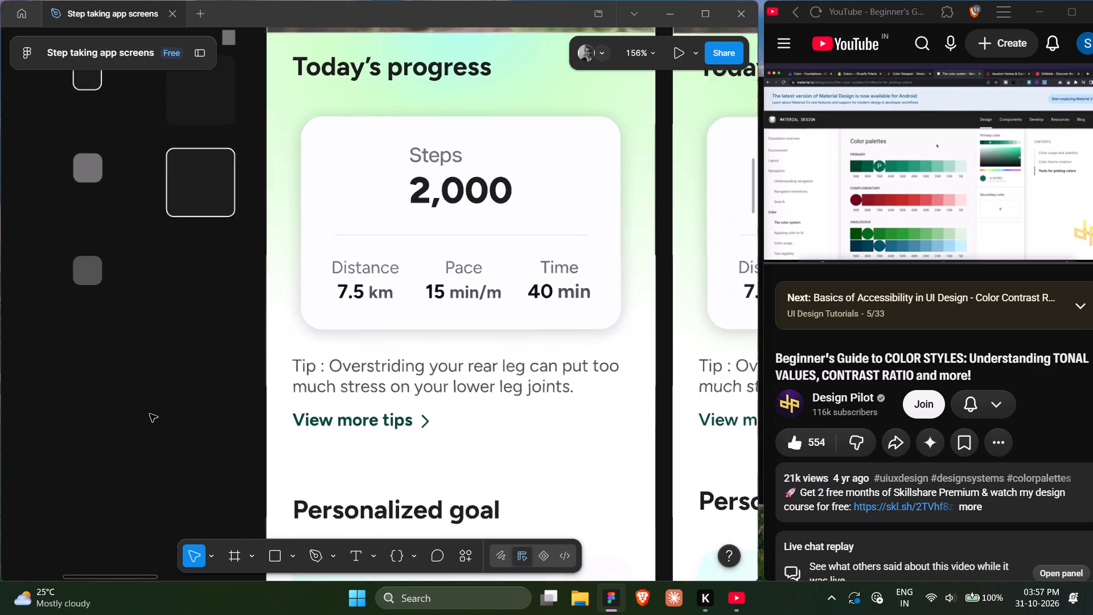
scroll(150, 414, "right", 1)
scroll(150, 414, "down", 1)
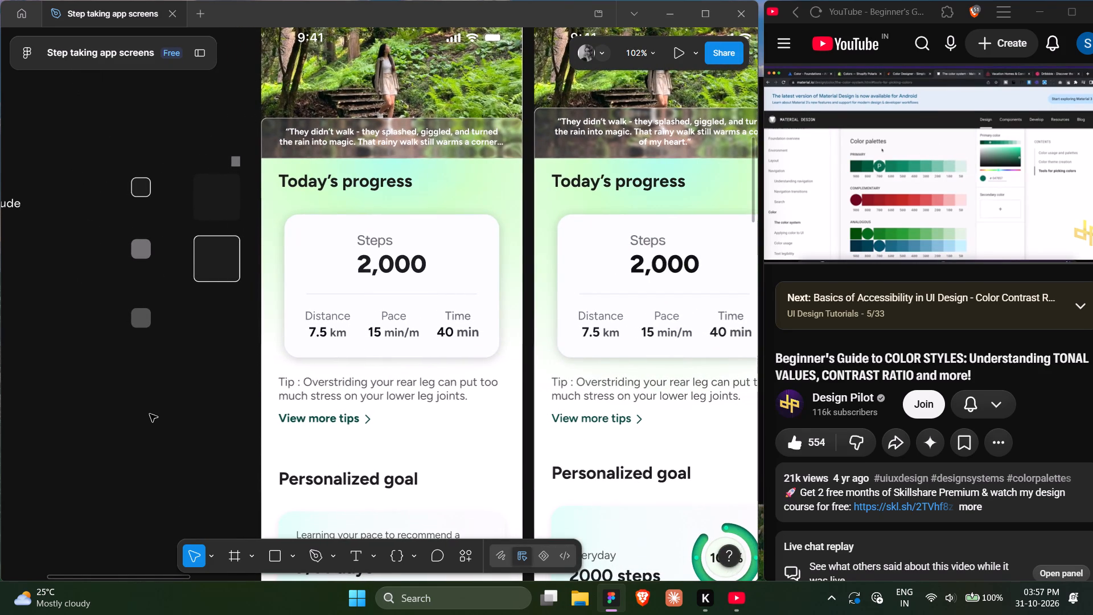
scroll(150, 414, "down", 1)
scroll(150, 414, "right", 1)
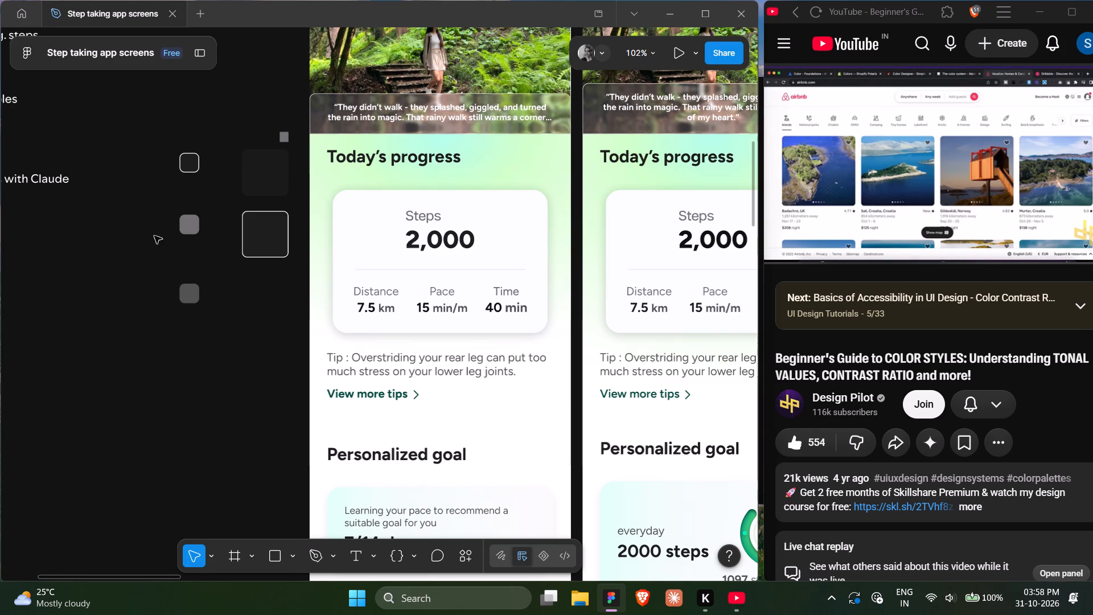
left_click(375, 296, "ctrl")
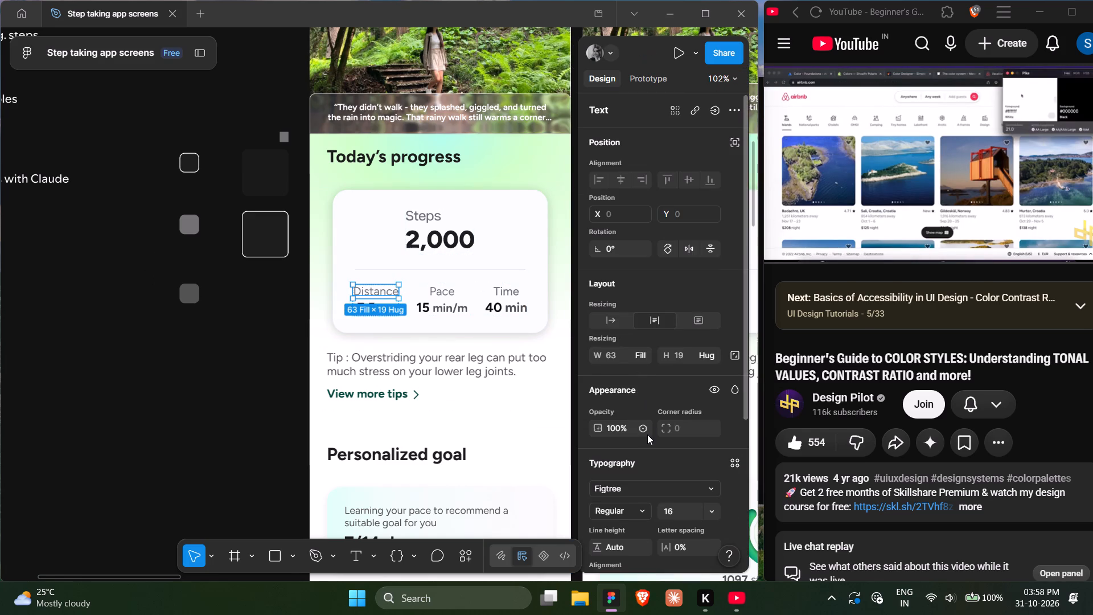
scroll(647, 434, "down", 7)
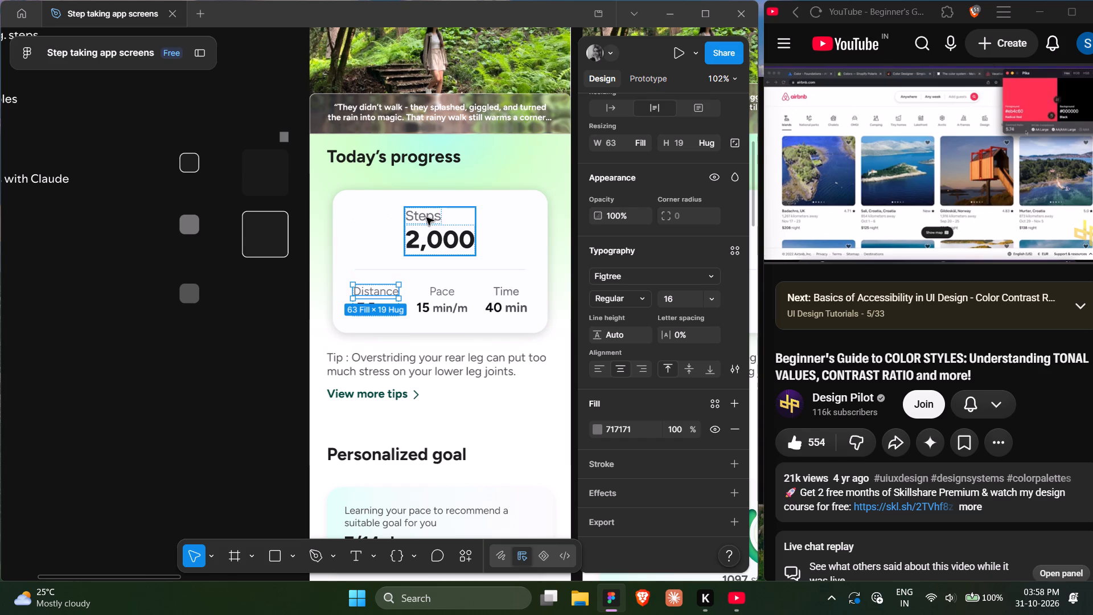
left_click(426, 218, "ctrl")
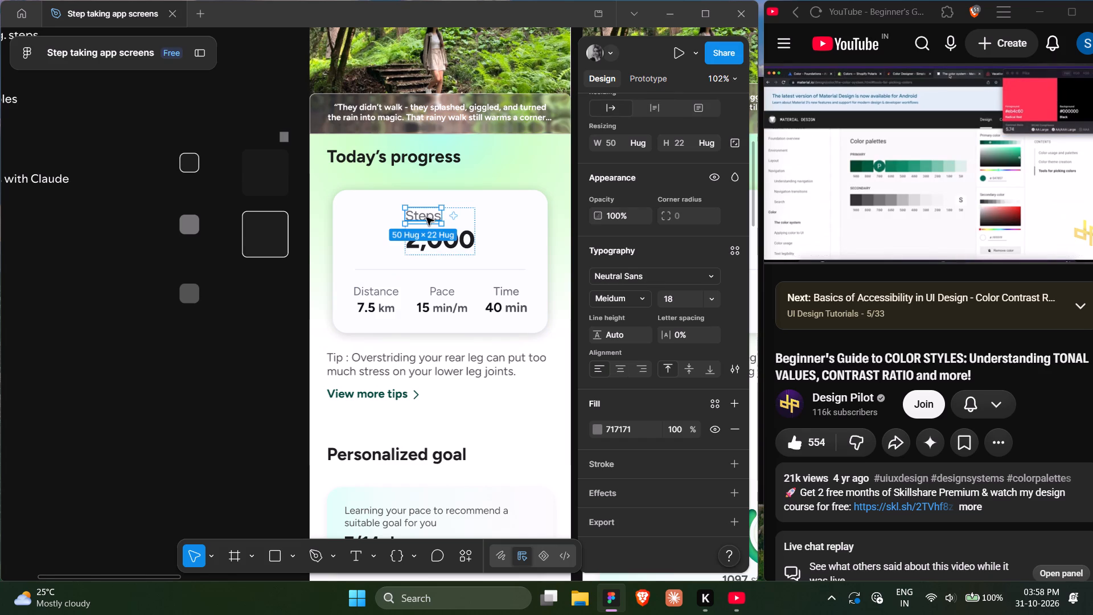
left_click(216, 368)
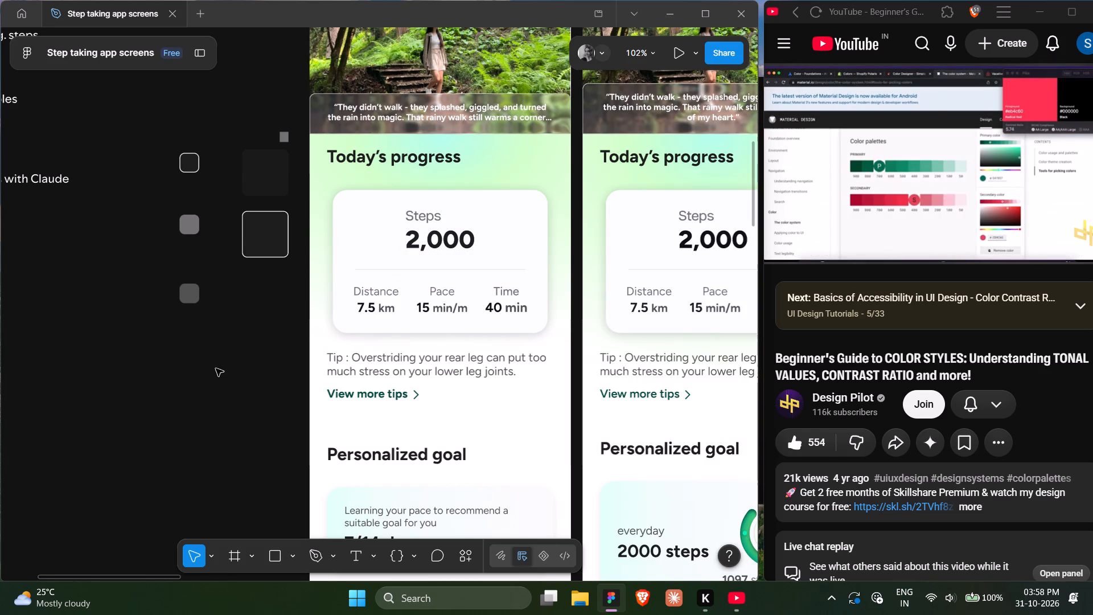
left_click(278, 294)
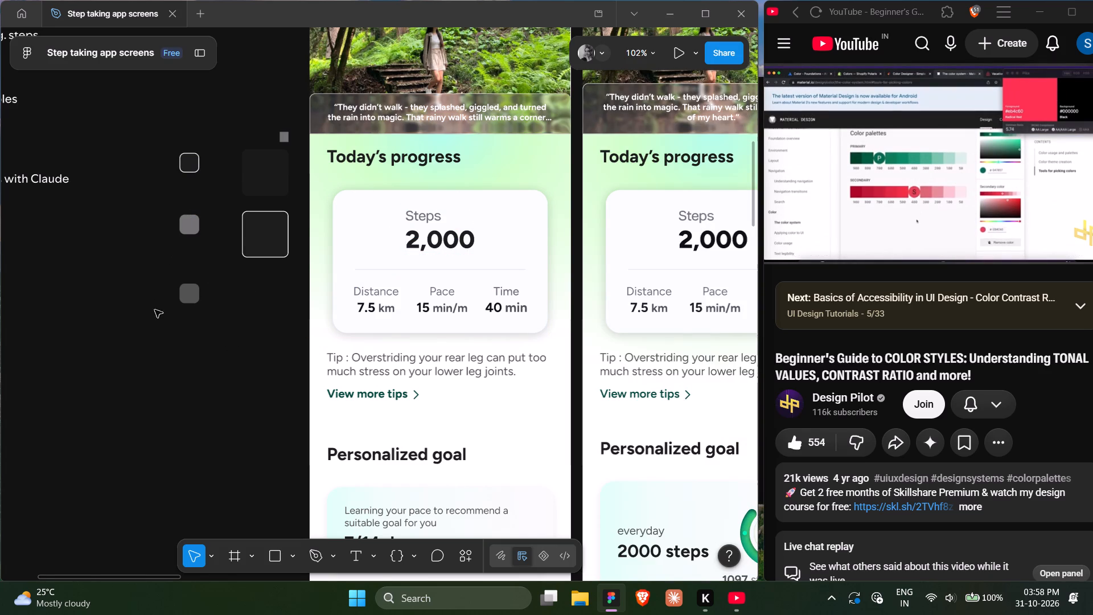
left_click(154, 311)
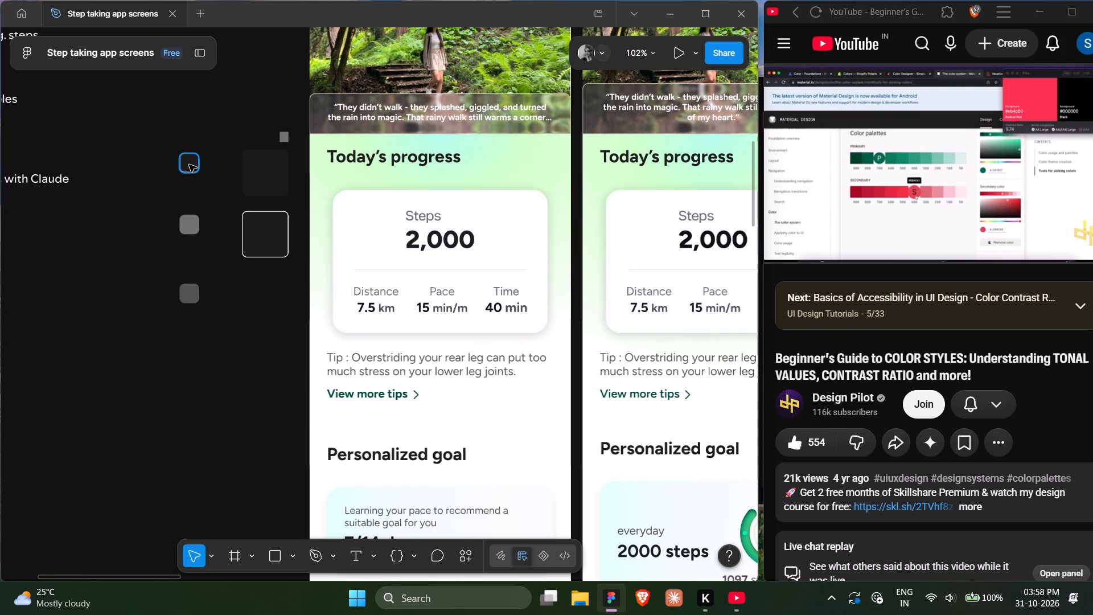
Duplicate the large borderless dark square onto the empty canvas below the design system notes and delete the original.
scroll(189, 165, "right", 2)
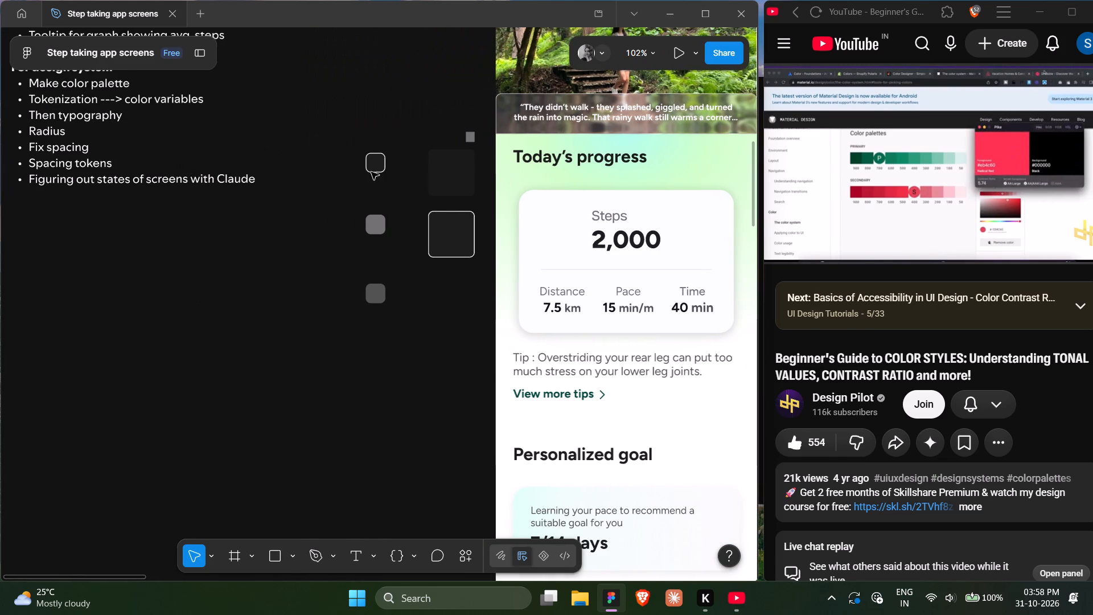
left_click_drag(445, 174, 61, 345, "alt")
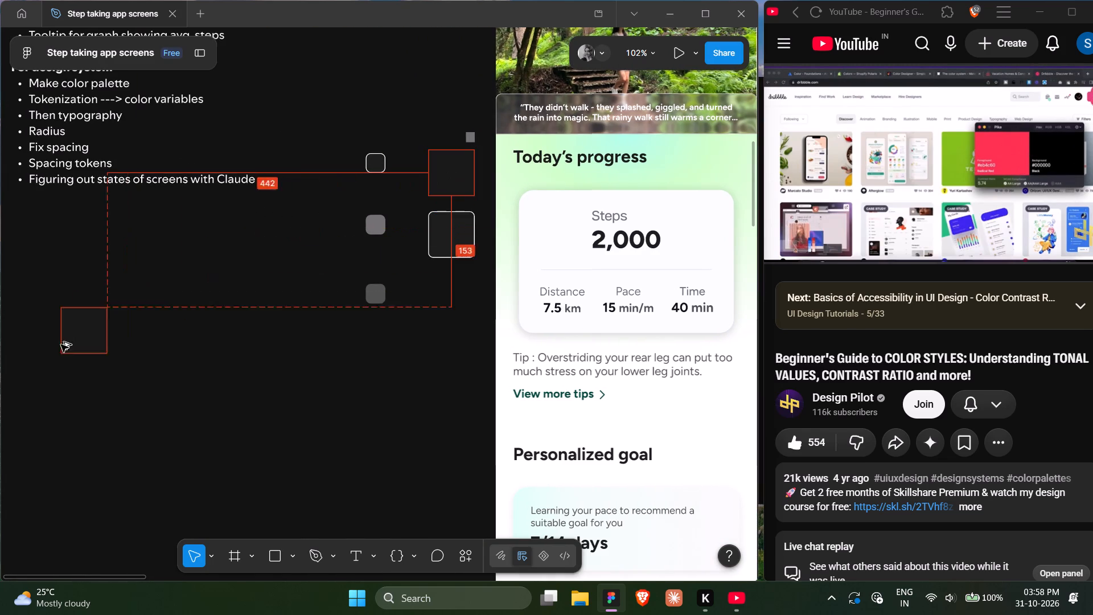
left_click_drag(61, 345, 46, 384, "alt")
left_click(477, 177)
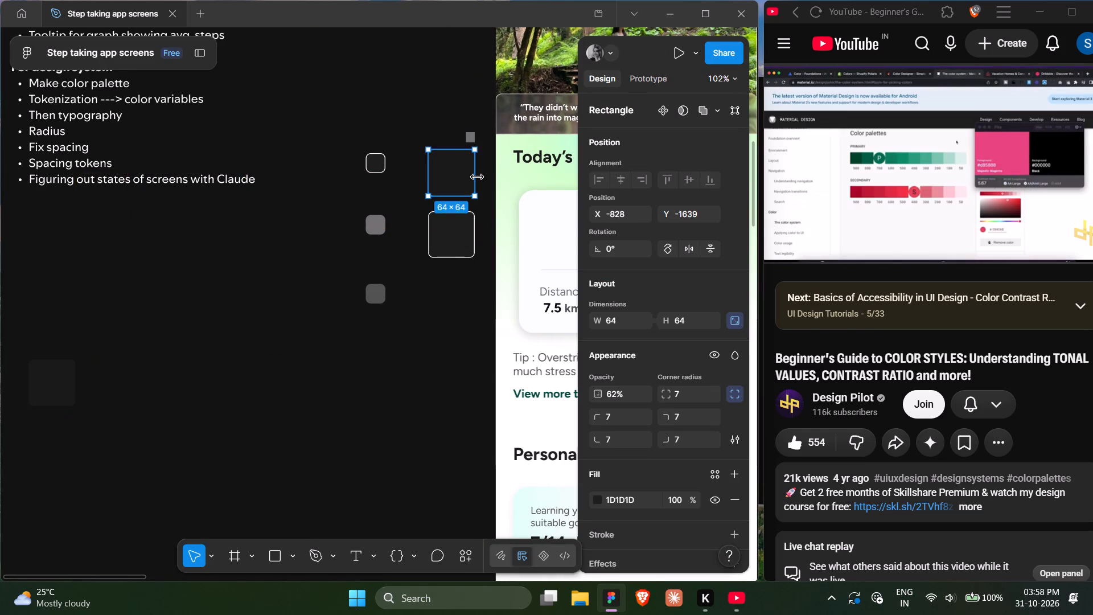
key("Delete")
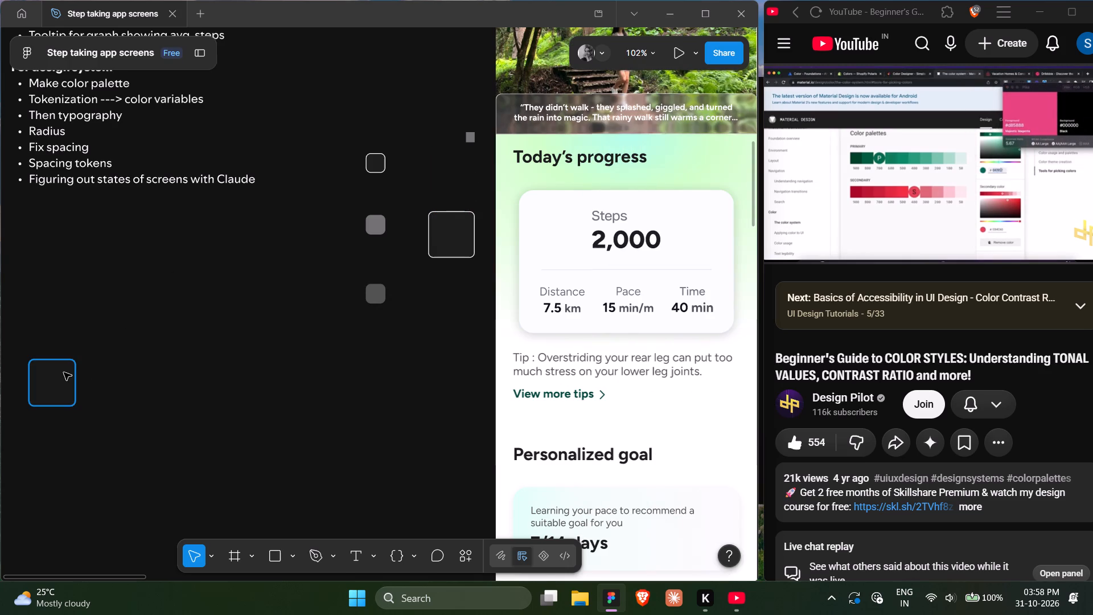
Set the opacity of the dark square below the design system notes to 100%.
left_click(64, 372)
key("0")
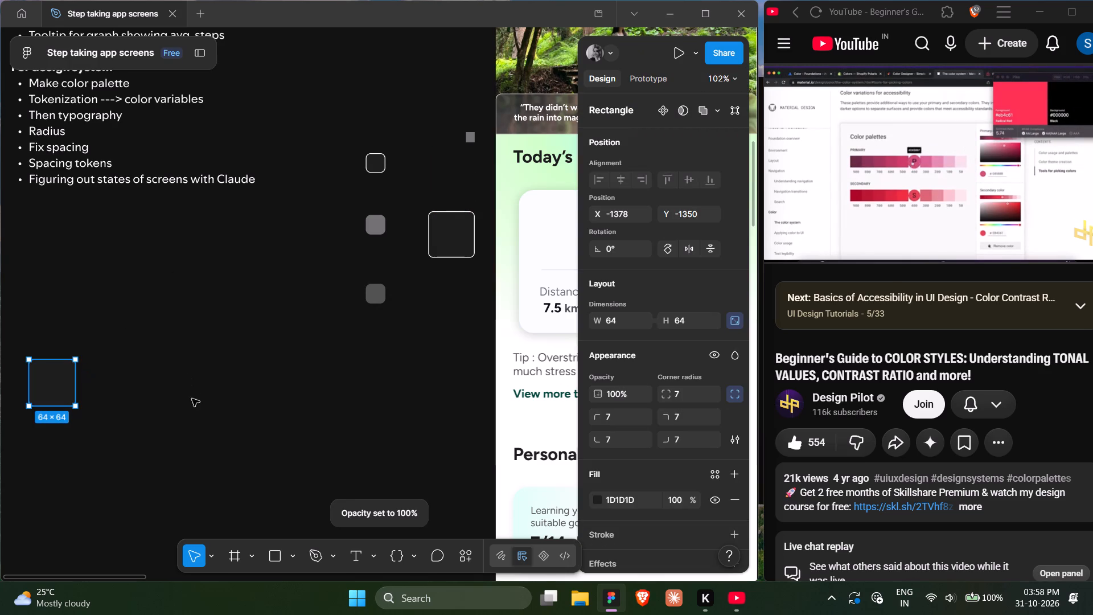
scroll(67, 398, "right", 1)
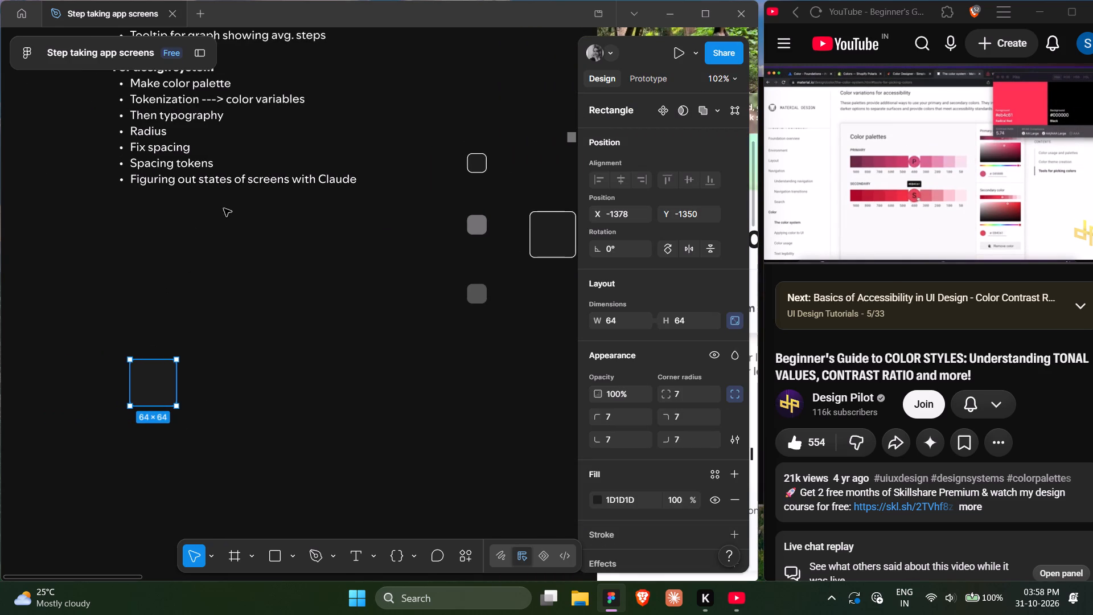
scroll(259, 204, "up", 1)
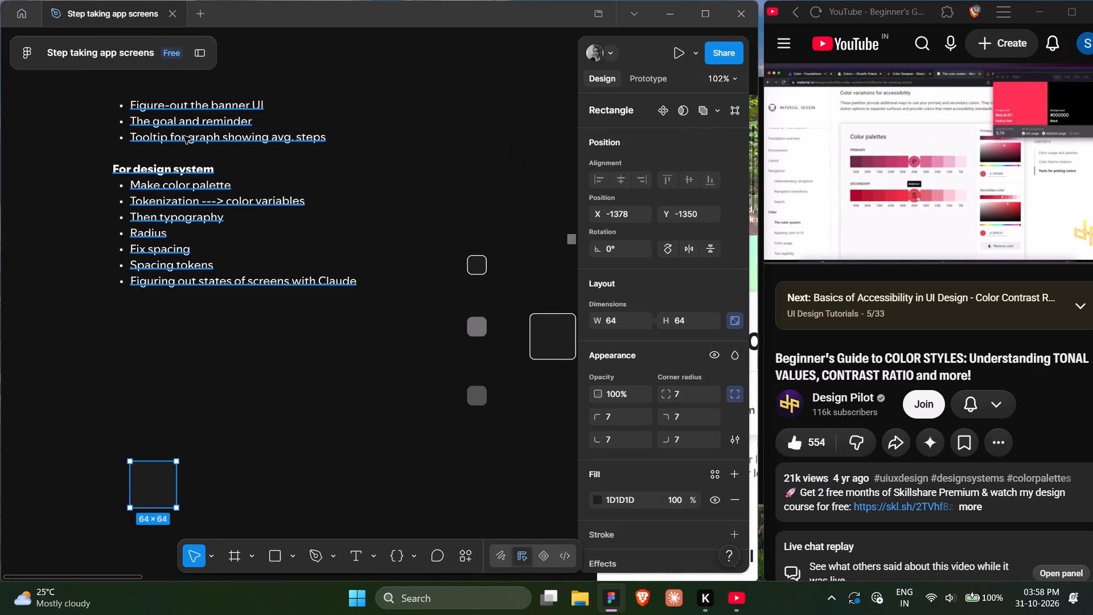
Place a copy of the design system notes text beside the dark square on the empty canvas.
left_click_drag(184, 136, 305, 483, "alt")
scroll(305, 483, "down", 3)
Delete every line of the copied notes except "Figure-out the banner UI" and remove that line's bullet.
double_click(303, 163)
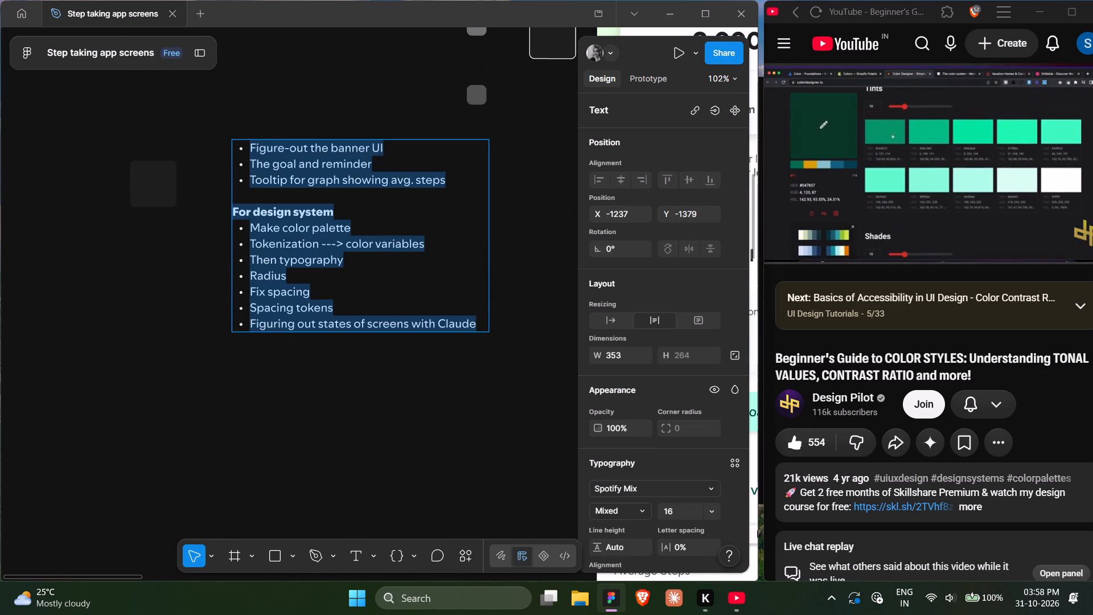
left_click_drag(481, 325, 162, 89)
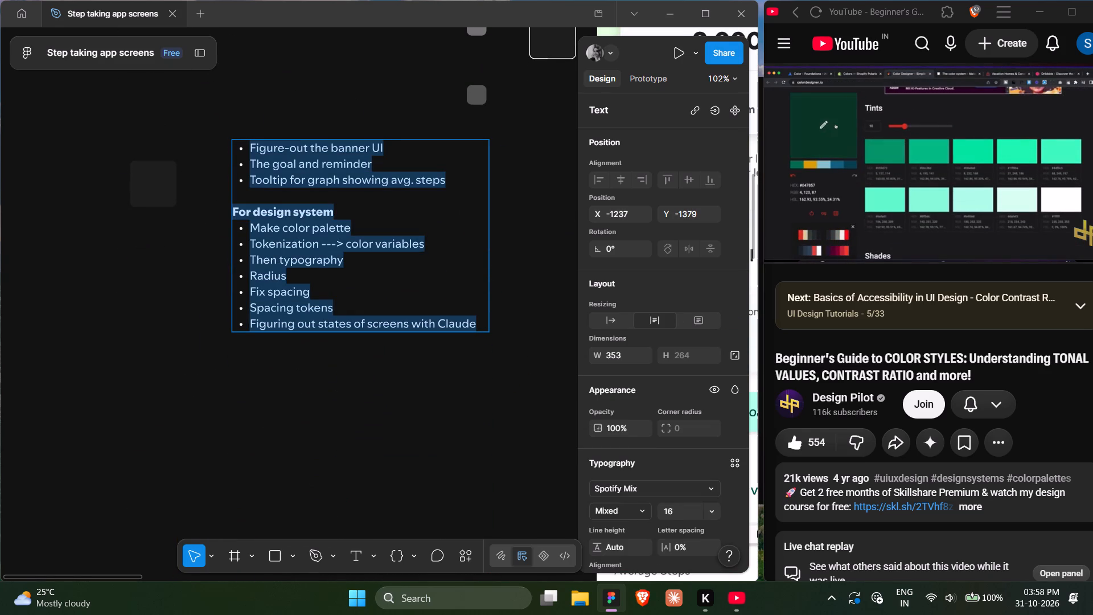
left_click_drag(162, 89, 280, 174)
key("BackSpace")
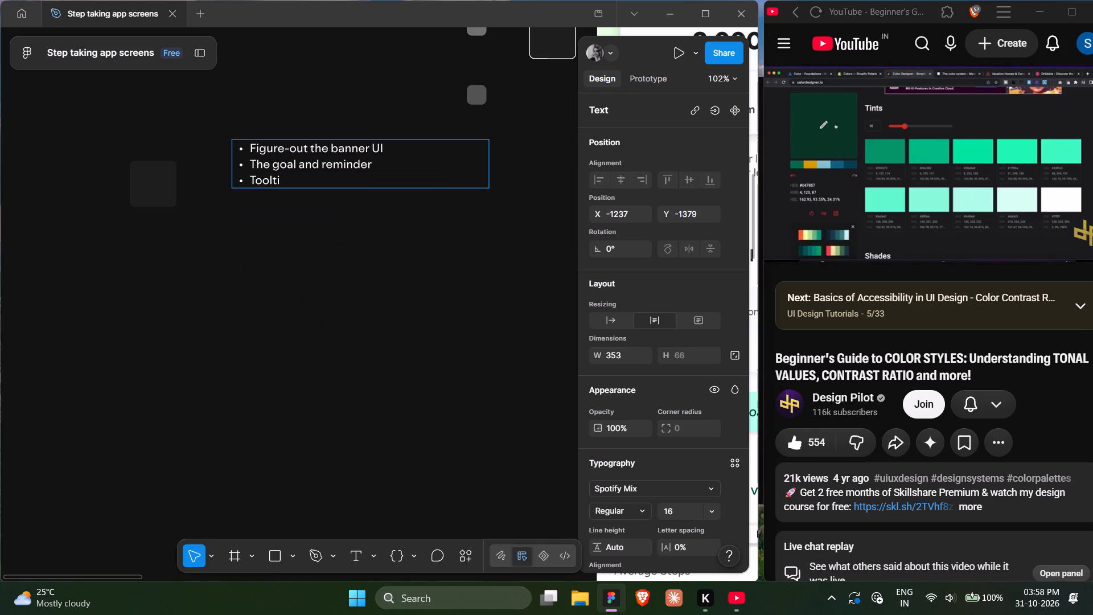
left_click_drag(307, 176, 245, 162)
key("BackSpace")
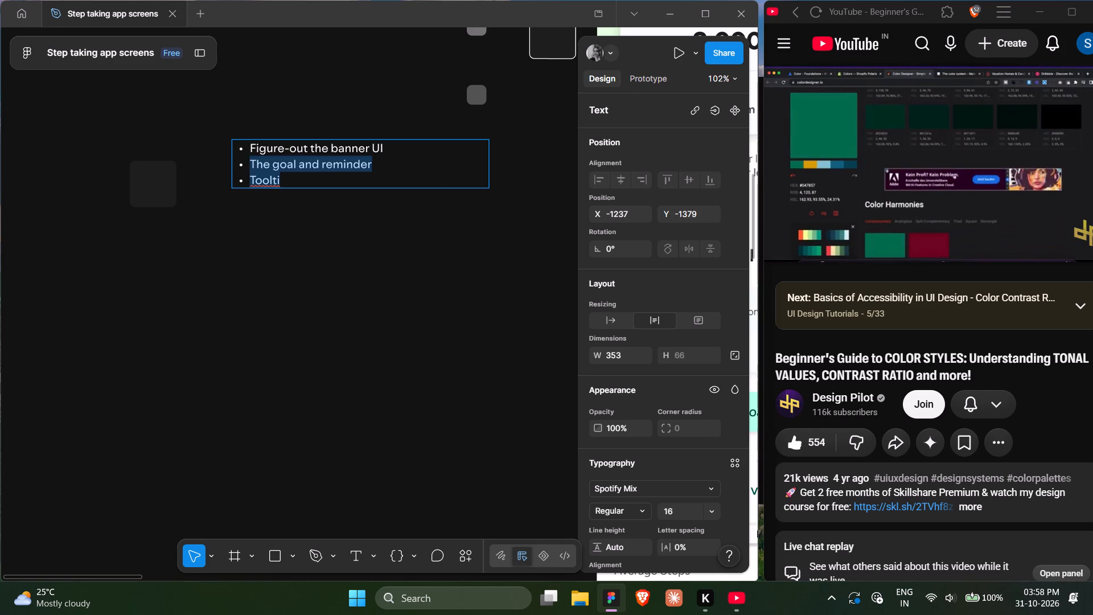
key("BackSpace")
key("BackSpace")
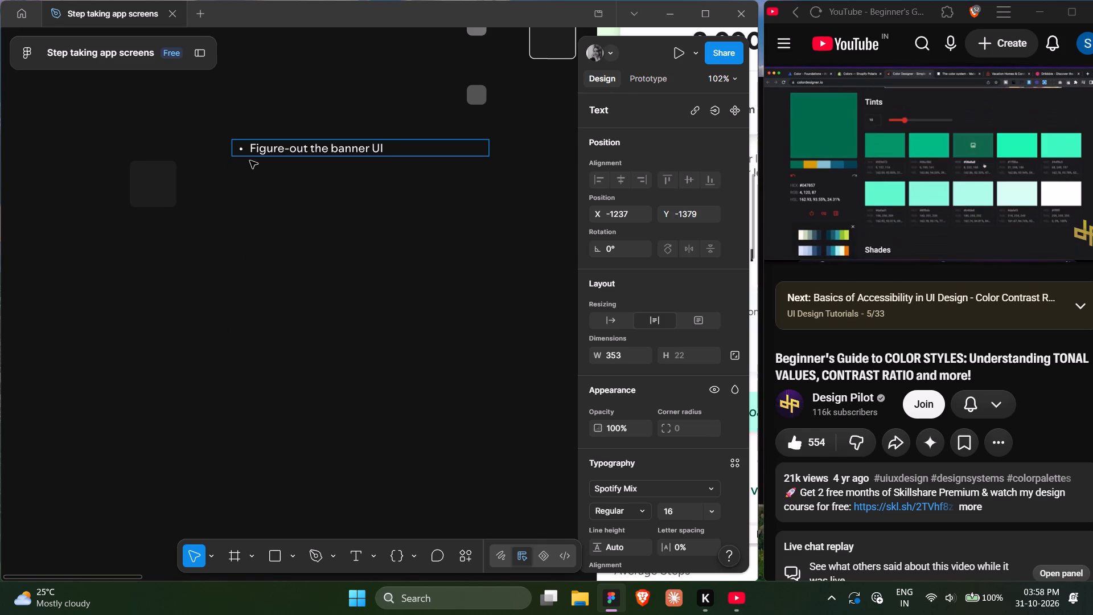
left_click(249, 148)
key("BackSpace")
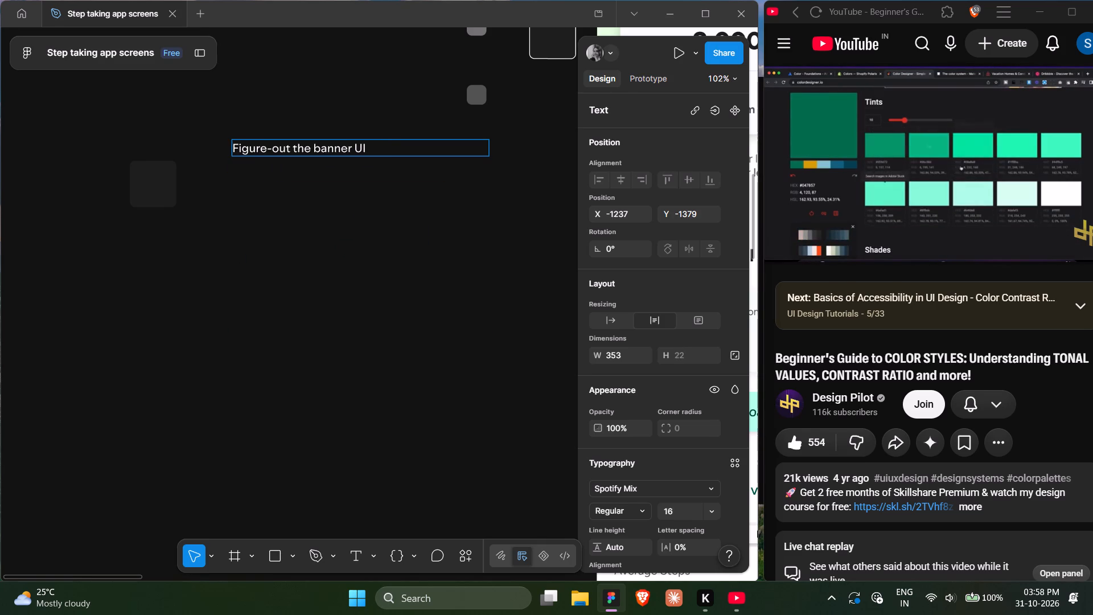
left_click(393, 207)
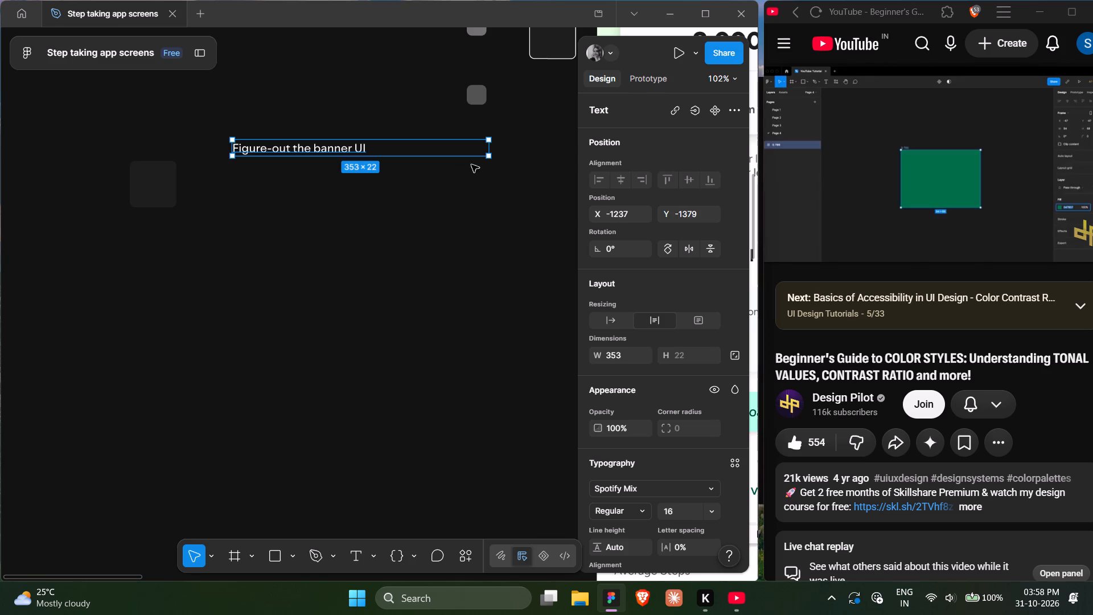
Shorten the remaining line of text to "Figure-out".
double_click(487, 149)
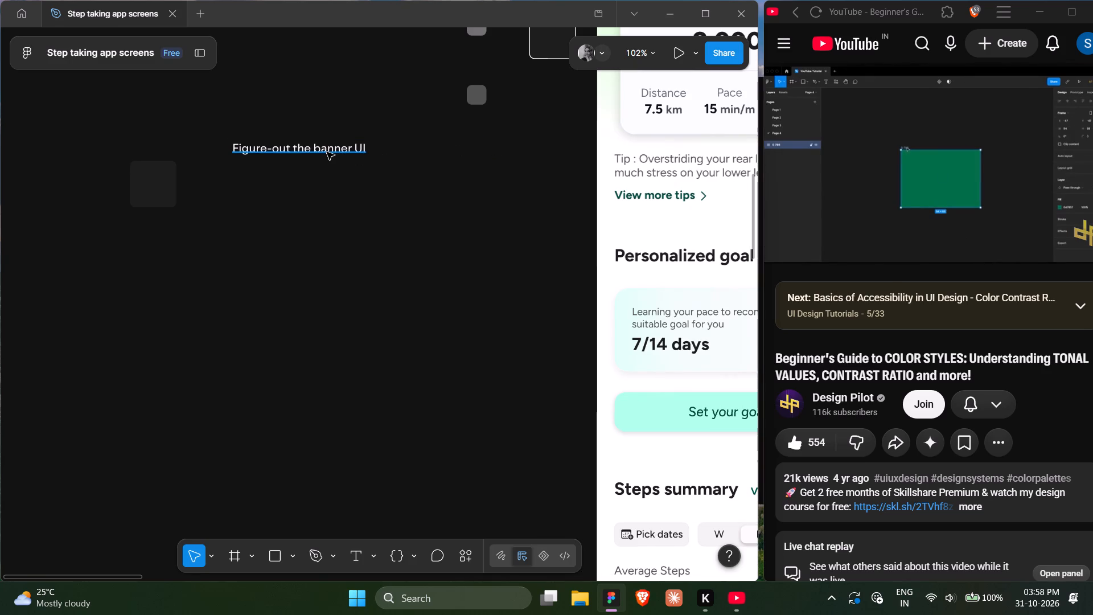
left_click(327, 152)
double_click(296, 151)
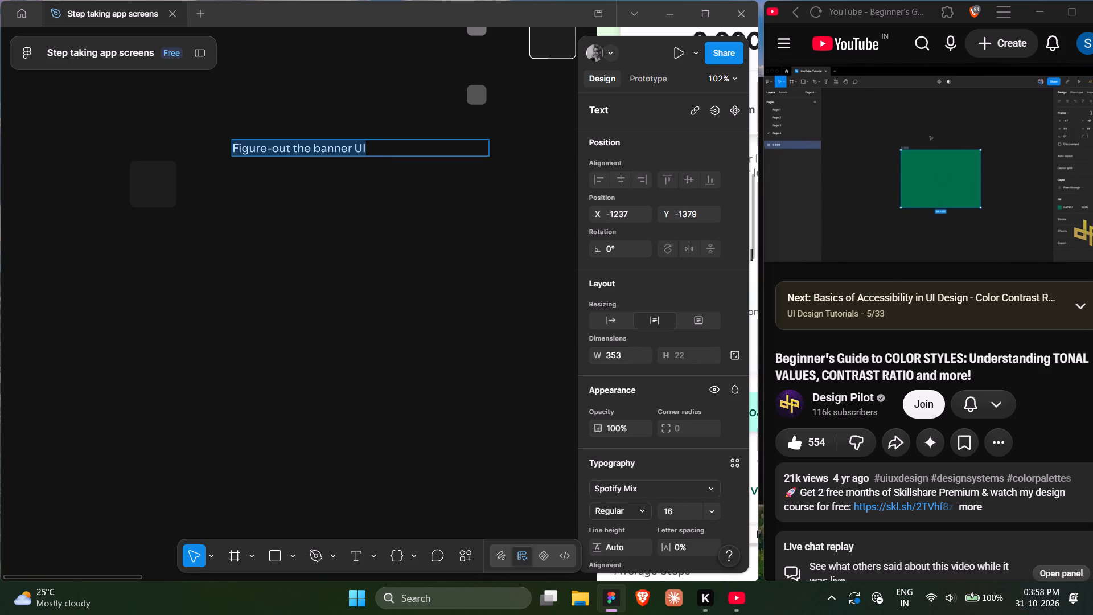
left_click_drag(290, 147, 511, 158)
key("BackSpace")
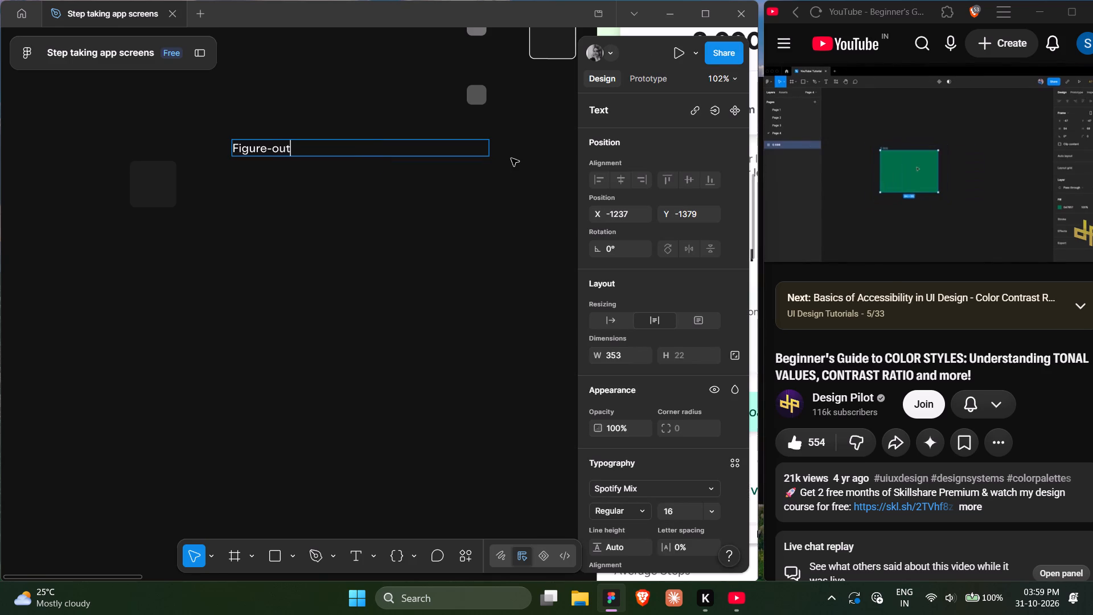
left_click(510, 207)
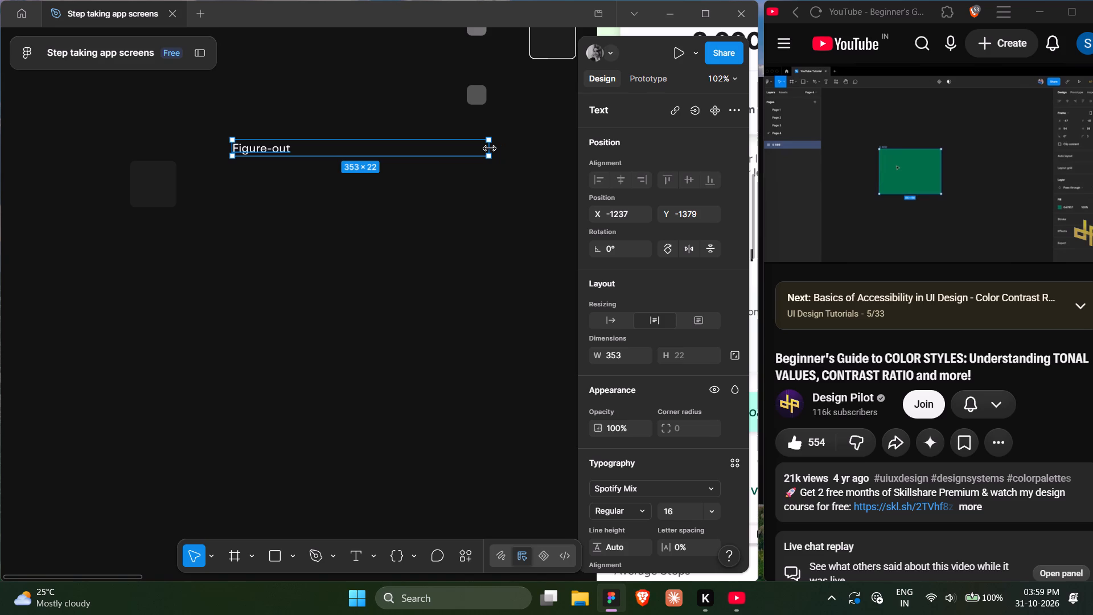
Fit the "Figure-out" text box to its content and place it directly beneath the dark square.
double_click(490, 149)
left_click_drag(270, 146, 193, 225)
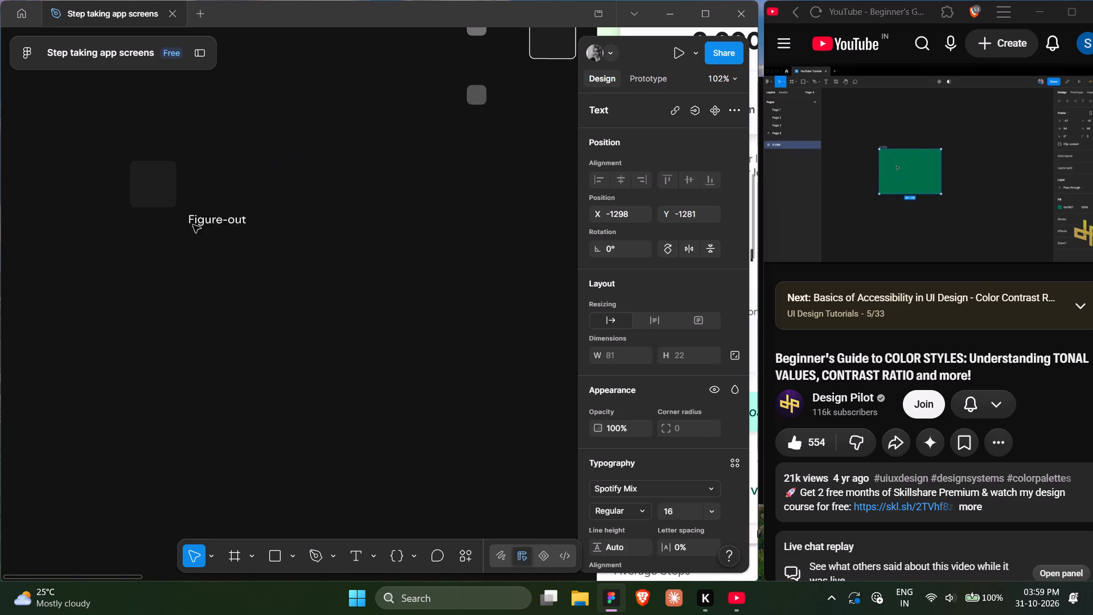
left_click_drag(193, 225, 161, 217)
Wrap the dark square and the "Figure-out" text together in a vertical auto layout frame.
scroll(161, 217, "up", 2)
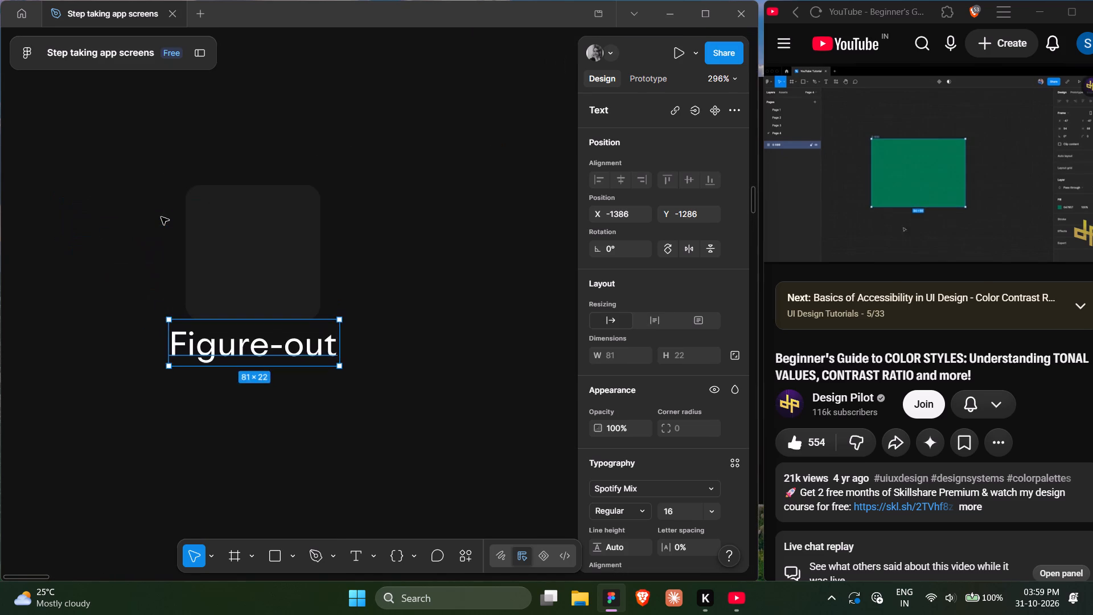
left_click(161, 217)
left_click_drag(138, 153, 420, 461)
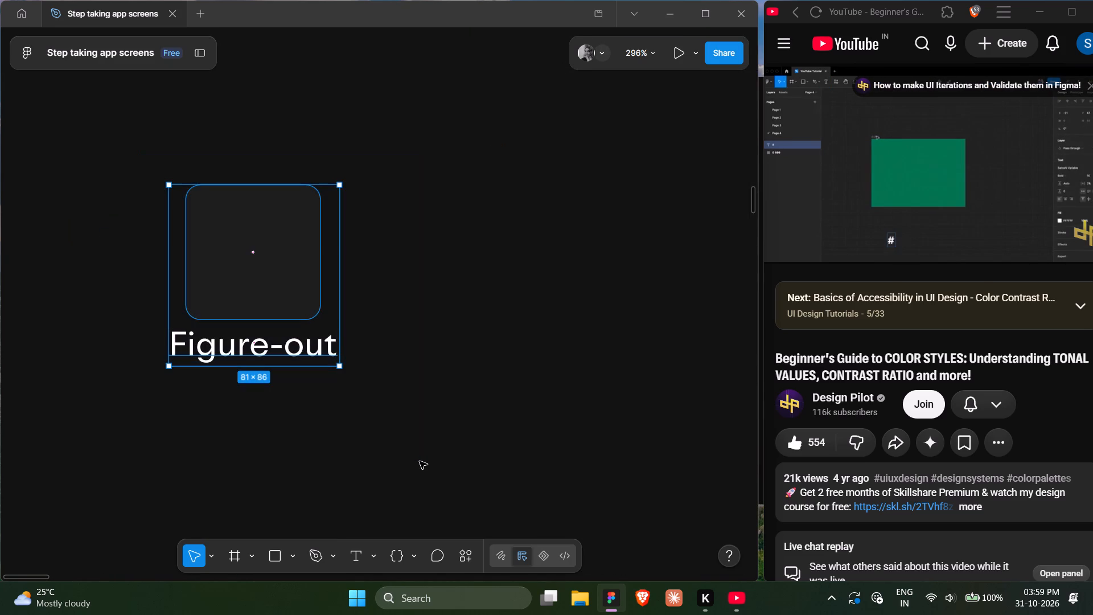
key("shift+a")
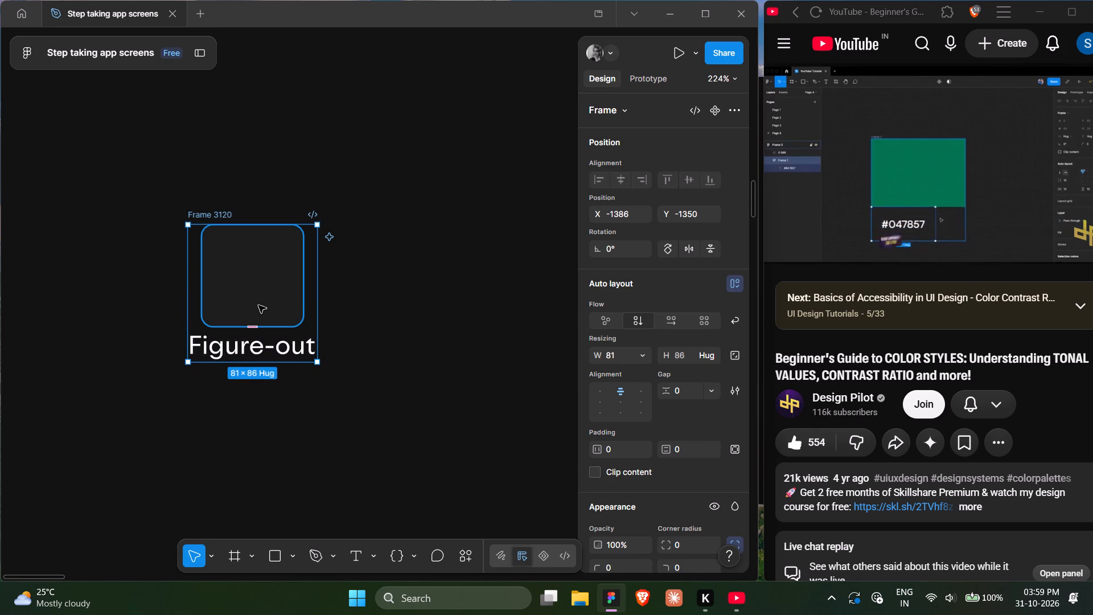
Set the dark square's width to fill the auto layout frame.
left_click(263, 286)
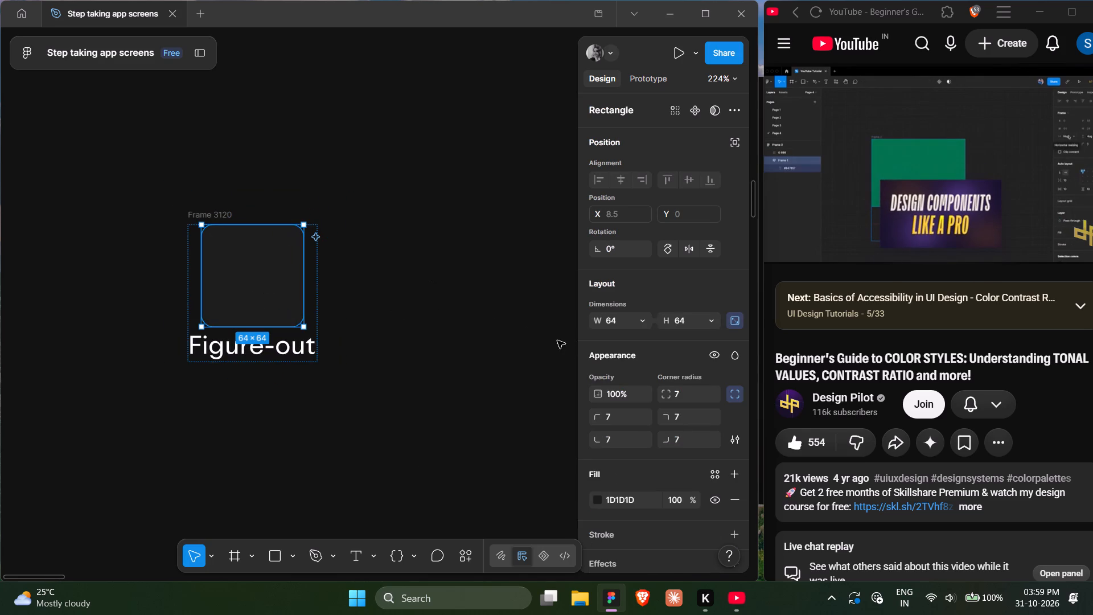
left_click(642, 322)
left_click(600, 342)
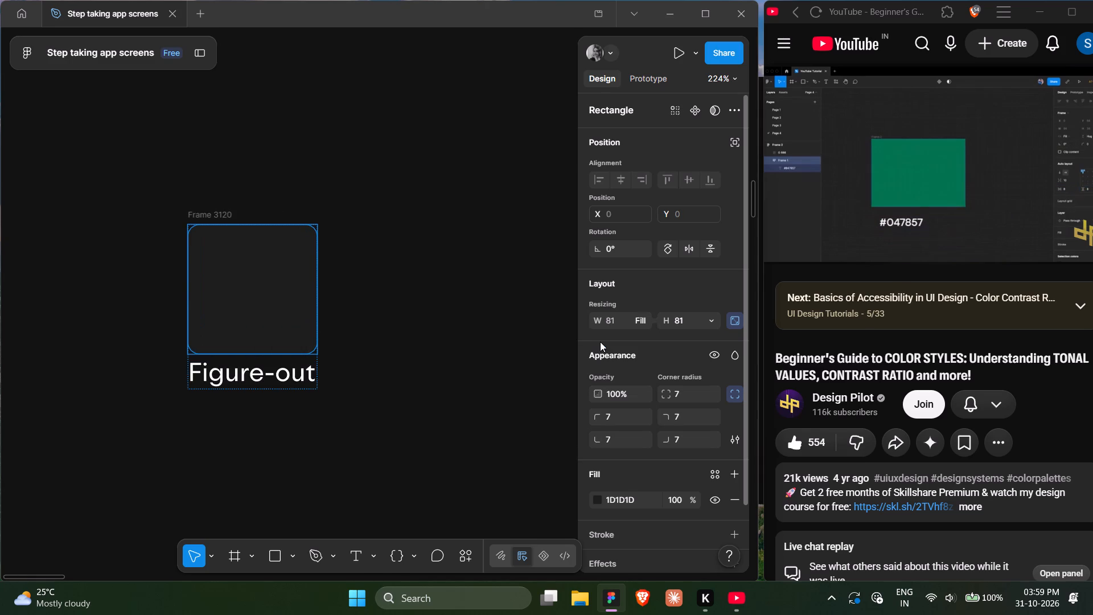
left_click(368, 413)
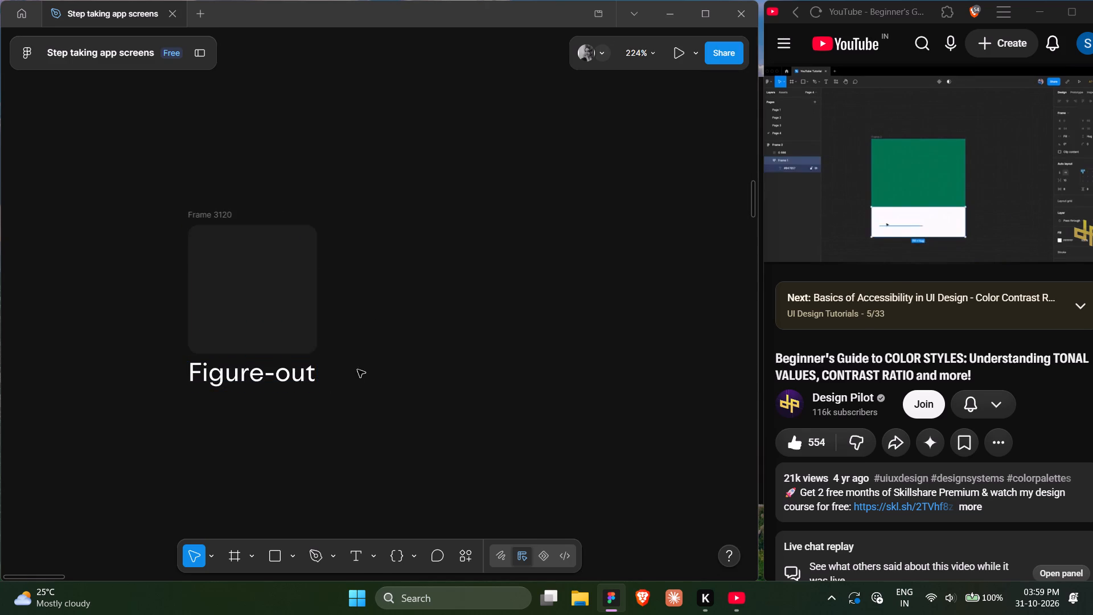
Add a dark navy 001038 fill to the auto layout frame holding the square and label.
left_click(198, 214)
scroll(636, 416, "down", 7)
left_click(591, 319)
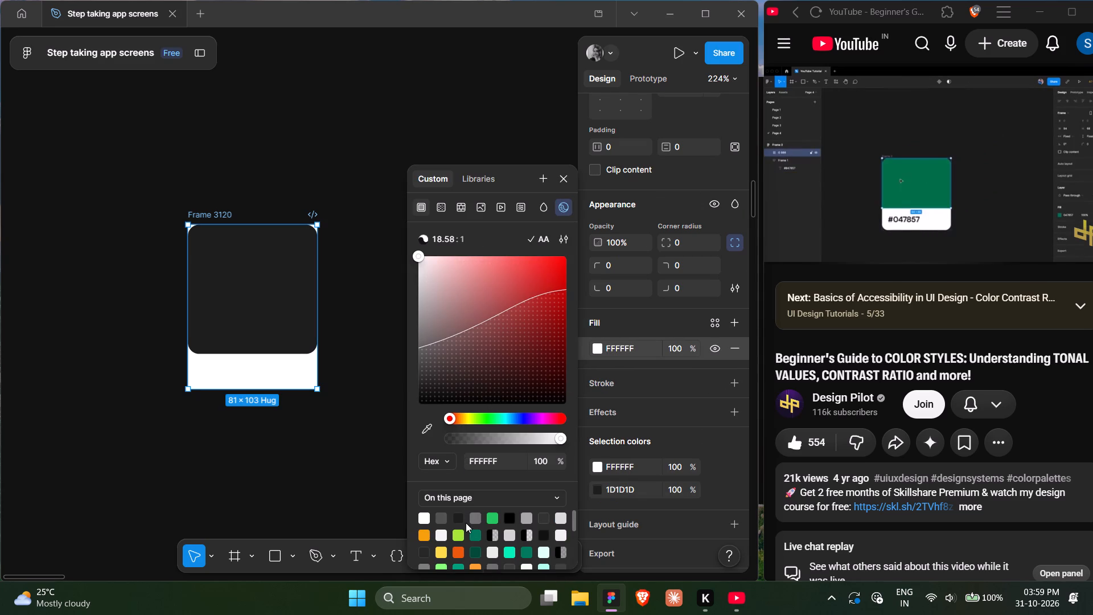
scroll(466, 523, "down", 1)
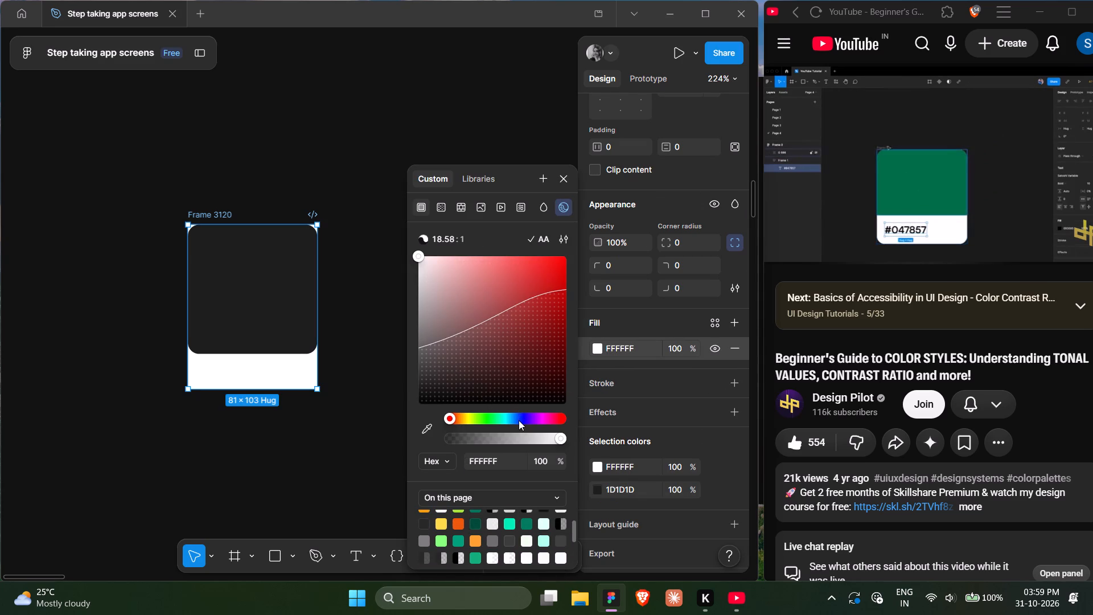
left_click(519, 420)
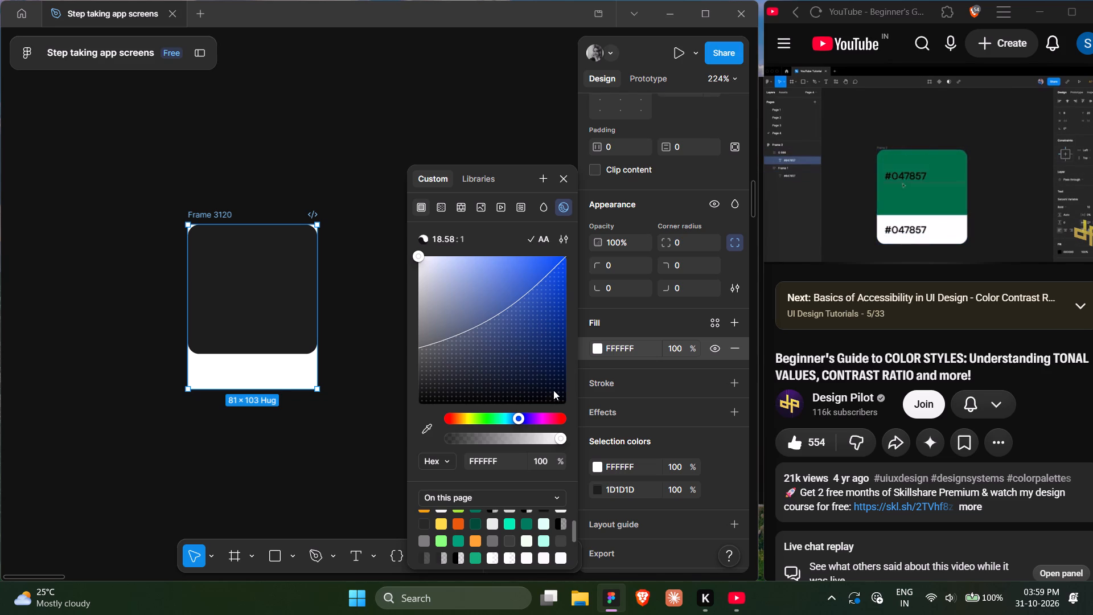
left_click_drag(553, 390, 580, 380)
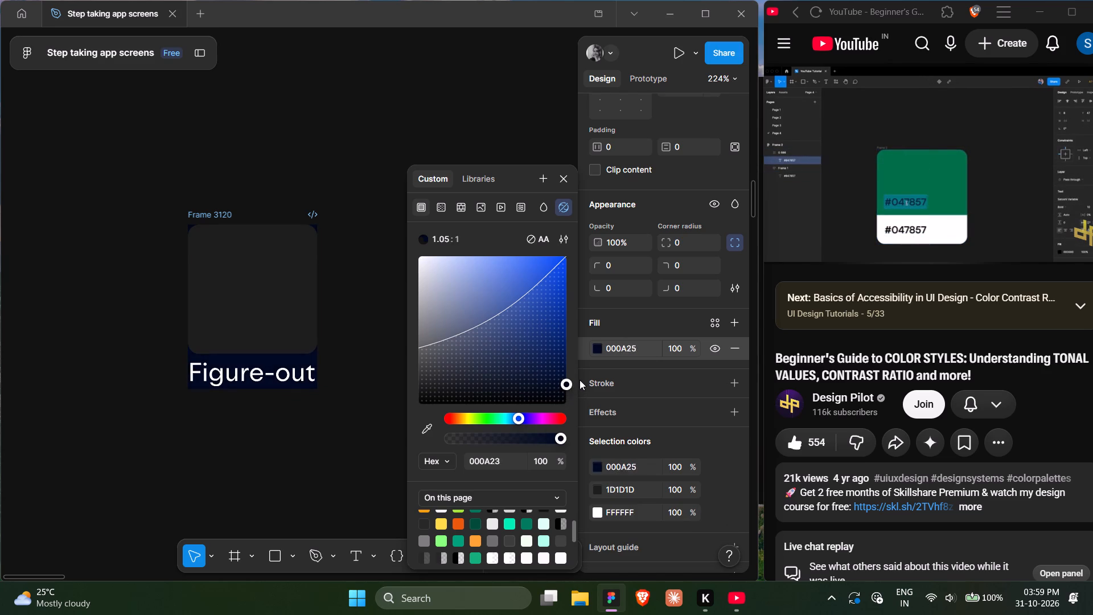
left_click_drag(580, 380, 580, 375)
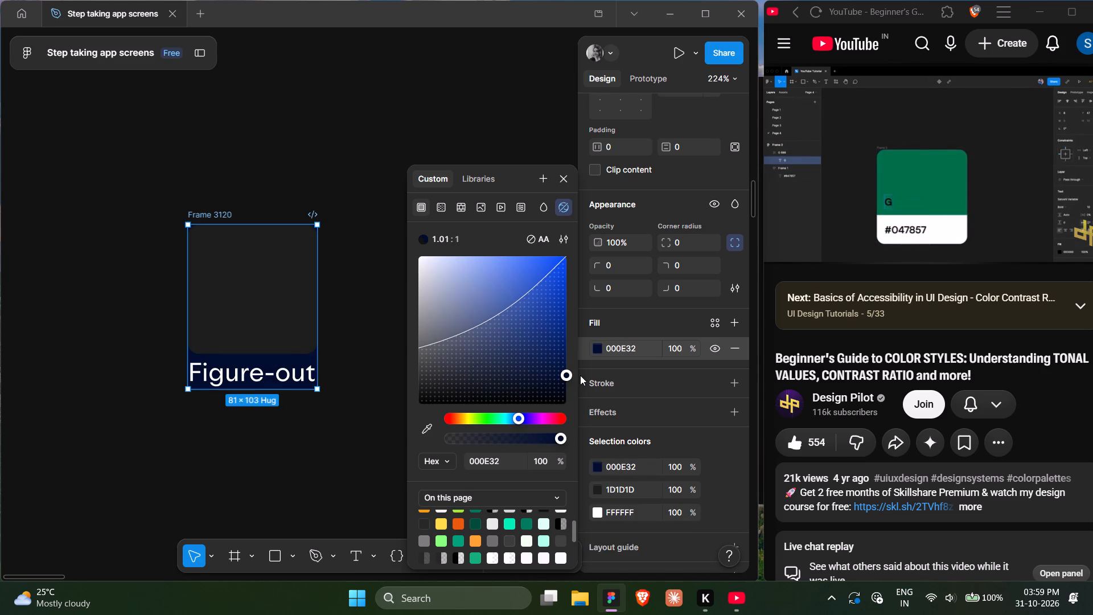
left_click_drag(580, 375, 580, 372)
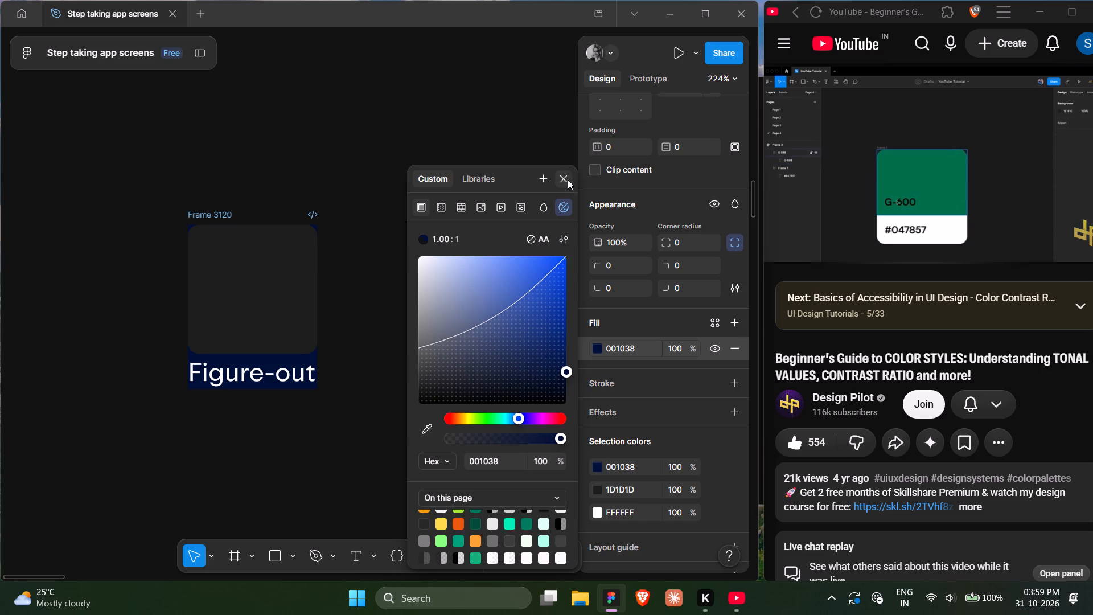
left_click(567, 178)
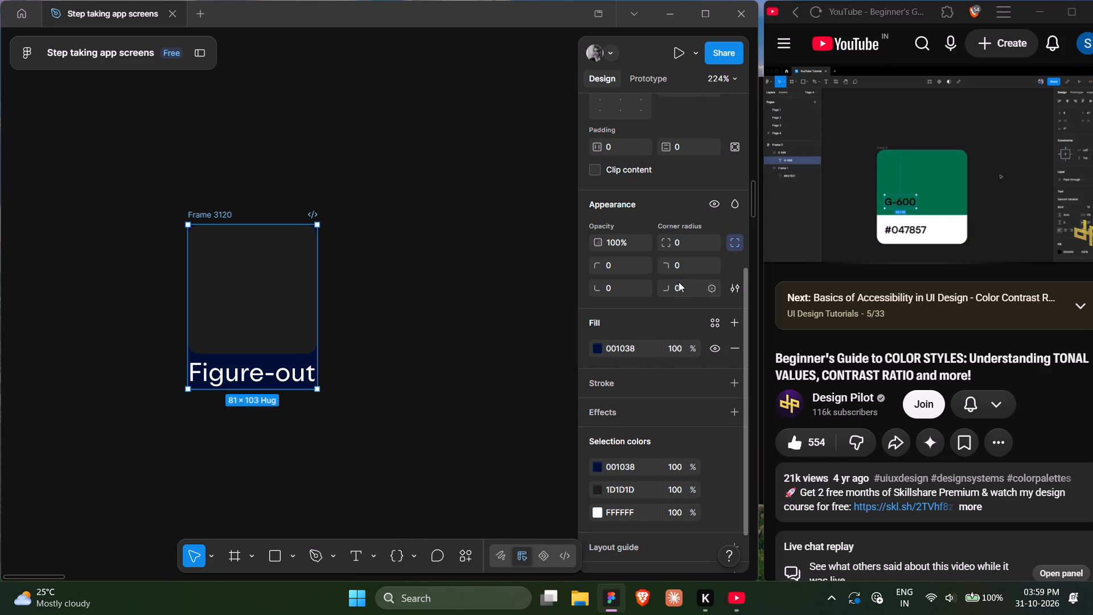
Set the swatch frame's corner radius to 16.
left_click(684, 240)
type("16")
left_click(494, 255)
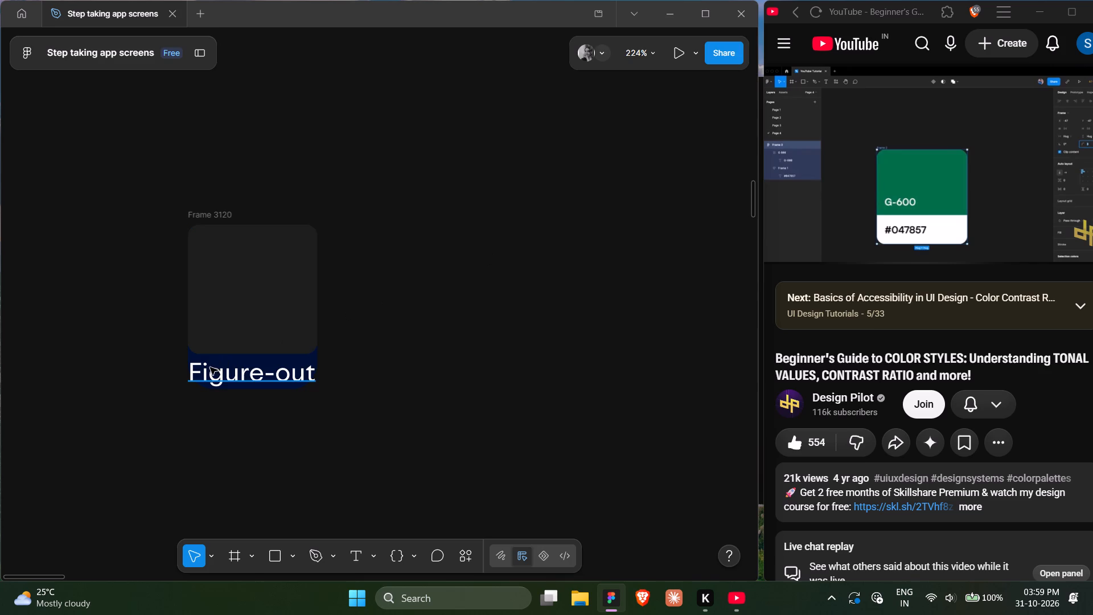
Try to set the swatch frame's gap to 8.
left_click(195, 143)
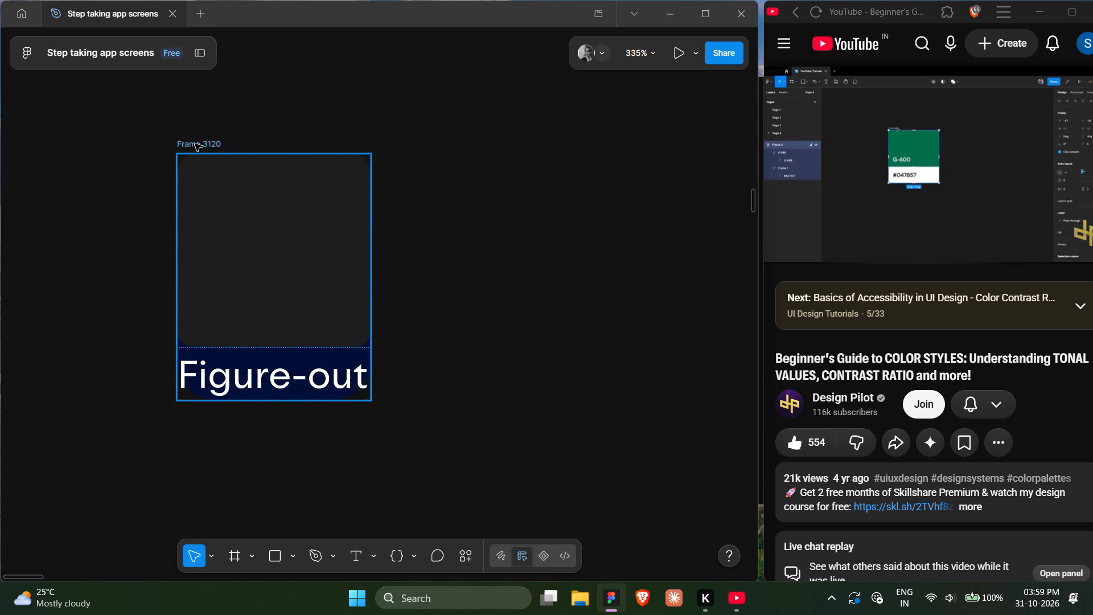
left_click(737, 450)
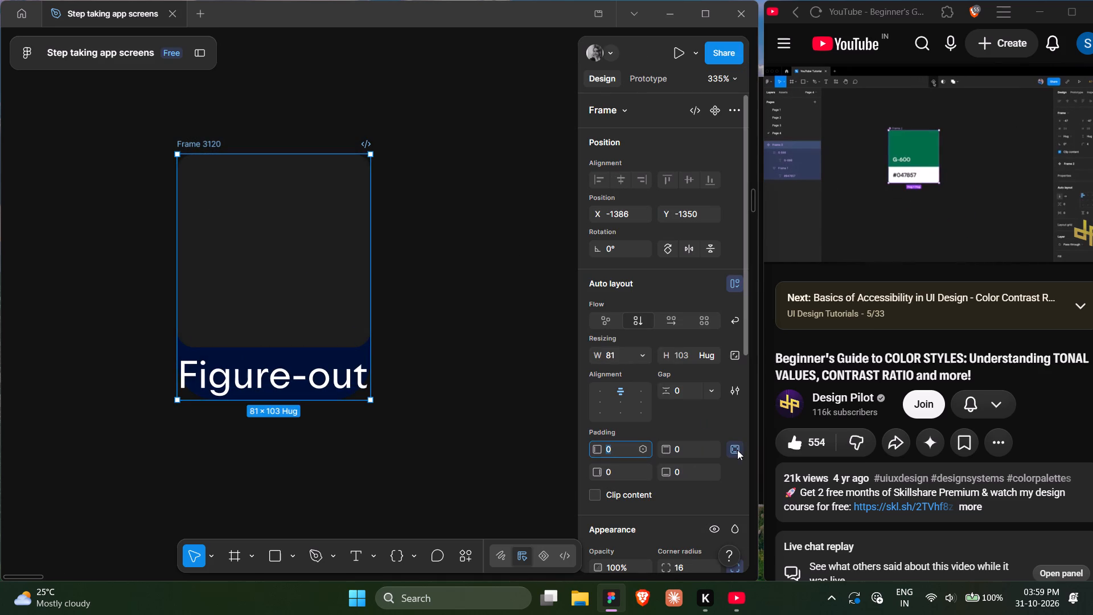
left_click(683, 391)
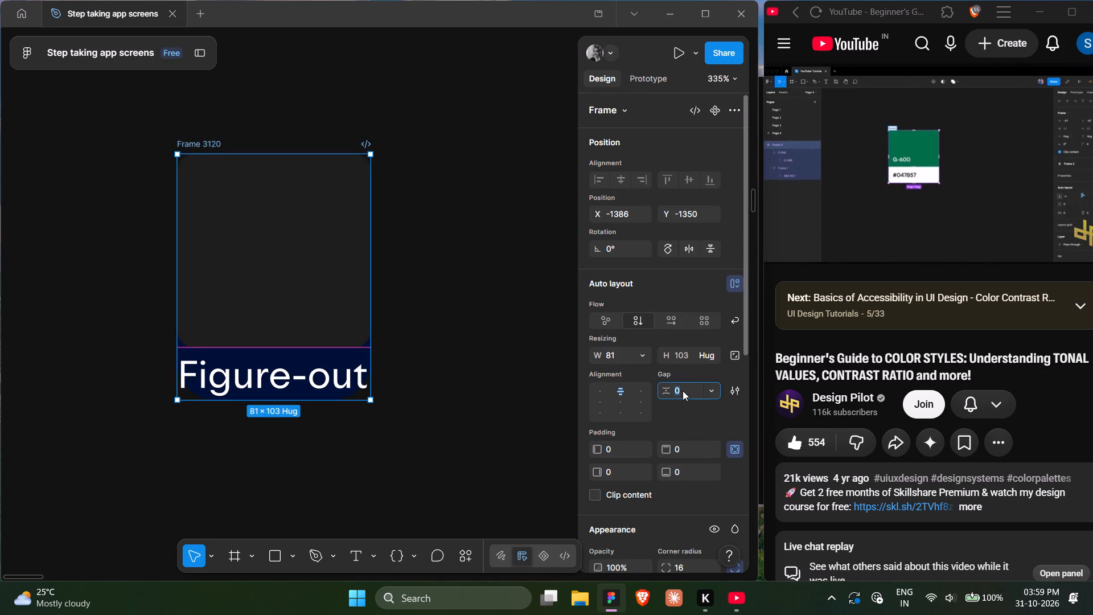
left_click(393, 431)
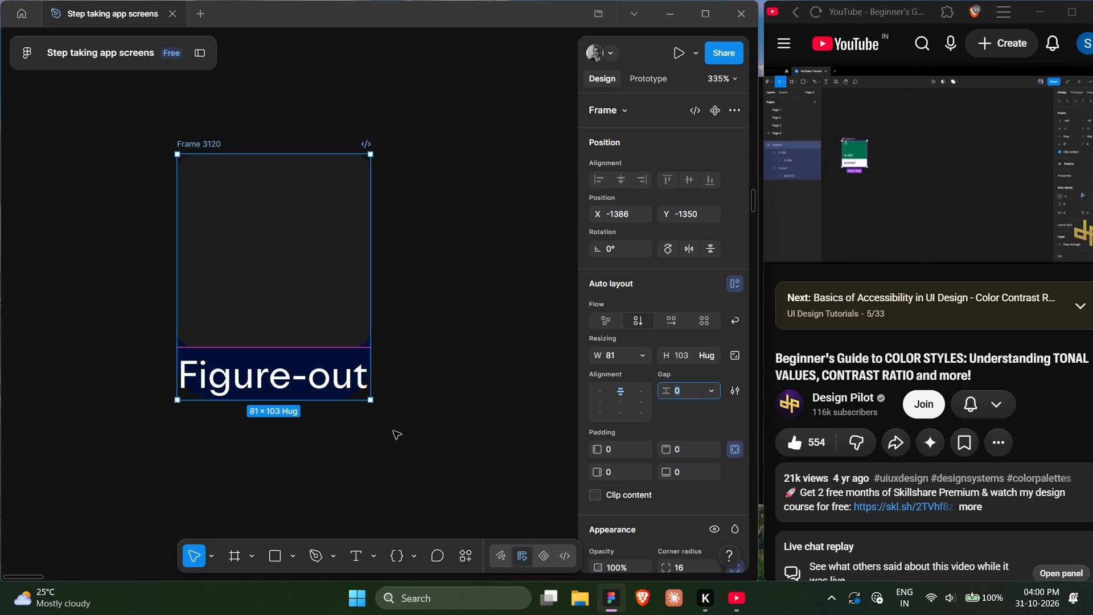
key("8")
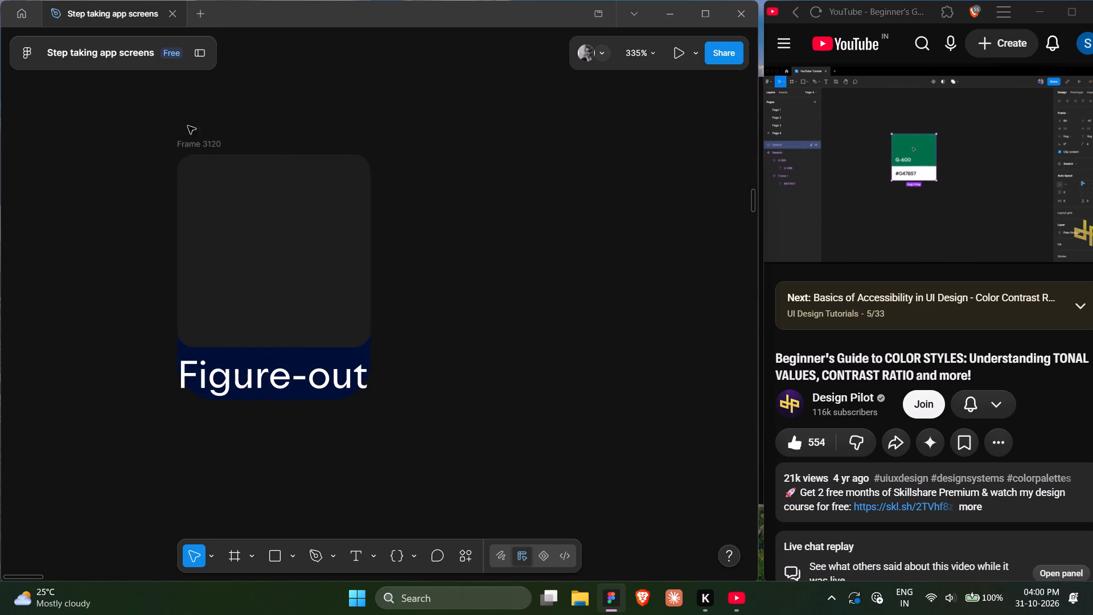
Set the gap between the dark square and the "Figure-out" label to 8 in the swatch frame.
left_click(204, 140)
left_click(683, 386)
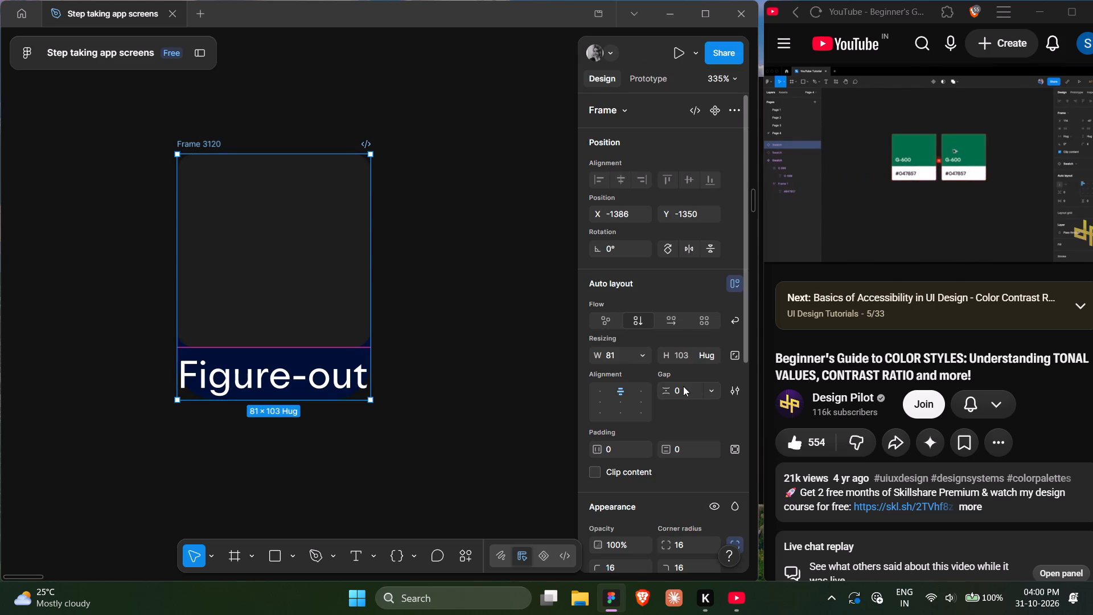
key("8")
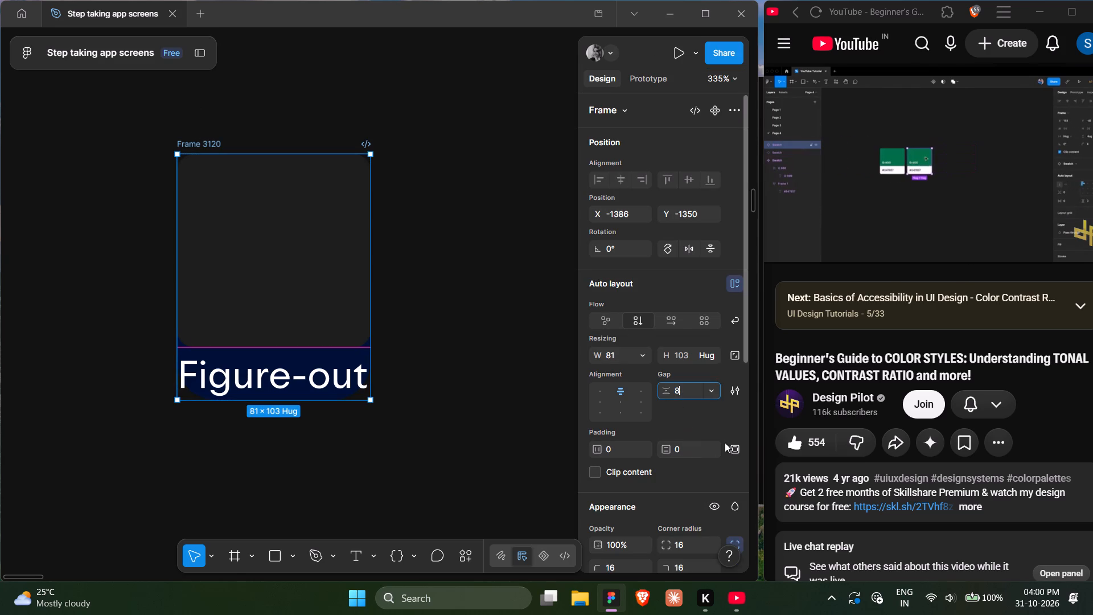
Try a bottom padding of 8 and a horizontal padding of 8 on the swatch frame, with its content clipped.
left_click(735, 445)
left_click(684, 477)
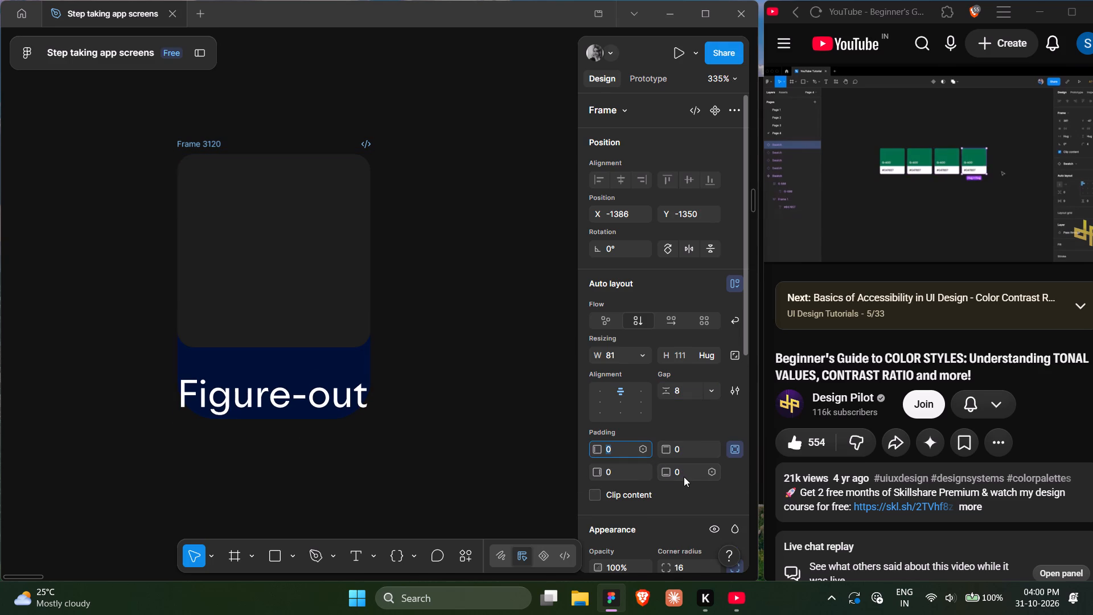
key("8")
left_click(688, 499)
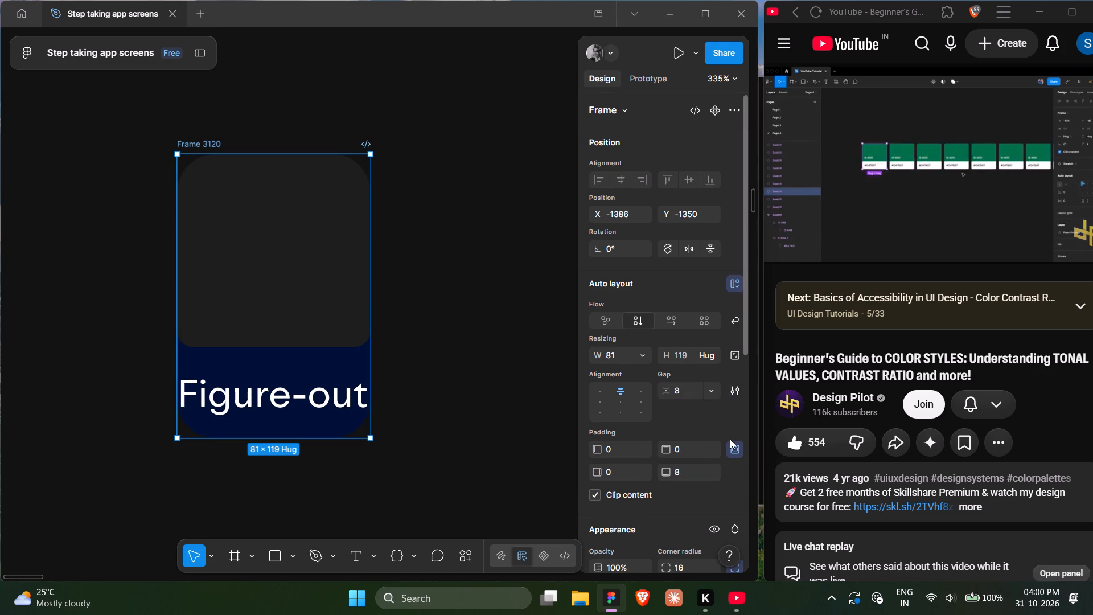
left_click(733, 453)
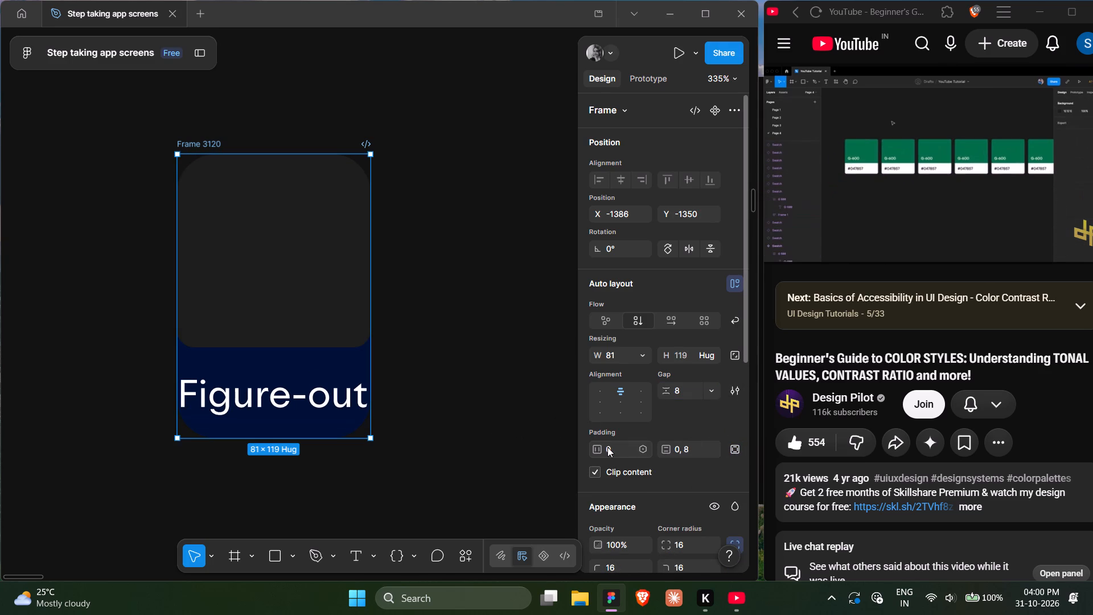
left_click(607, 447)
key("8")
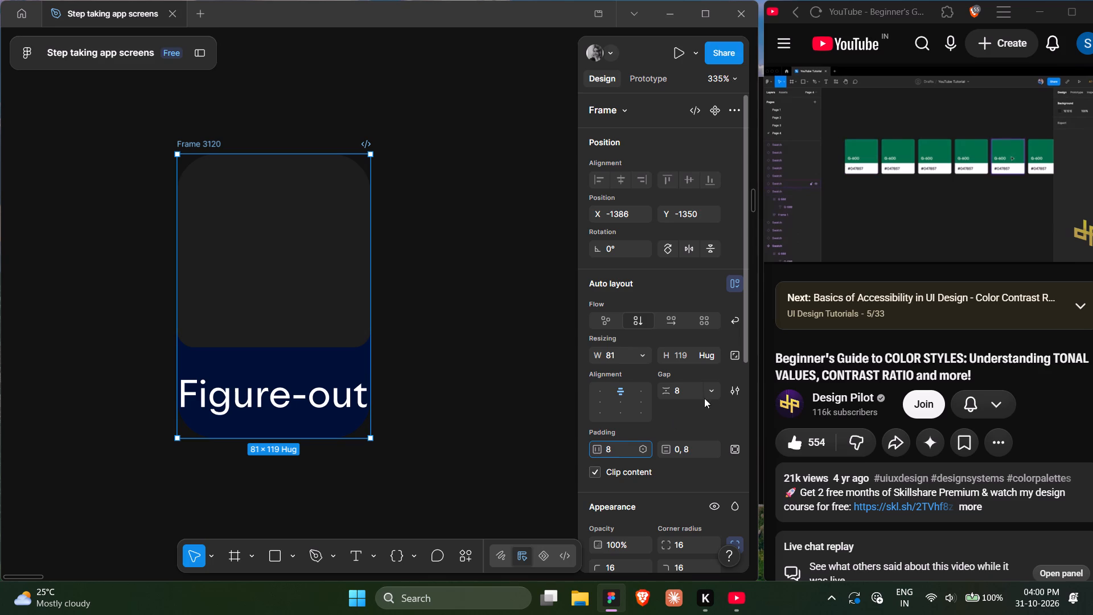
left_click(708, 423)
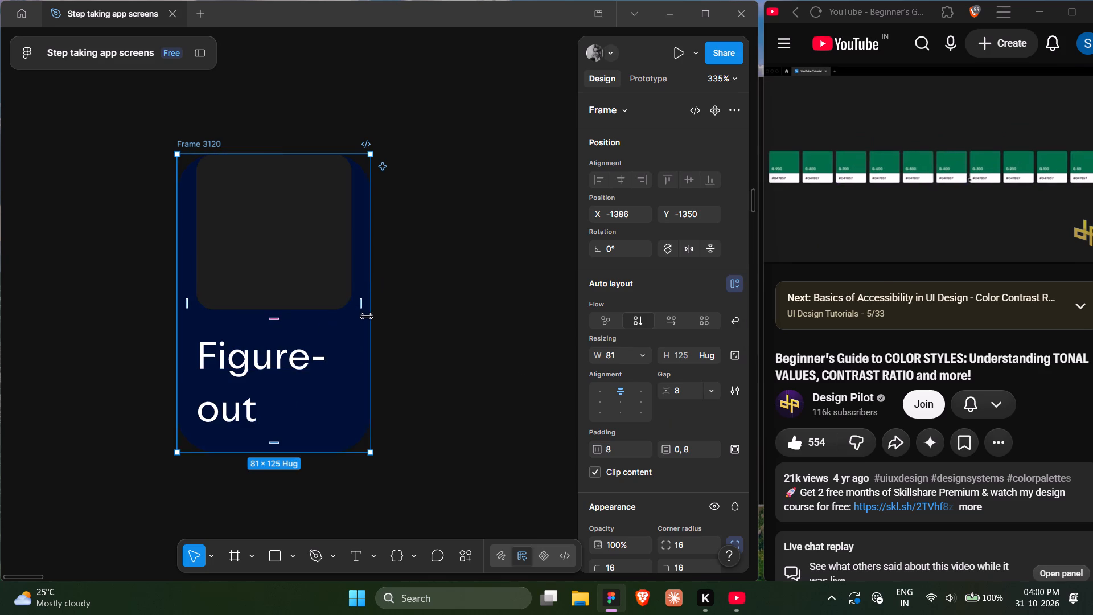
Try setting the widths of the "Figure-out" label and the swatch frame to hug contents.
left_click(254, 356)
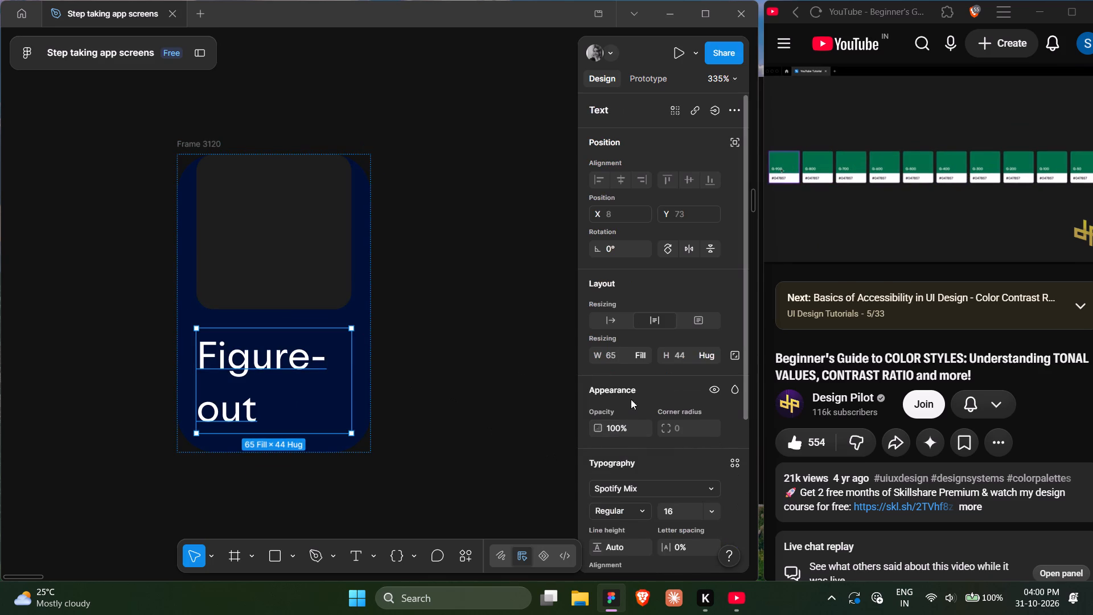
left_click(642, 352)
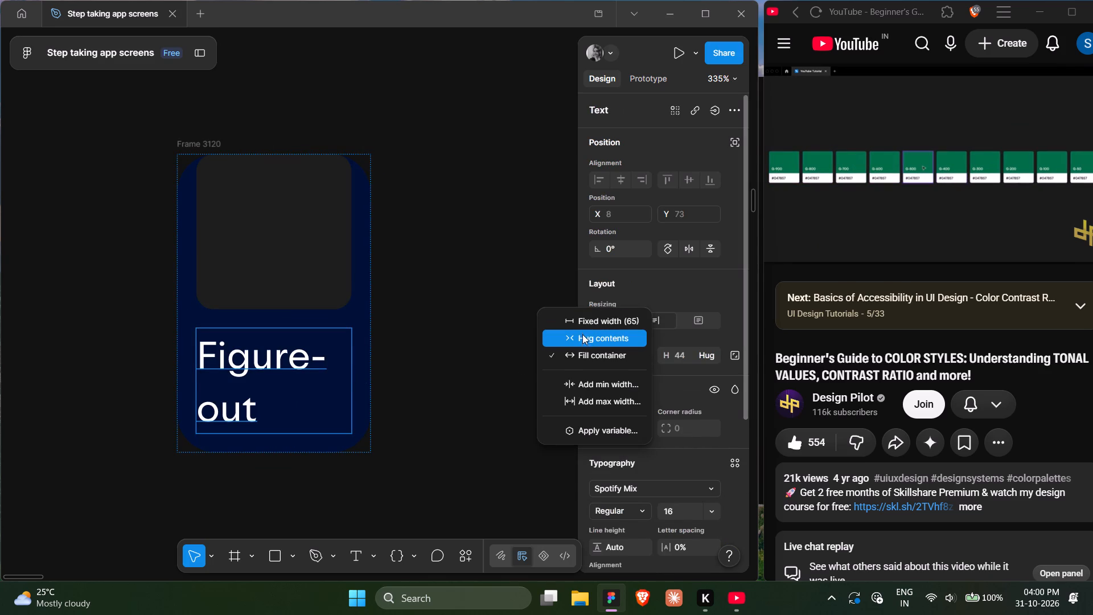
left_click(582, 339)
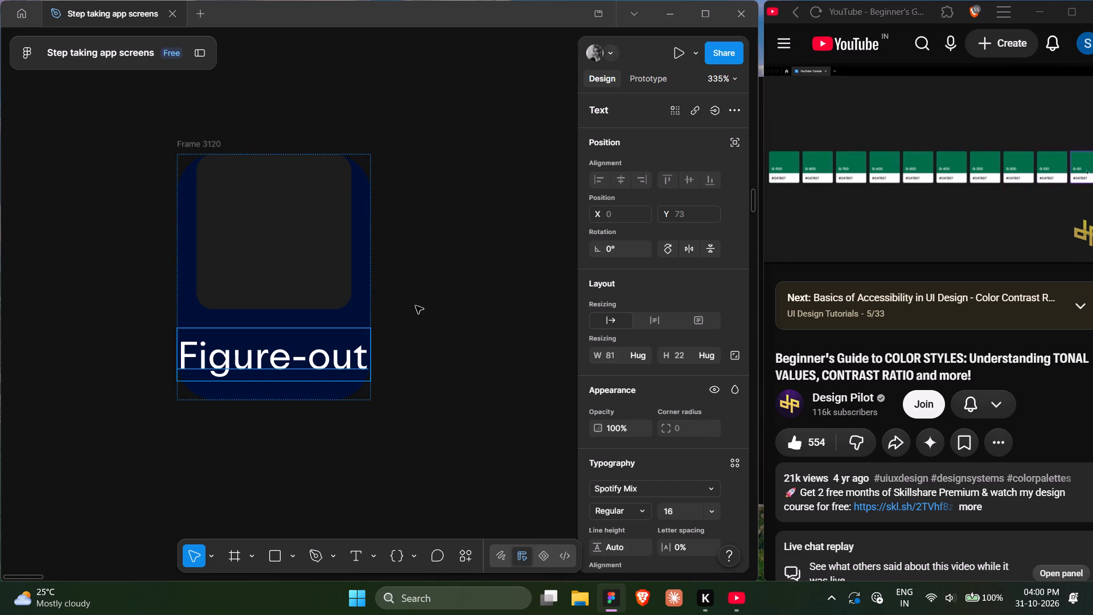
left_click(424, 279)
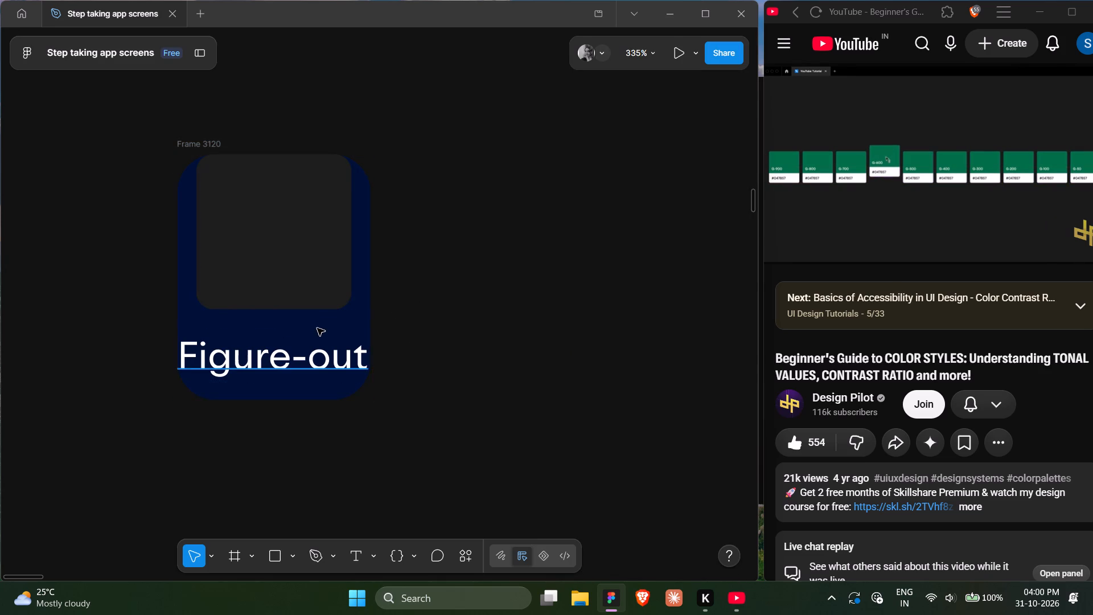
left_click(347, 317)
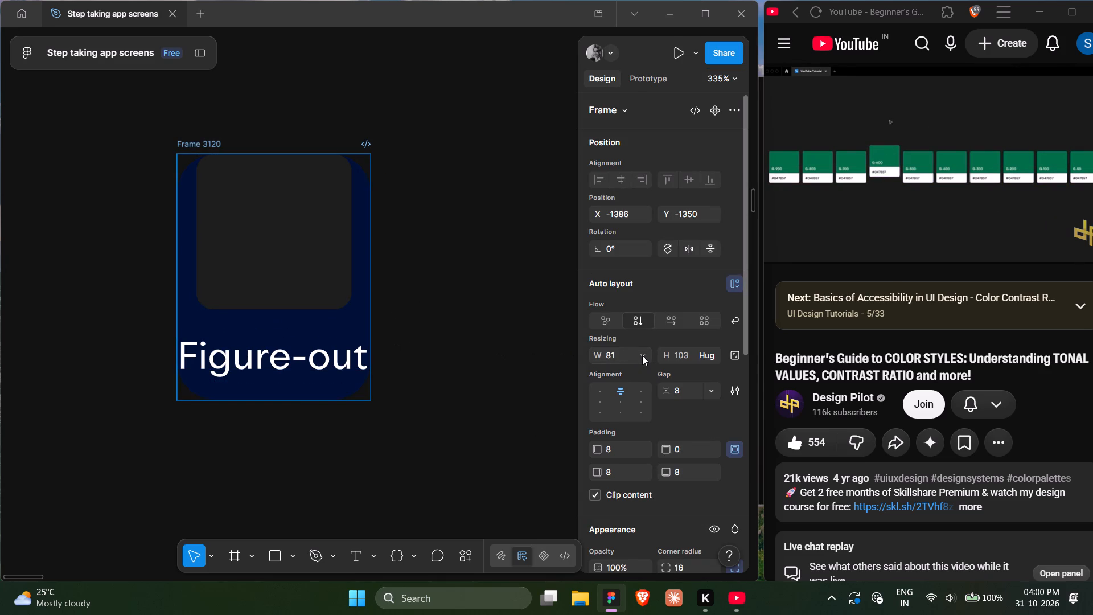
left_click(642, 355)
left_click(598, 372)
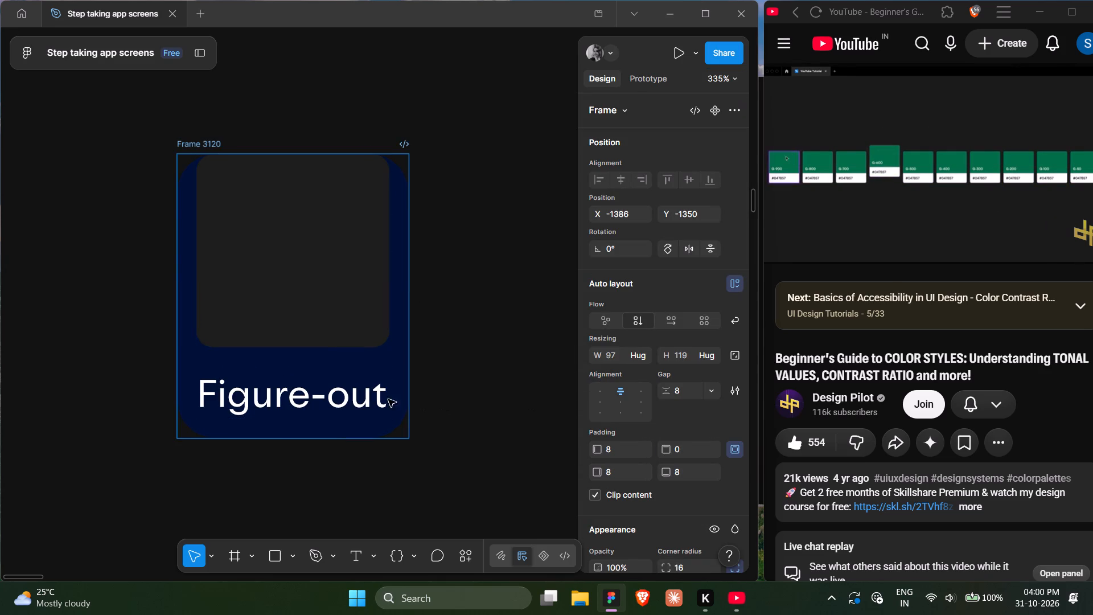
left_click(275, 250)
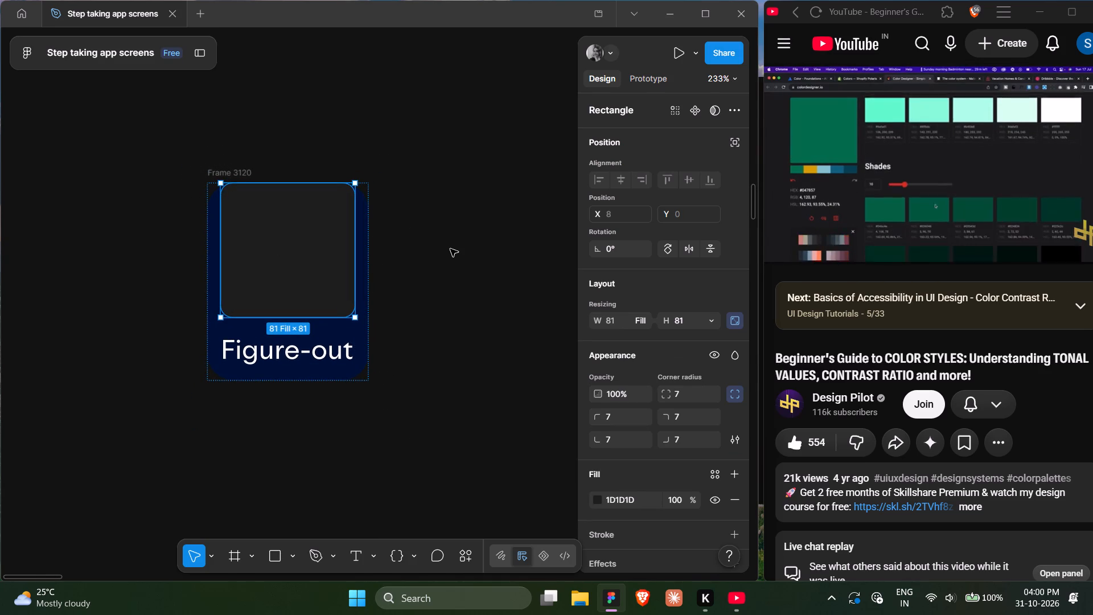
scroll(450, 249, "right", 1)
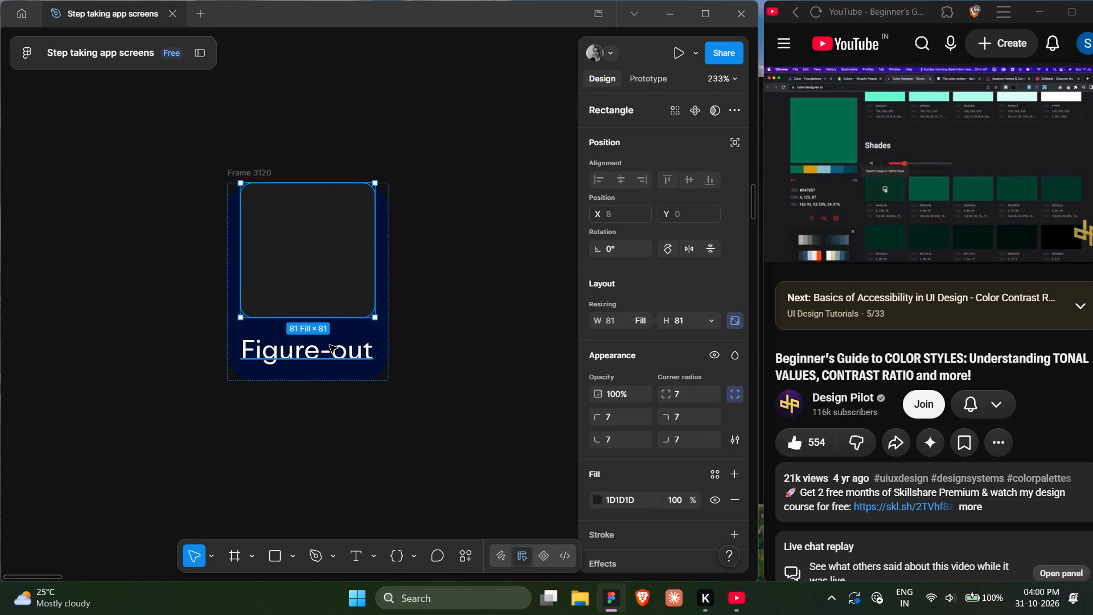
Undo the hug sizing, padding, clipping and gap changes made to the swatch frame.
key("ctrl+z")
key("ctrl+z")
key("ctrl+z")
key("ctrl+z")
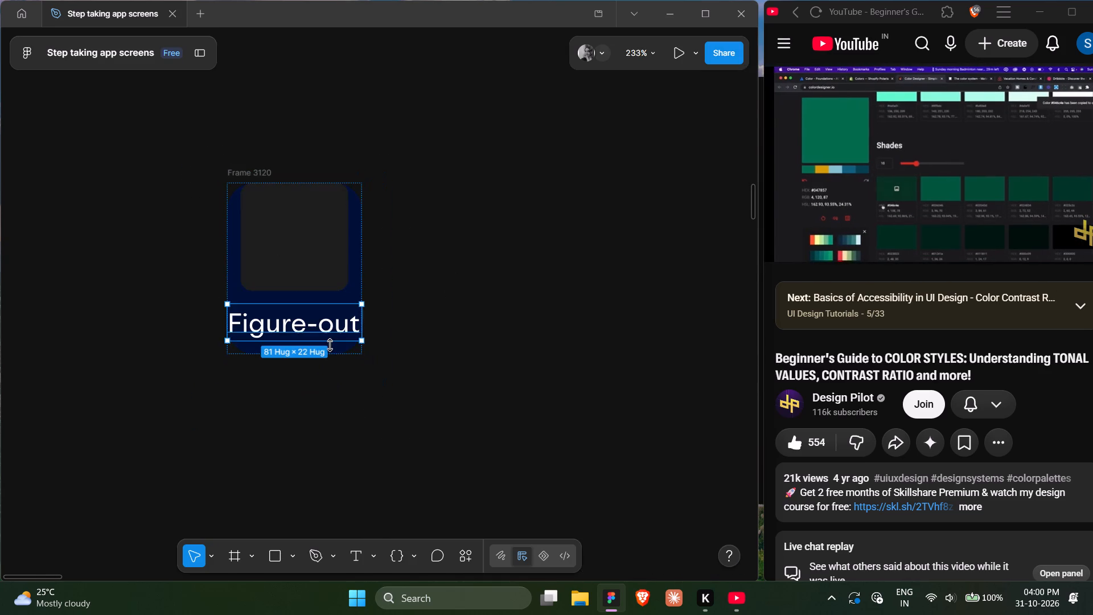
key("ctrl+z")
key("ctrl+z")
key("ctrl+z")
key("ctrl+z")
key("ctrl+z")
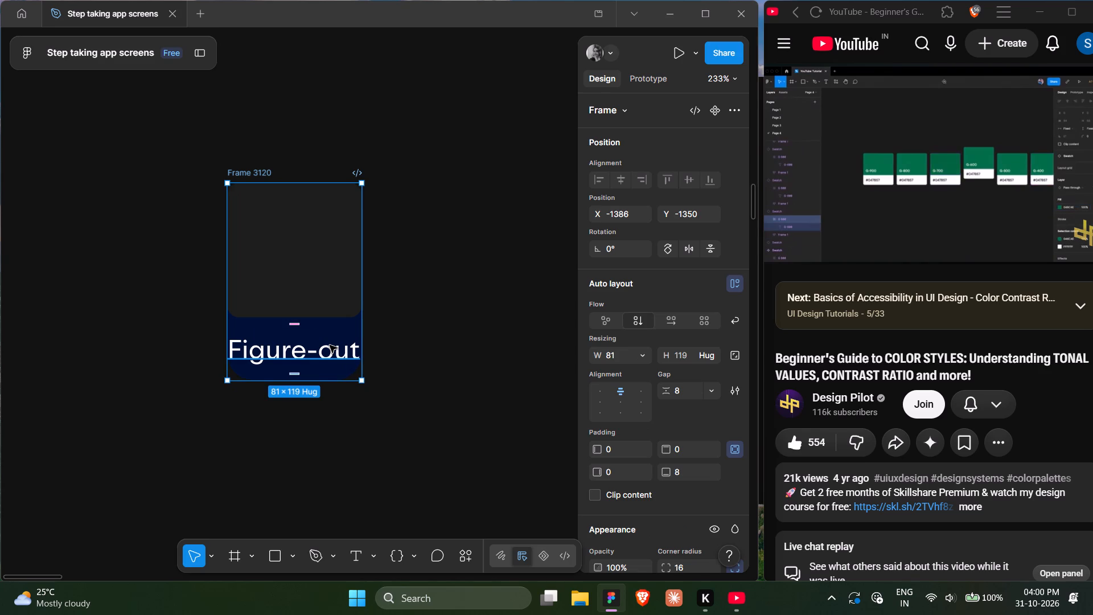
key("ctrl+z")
Wrap the "Figure-out" label in its own auto layout frame with gap 0 and horizontal and vertical padding of 8.
left_click(315, 346)
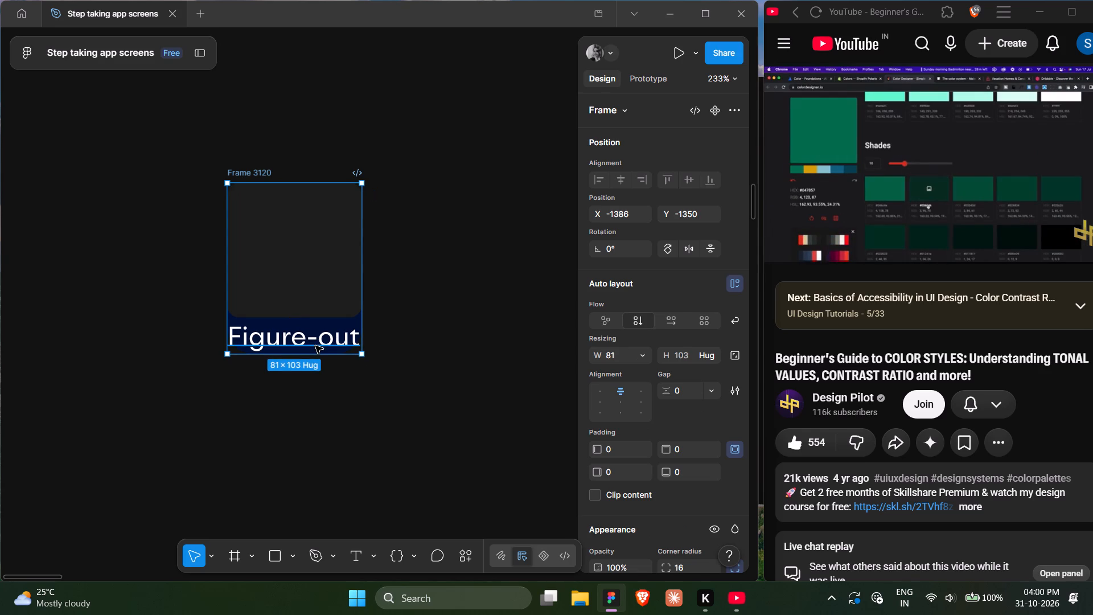
key("shift+a")
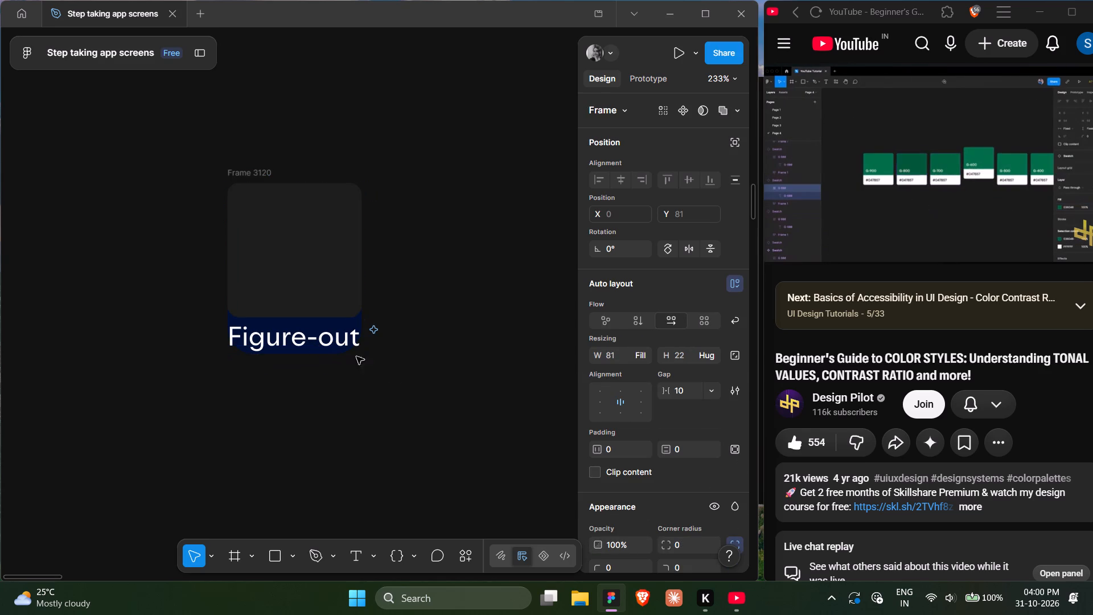
left_click(683, 390)
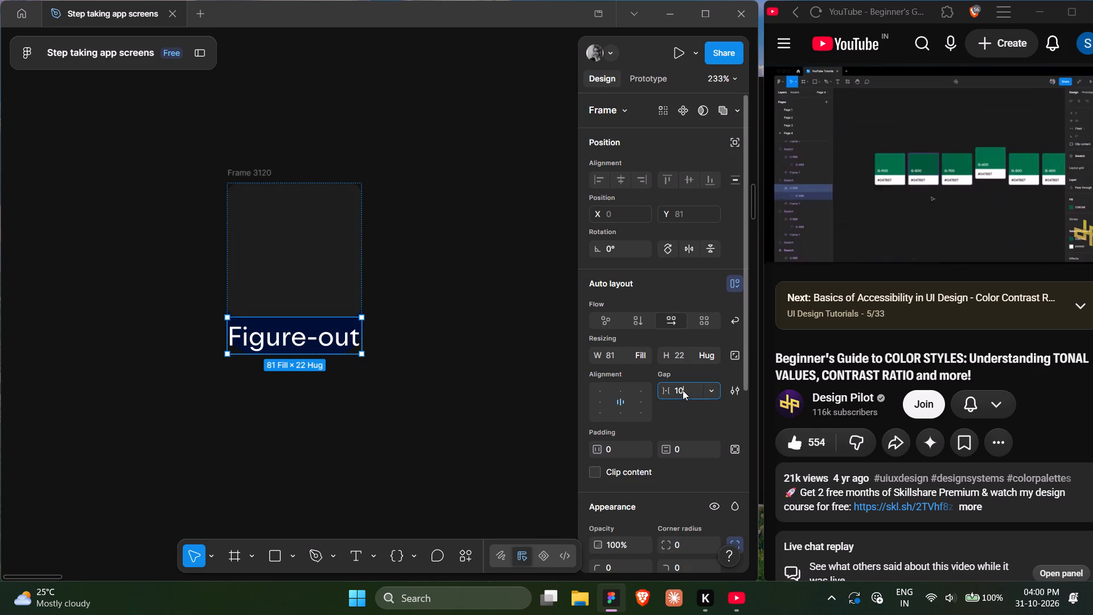
key("0")
left_click(610, 454)
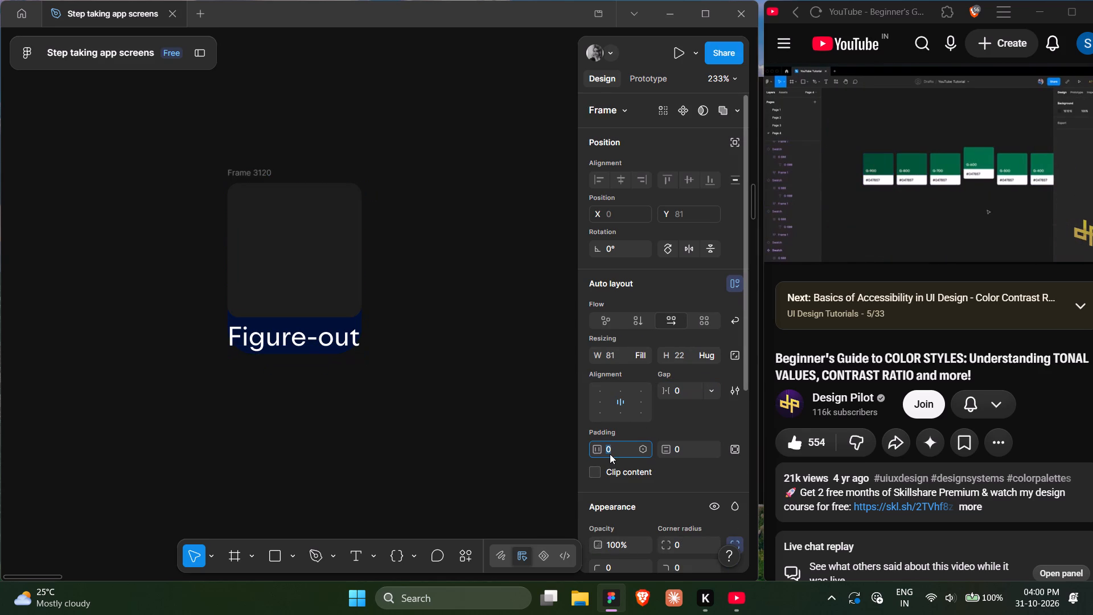
key("8")
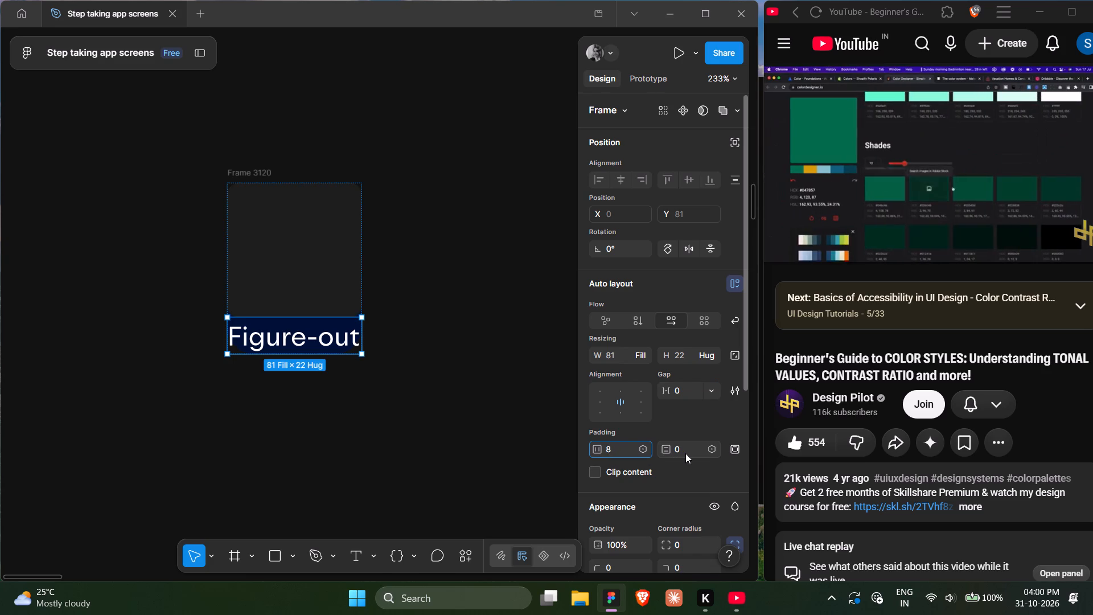
left_click(686, 453)
key("8")
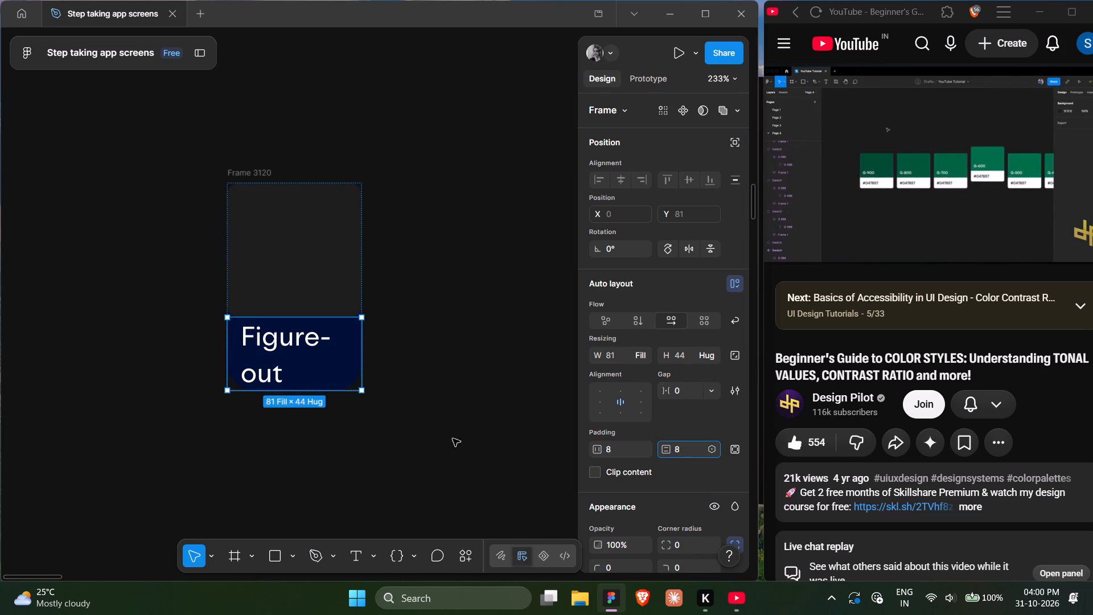
left_click(438, 441)
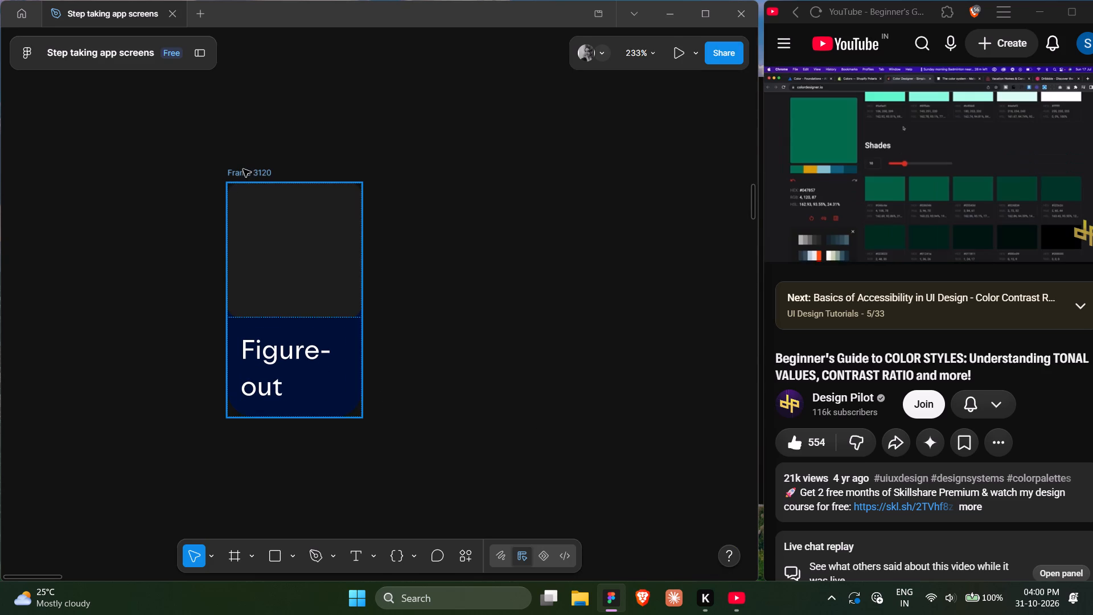
Set the widths of the "Figure-out" text and its wrapping frame to hug contents.
left_click(243, 169)
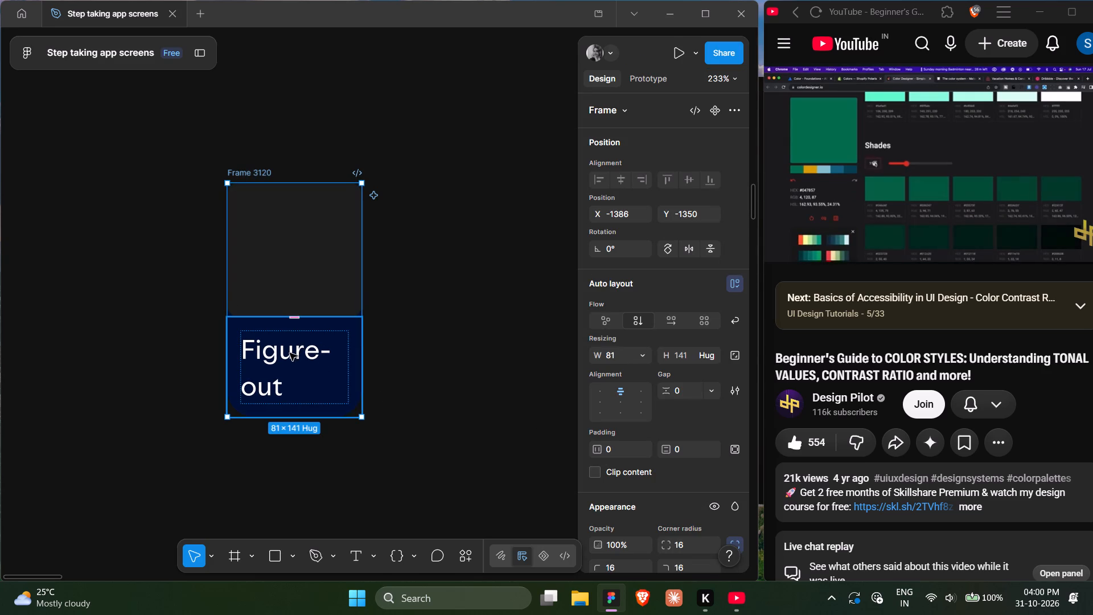
left_click(290, 353, "ctrl")
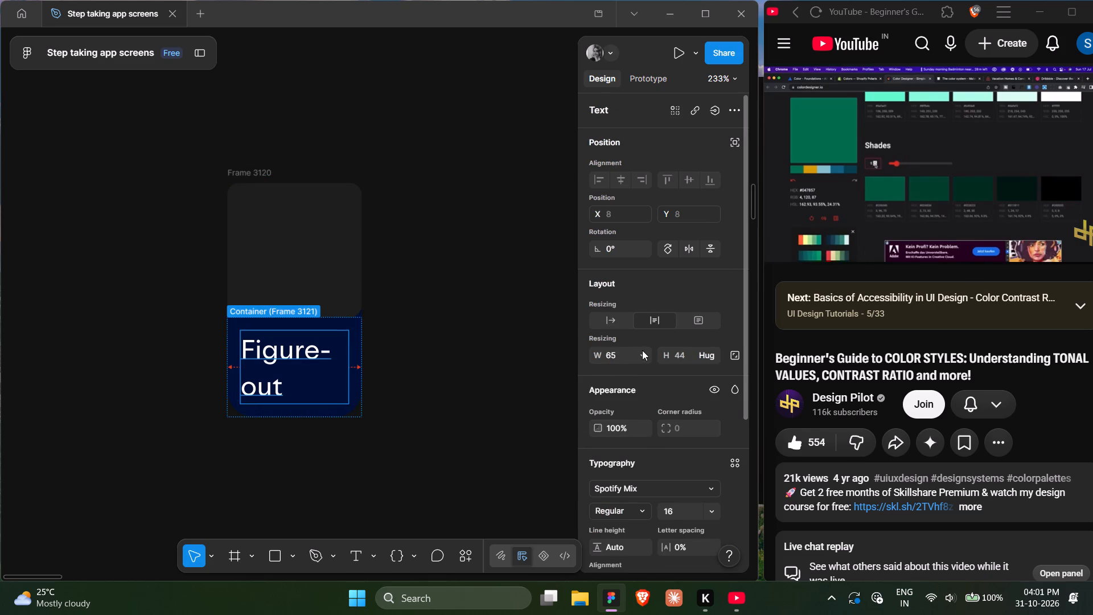
left_click(643, 350)
left_click(591, 341)
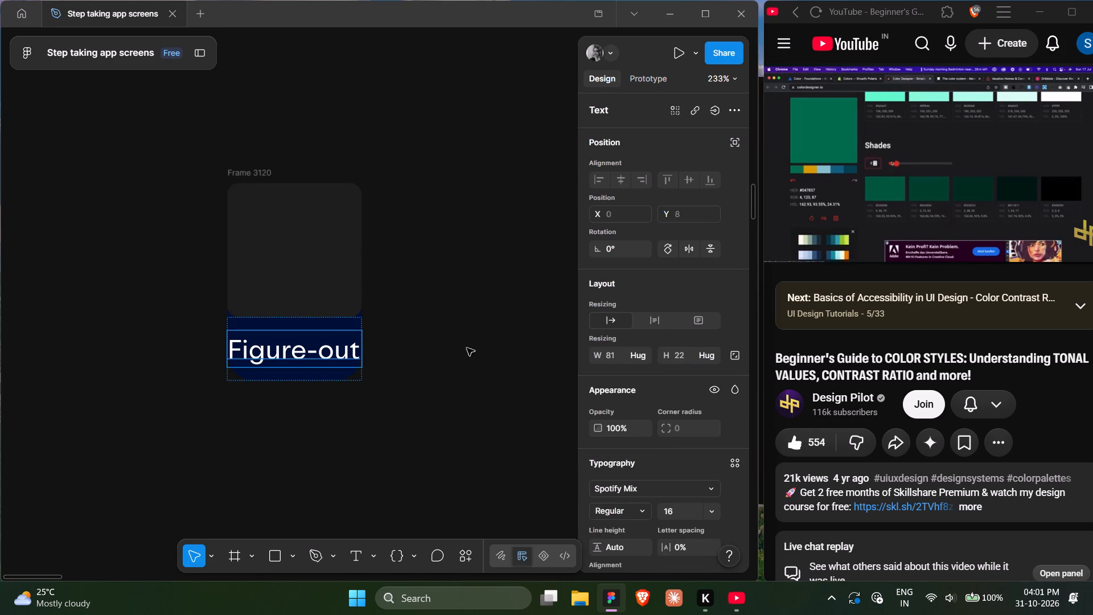
key("shift+Return")
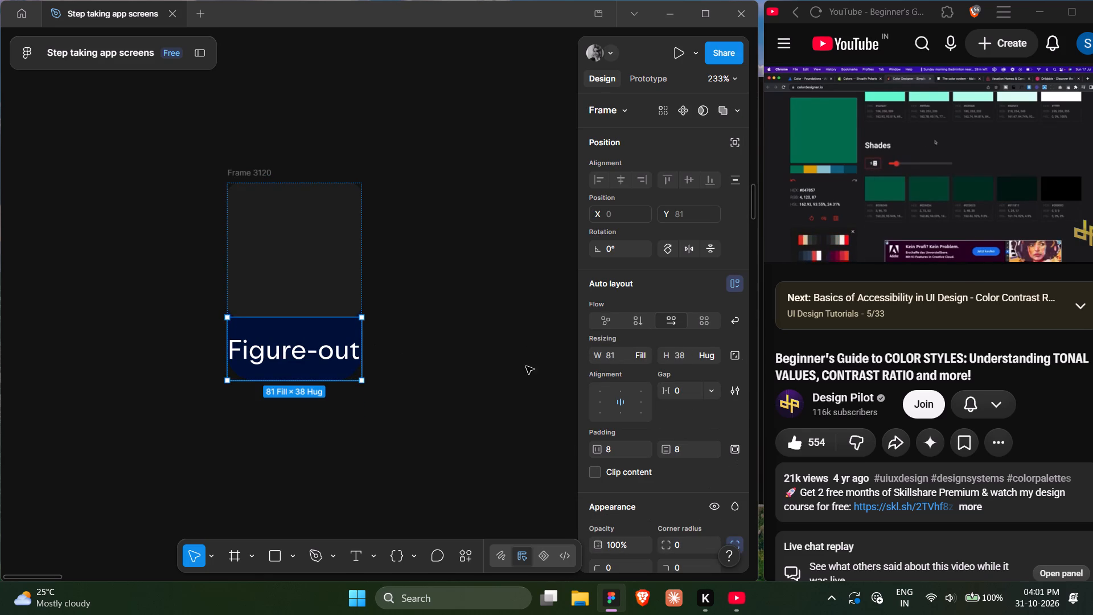
left_click(646, 356)
left_click(583, 338)
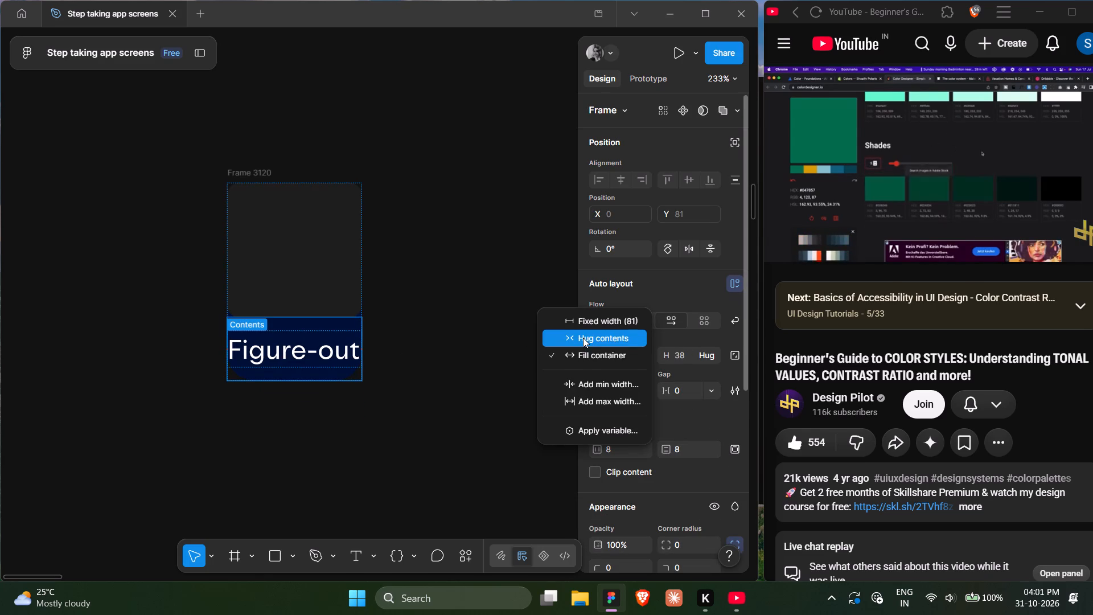
Set the outer swatch frame's width to hug contents.
left_click(241, 166)
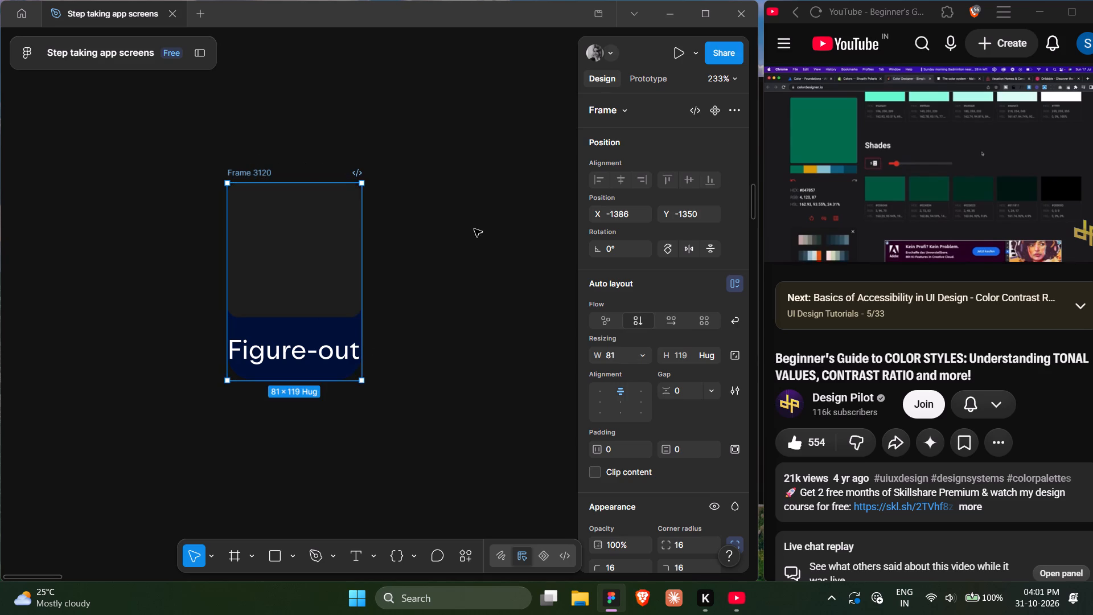
left_click(641, 352)
left_click(593, 366)
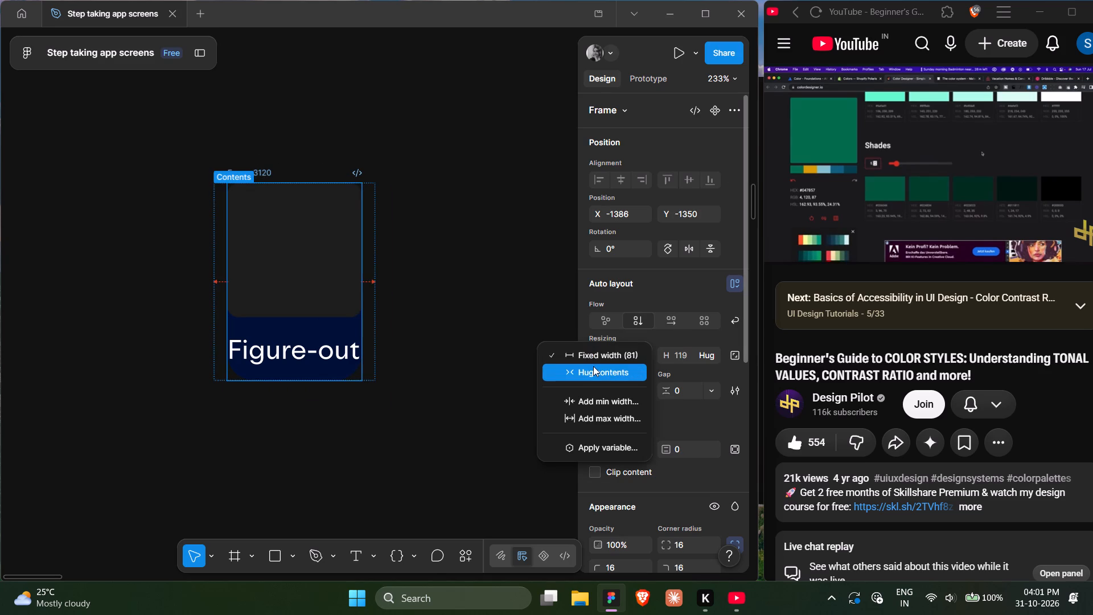
left_click(415, 427)
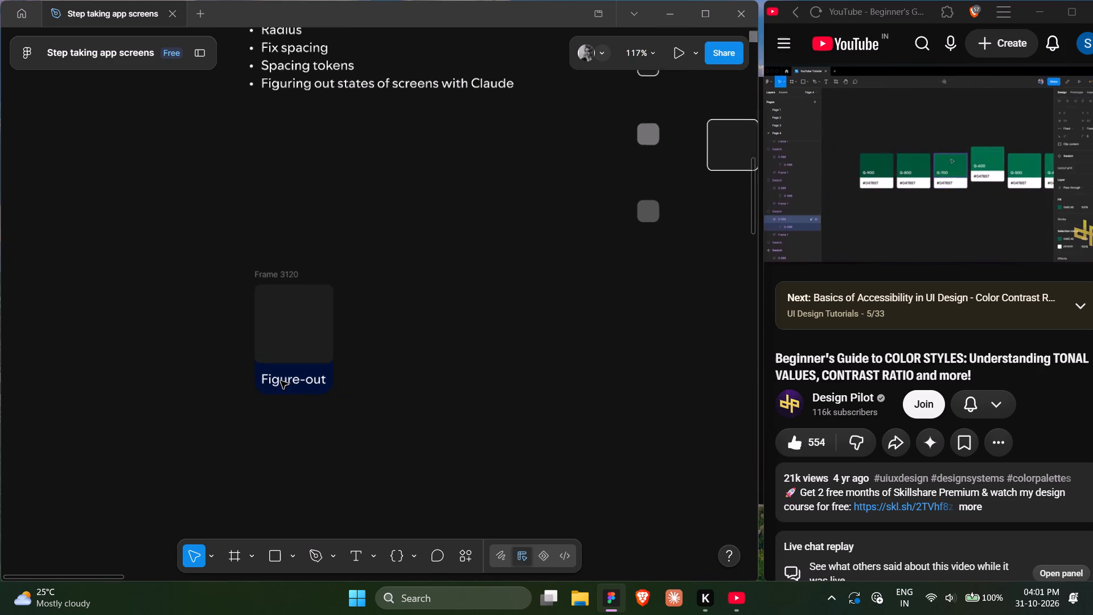
Replace the swatch's "Figure-out" label text with the hex code 1D1D1D.
left_click(403, 351)
scroll(403, 351, "left", 1)
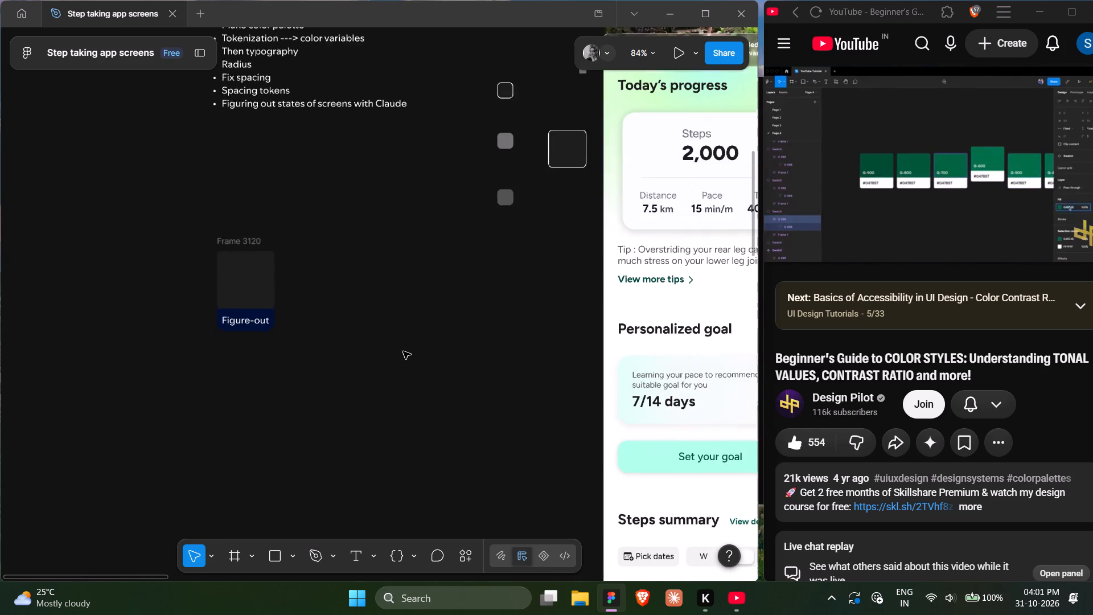
scroll(403, 351, "left", 1)
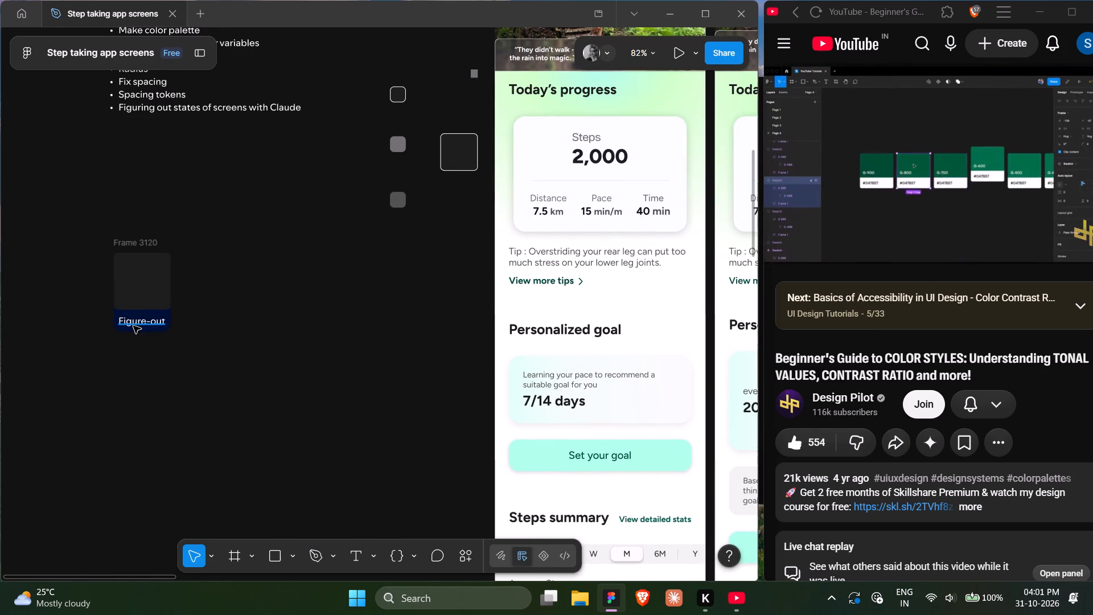
double_click(133, 326, "ctrl")
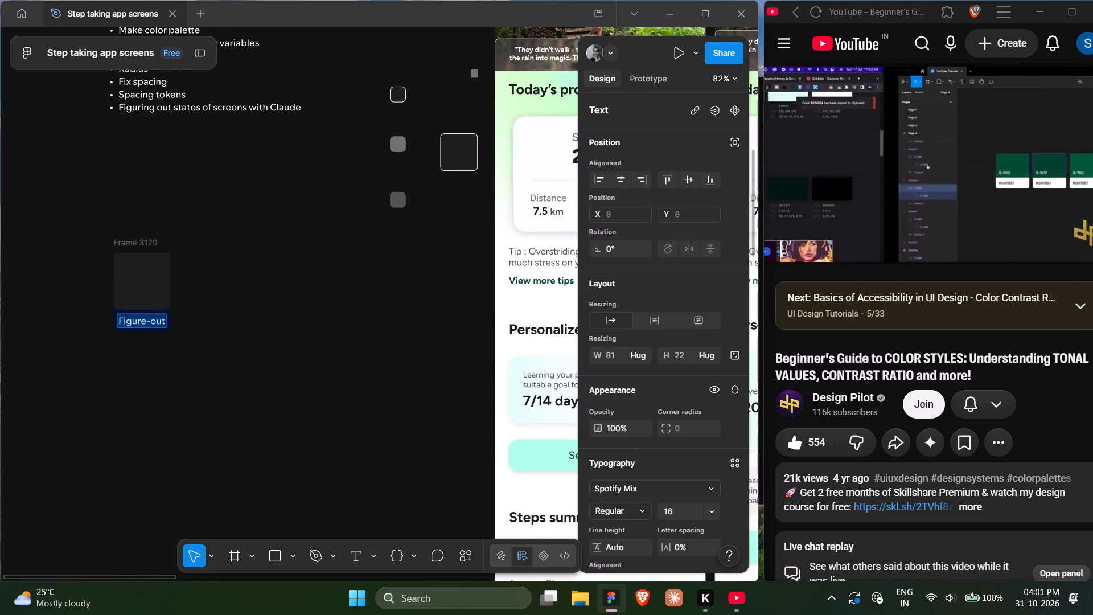
type("1D1")
type("D1")
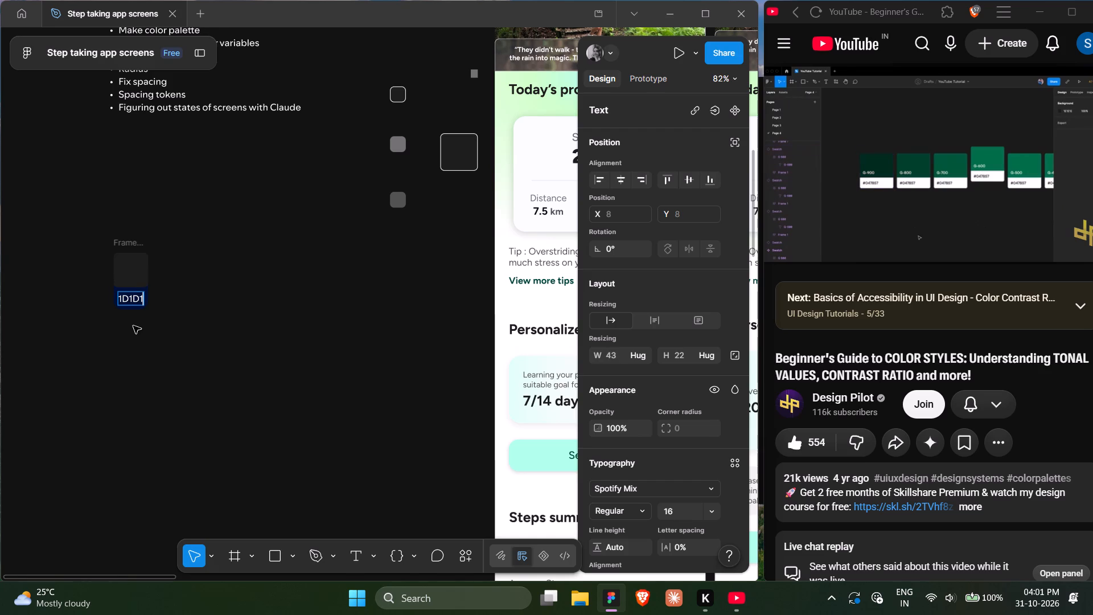
key("d")
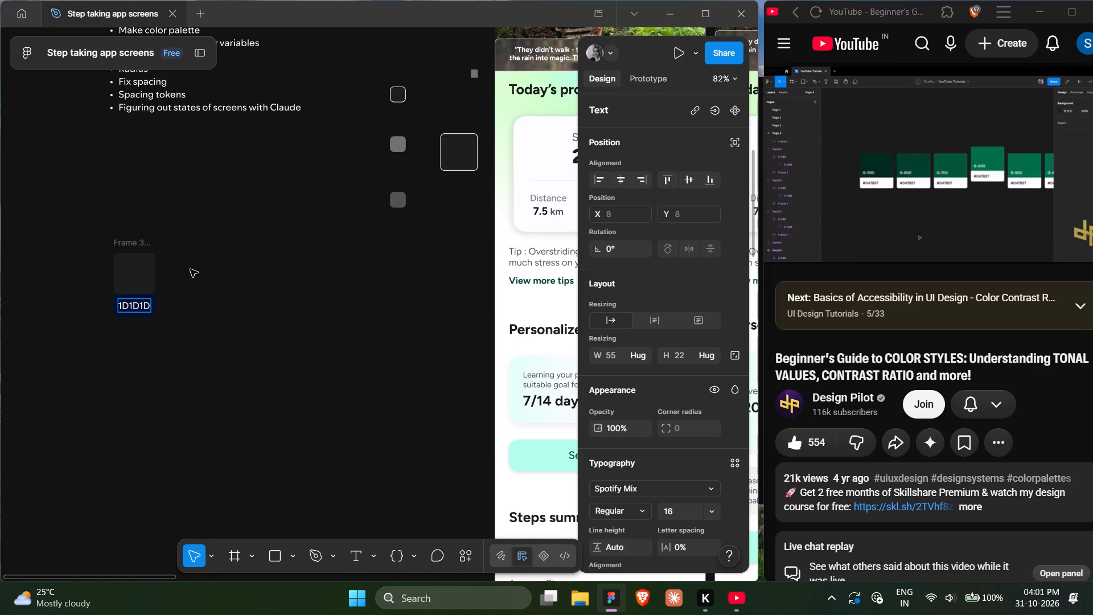
Duplicate the 1D1D1D swatch card and place the copy below the loose grey squares beside the app screen.
double_click(205, 333)
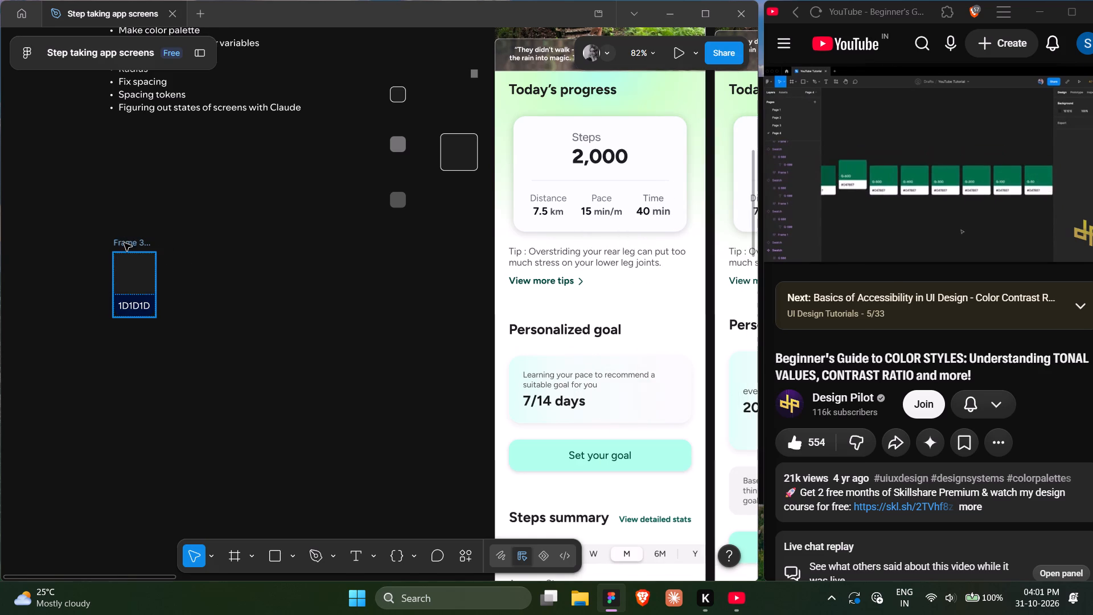
left_click_drag(124, 243, 440, 191)
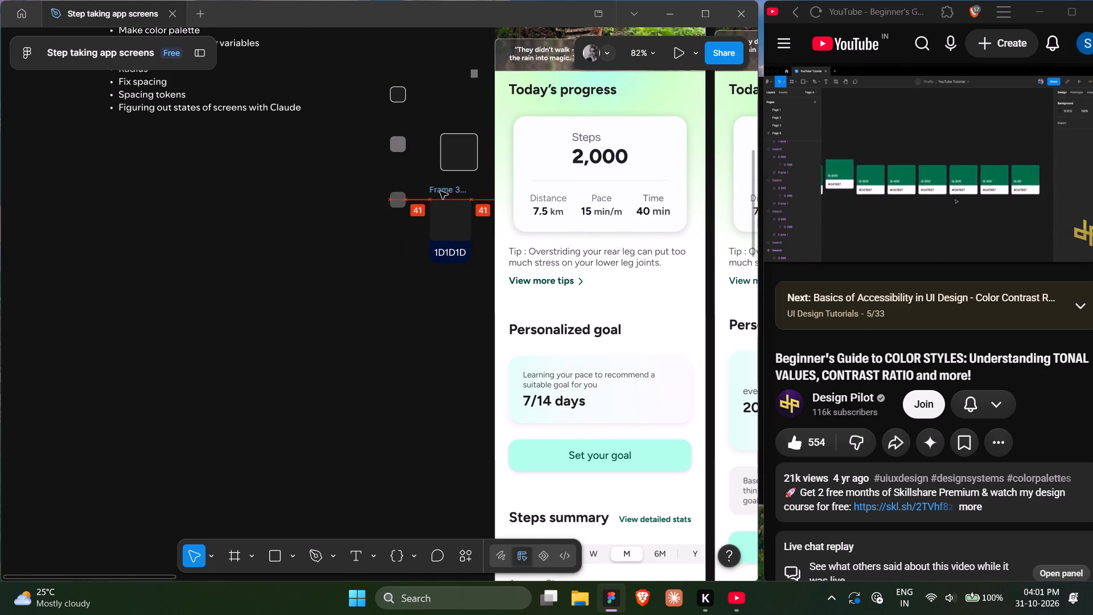
left_click_drag(440, 191, 148, 257)
left_click(317, 278)
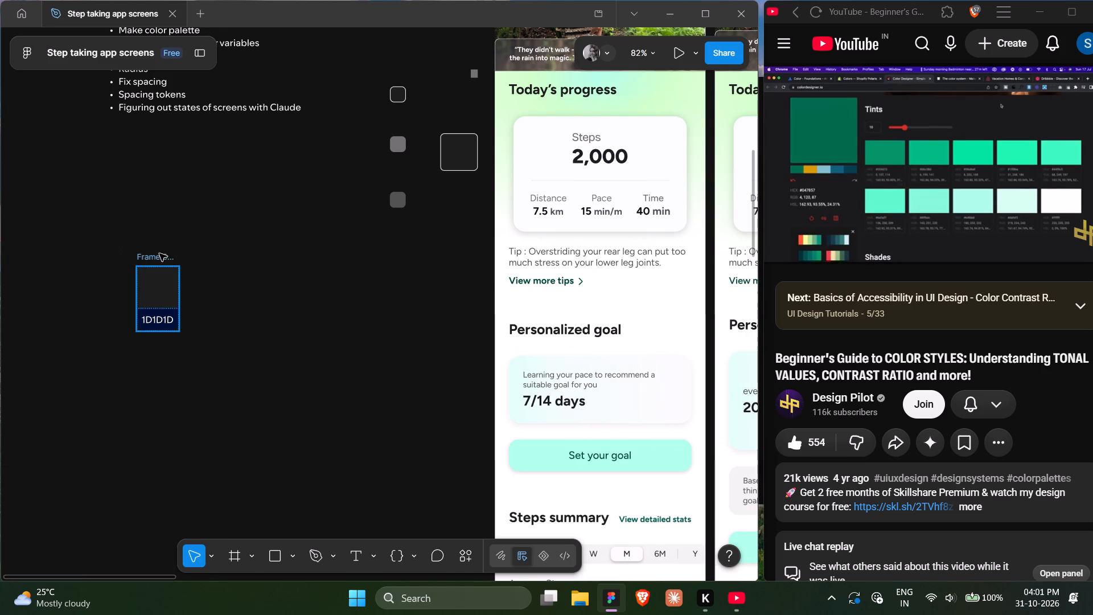
left_click_drag(159, 253, 452, 203, "alt")
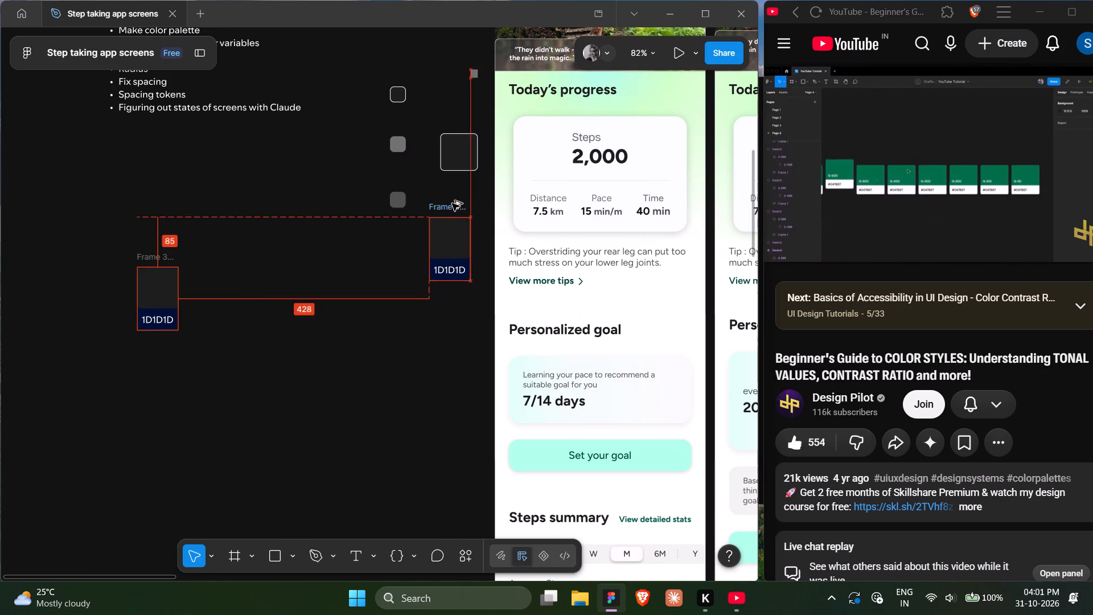
Look up the fill of the "min/m" unit text under Pace and relabel the copied card with its hex code, 525252.
scroll(452, 203, "left", 1)
scroll(384, 248, "left", 1)
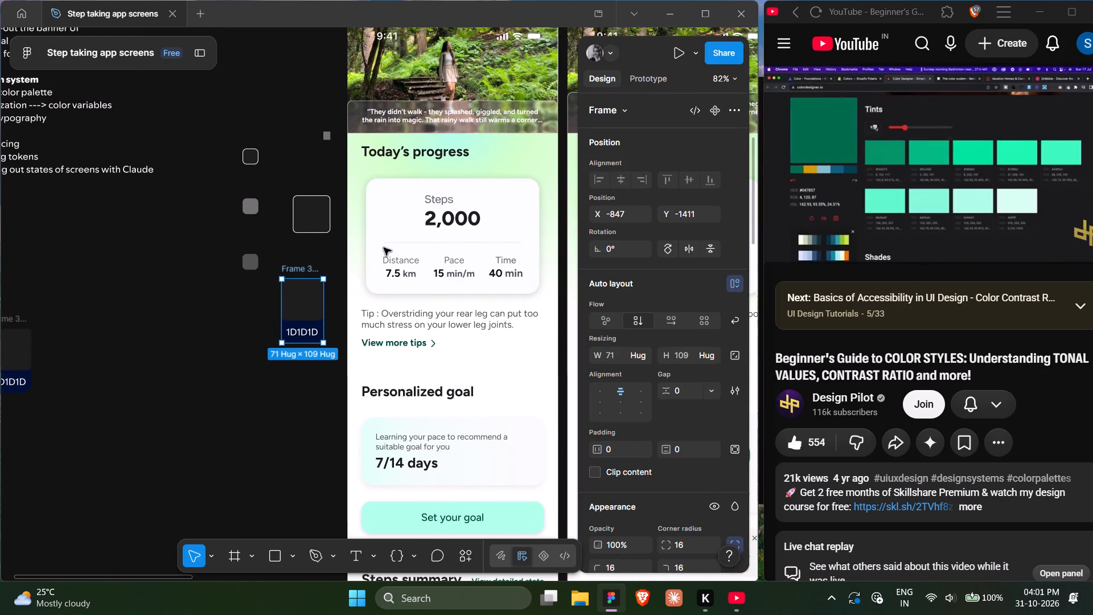
scroll(340, 290, "left", 1)
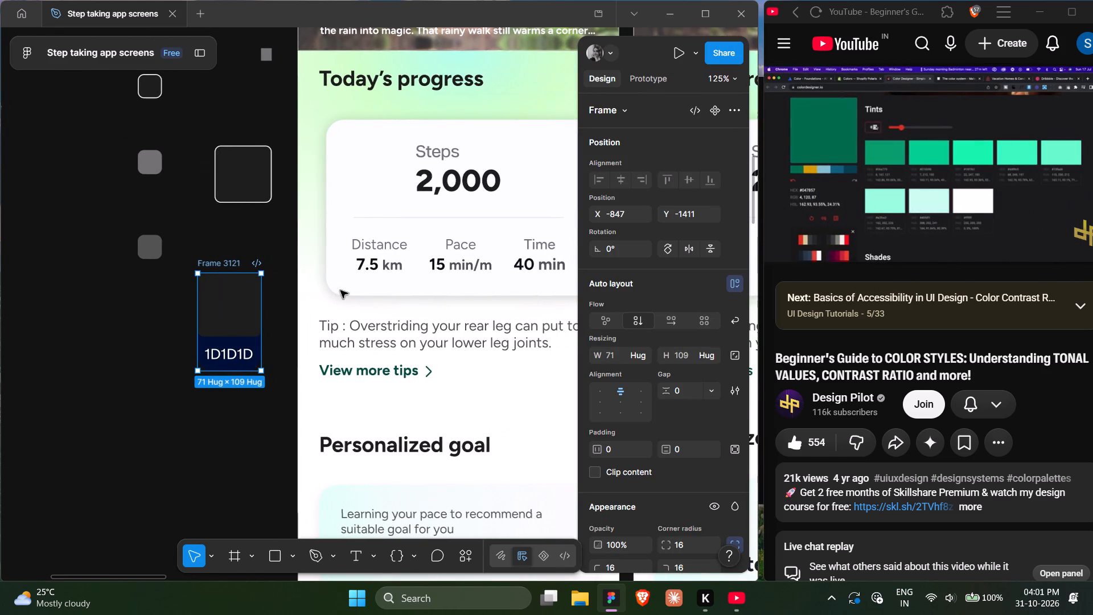
double_click(364, 266, "ctrl")
left_click(364, 266)
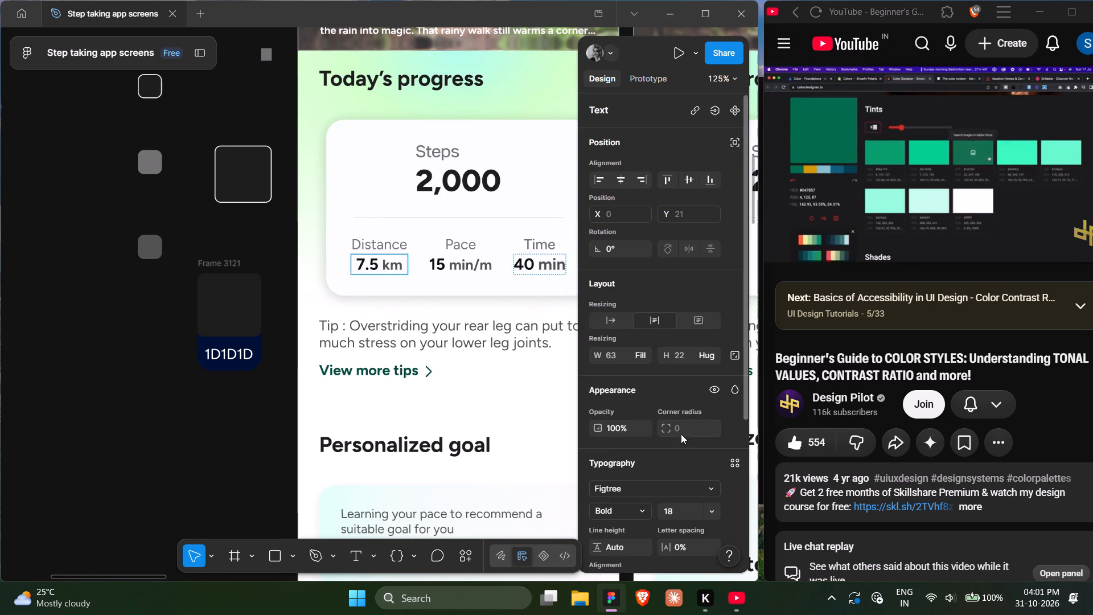
scroll(681, 434, "down", 6)
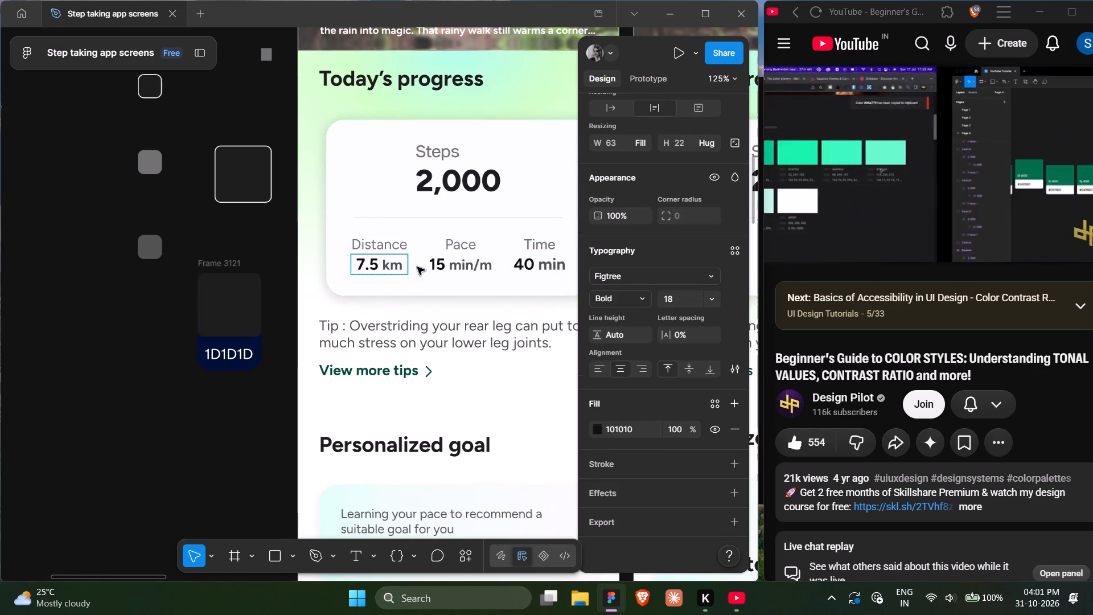
left_click(455, 265)
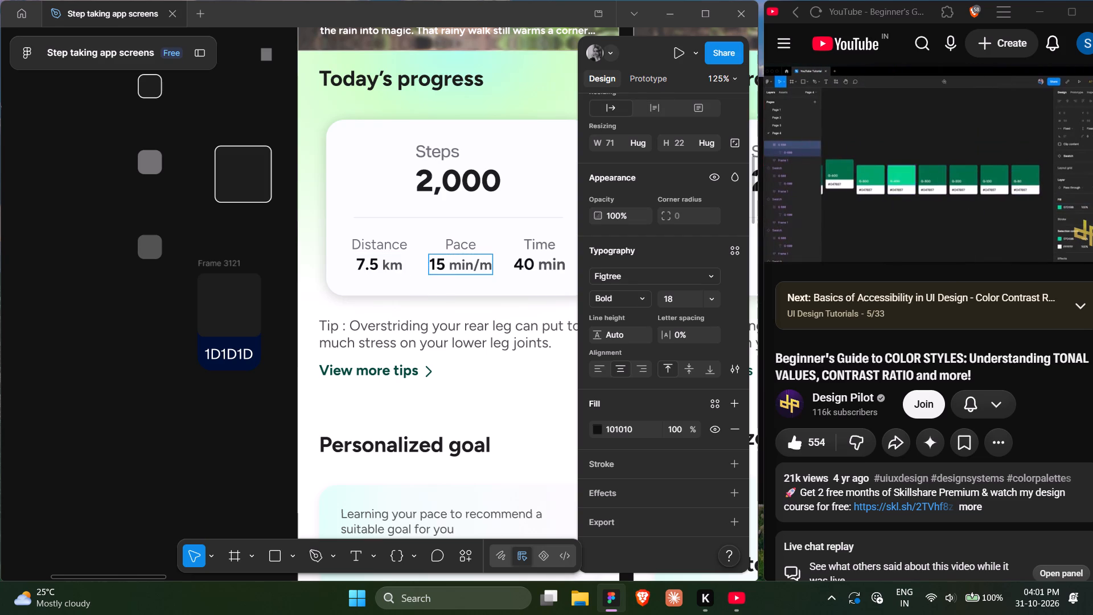
left_click(465, 265)
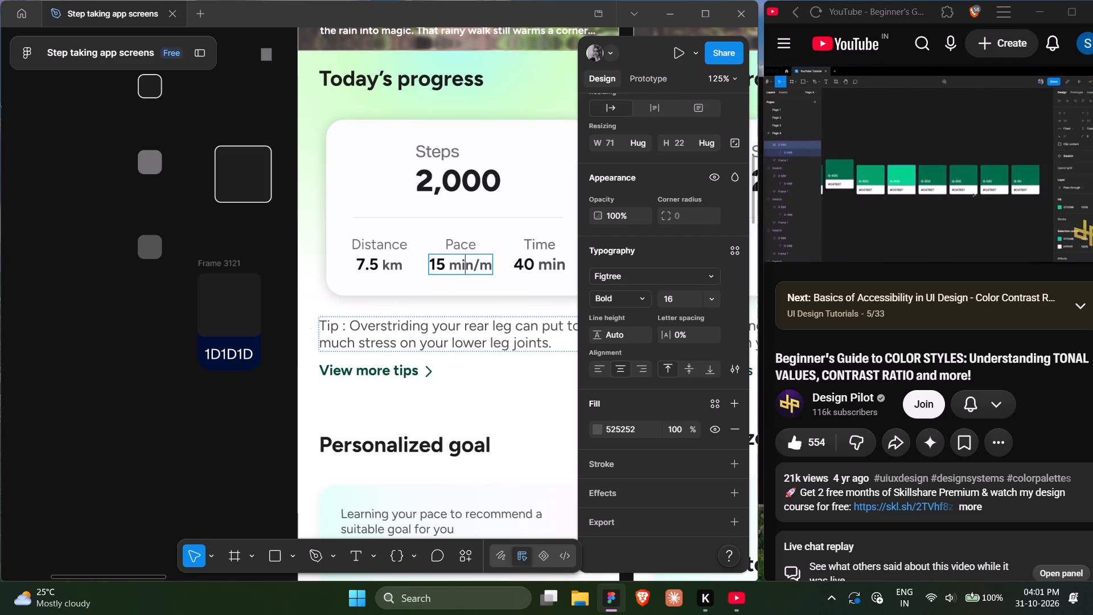
left_click_drag(250, 351, 198, 350)
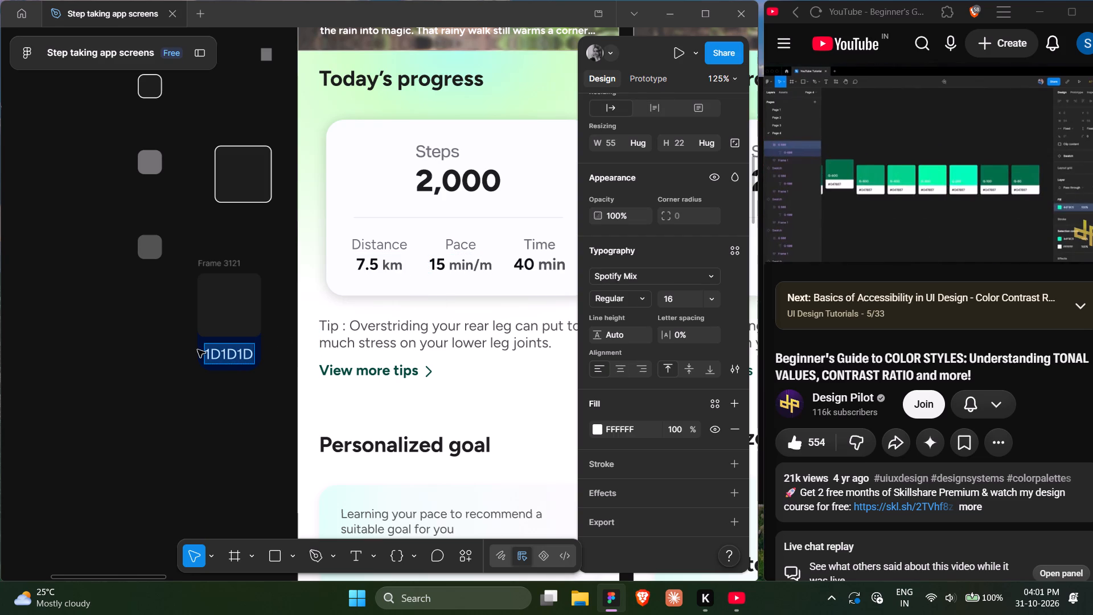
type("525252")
left_click(188, 461)
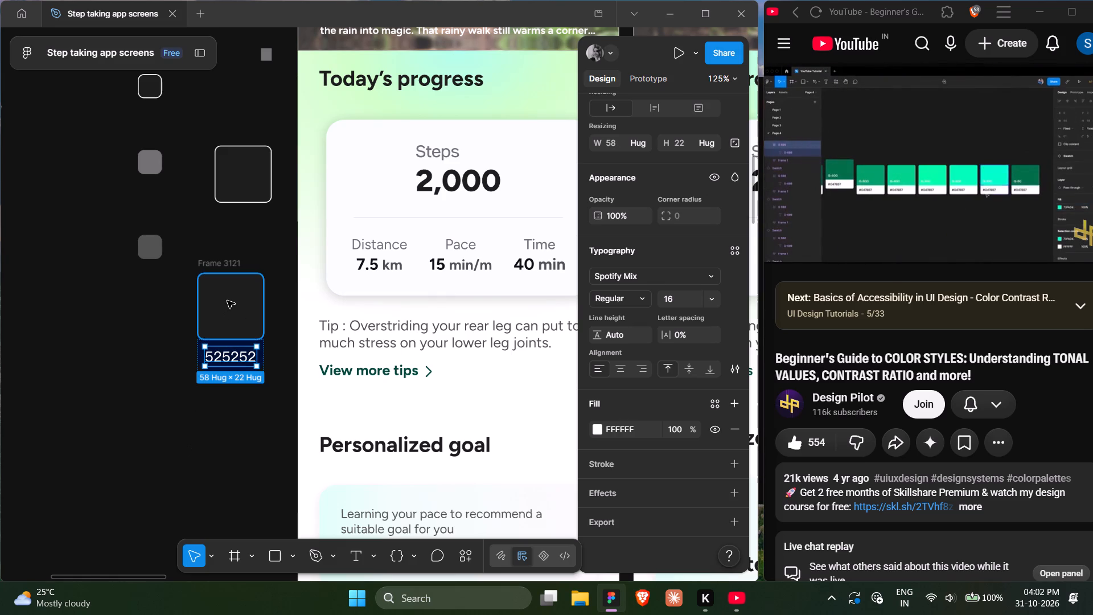
Set the fill of the copied card's color square to 525252.
left_click(227, 301)
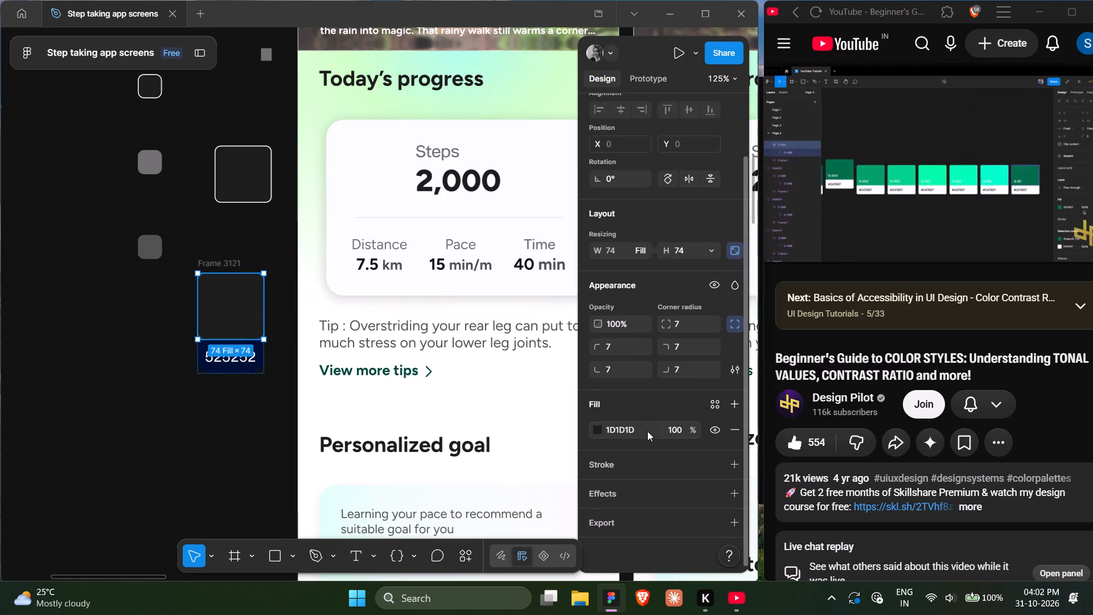
left_click(646, 431)
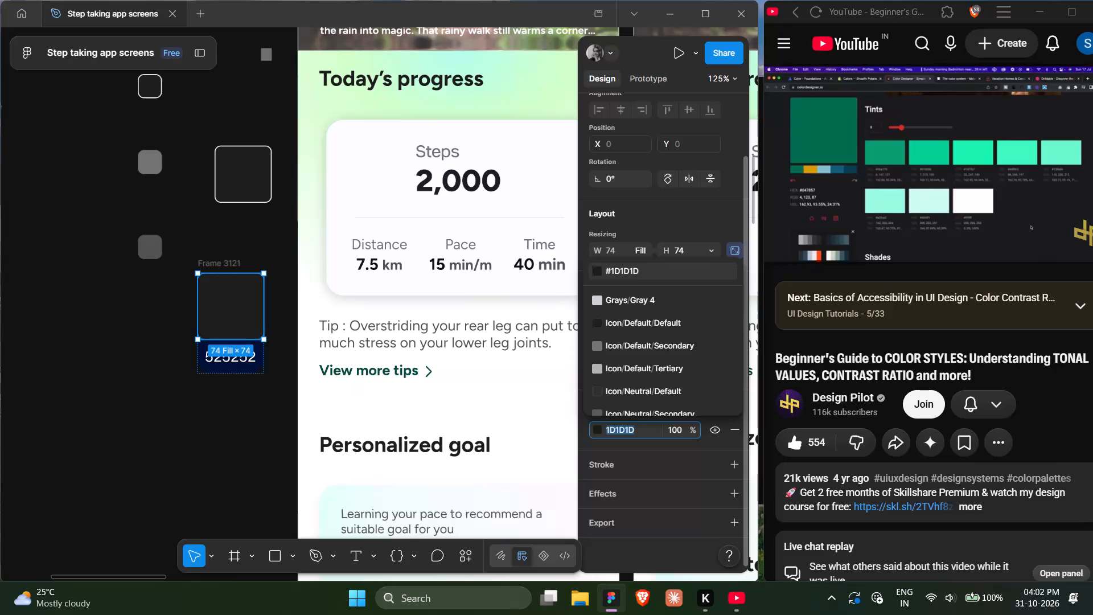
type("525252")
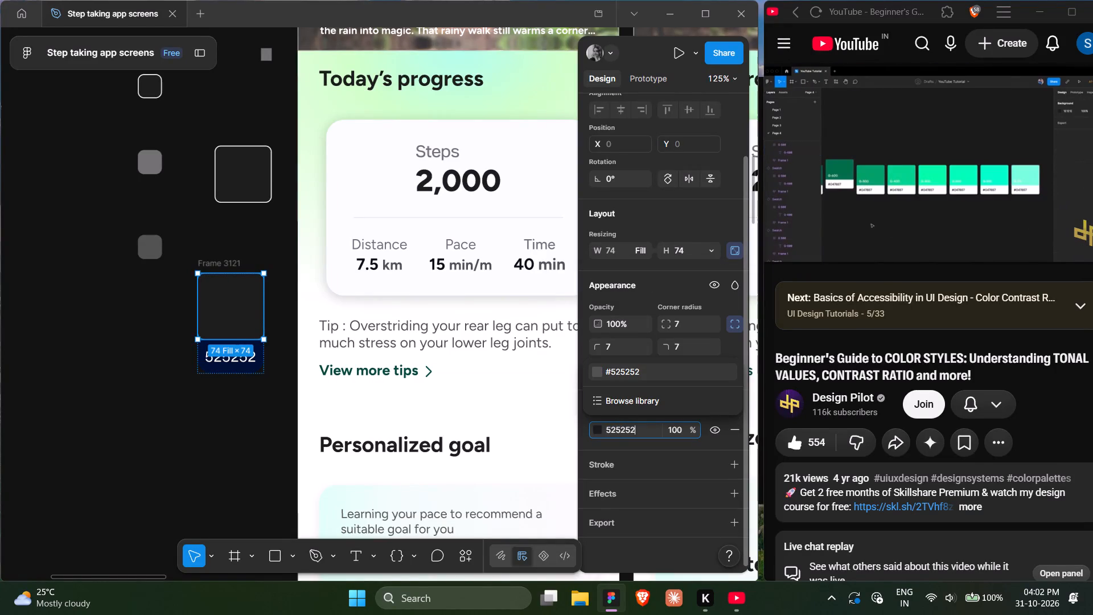
left_click(224, 469)
Move the 525252 card directly beside the 1D1D1D card with their top edges aligned.
scroll(224, 469, "right", 4)
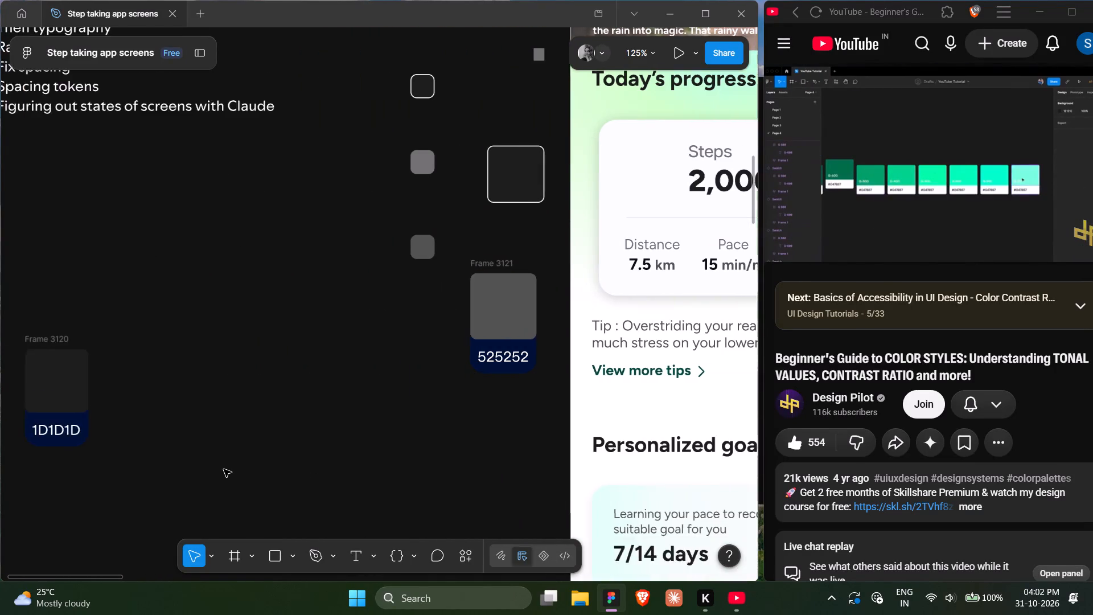
scroll(224, 469, "down", 1)
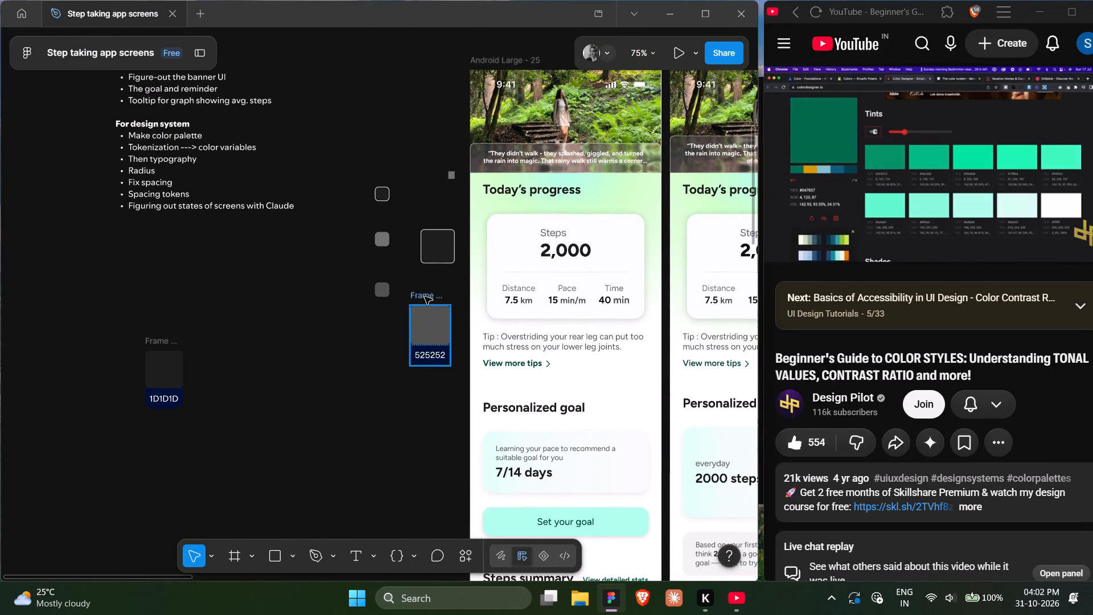
left_click_drag(425, 297, 198, 345)
left_click(175, 474)
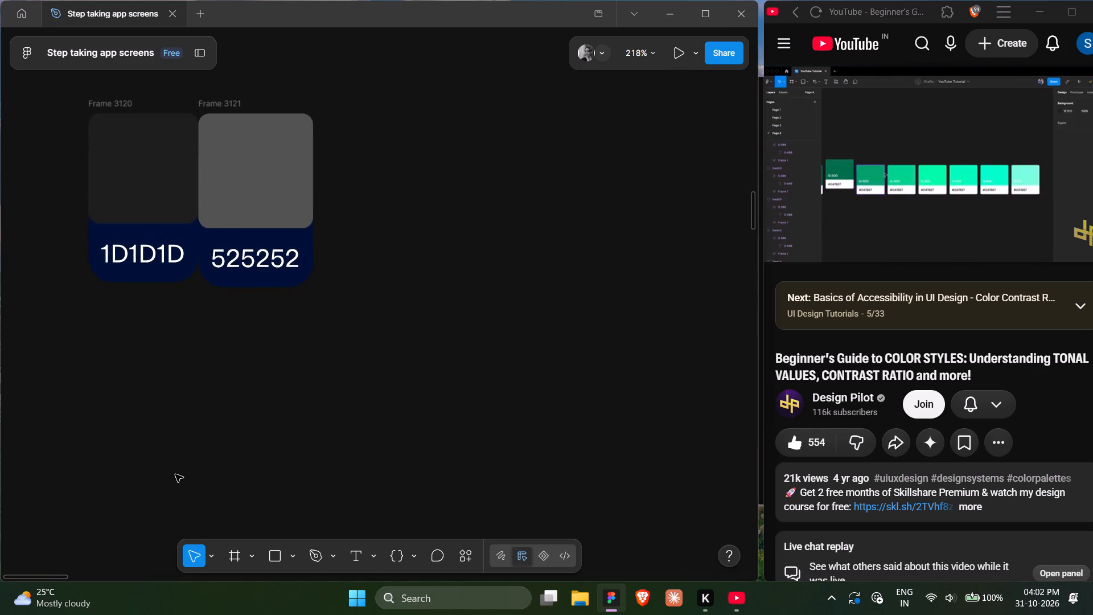
scroll(175, 474, "up", 1)
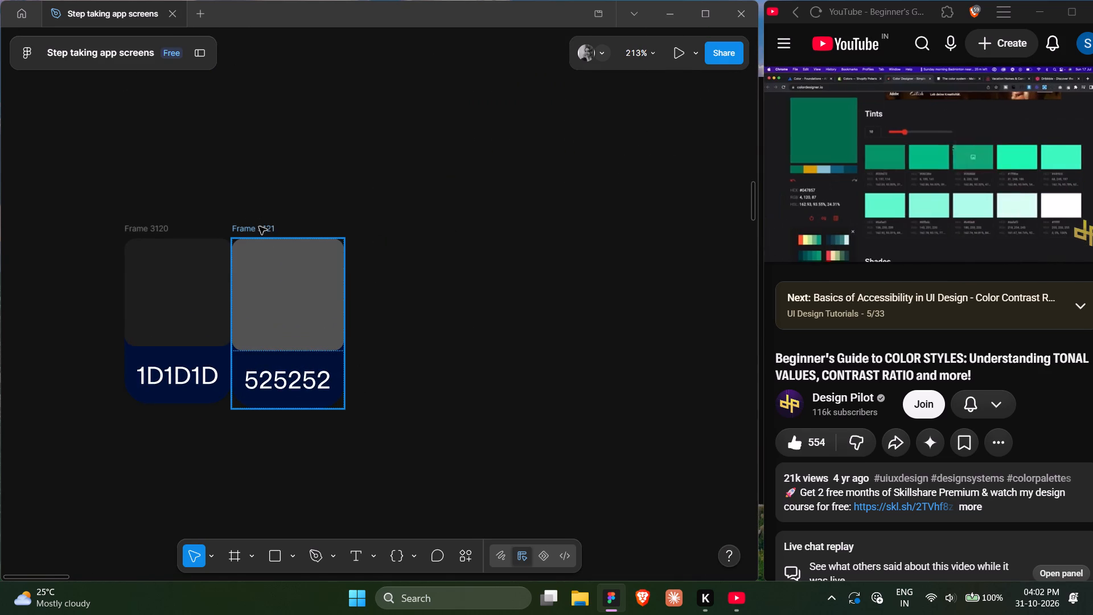
left_click(259, 227)
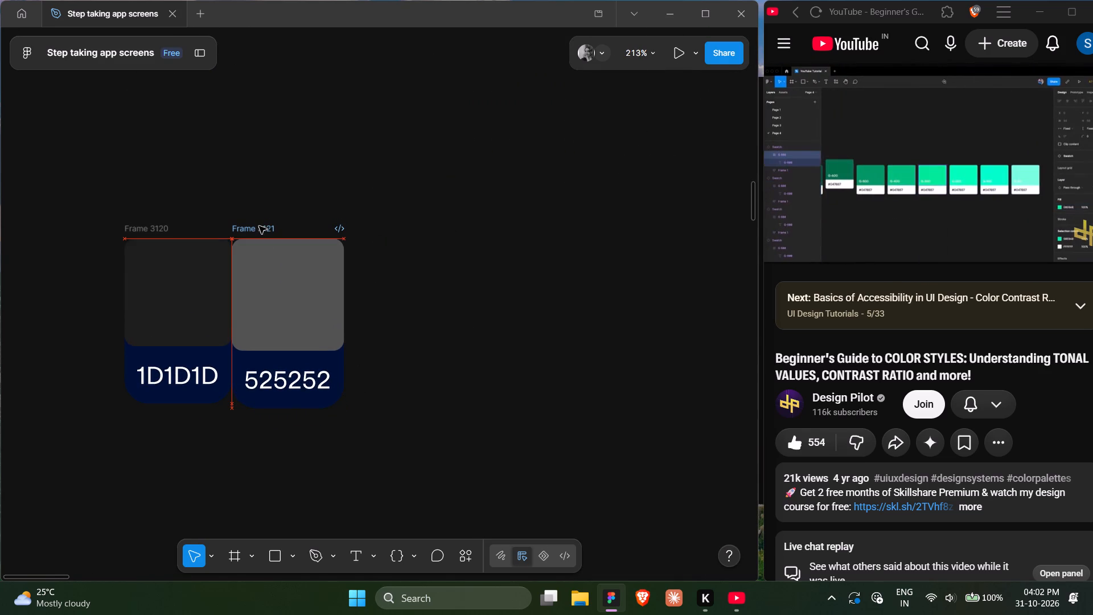
left_click(456, 305)
Duplicate the 525252 card and place the copy beside the app screen, below the outlined square.
scroll(456, 305, "left", 4)
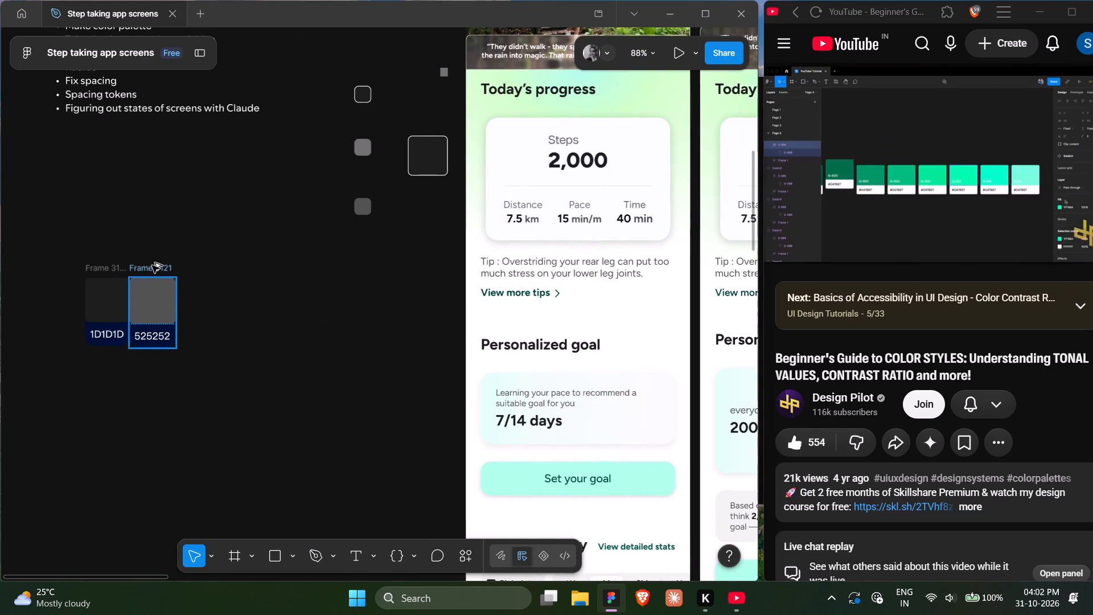
left_click_drag(152, 265, 429, 216, "alt")
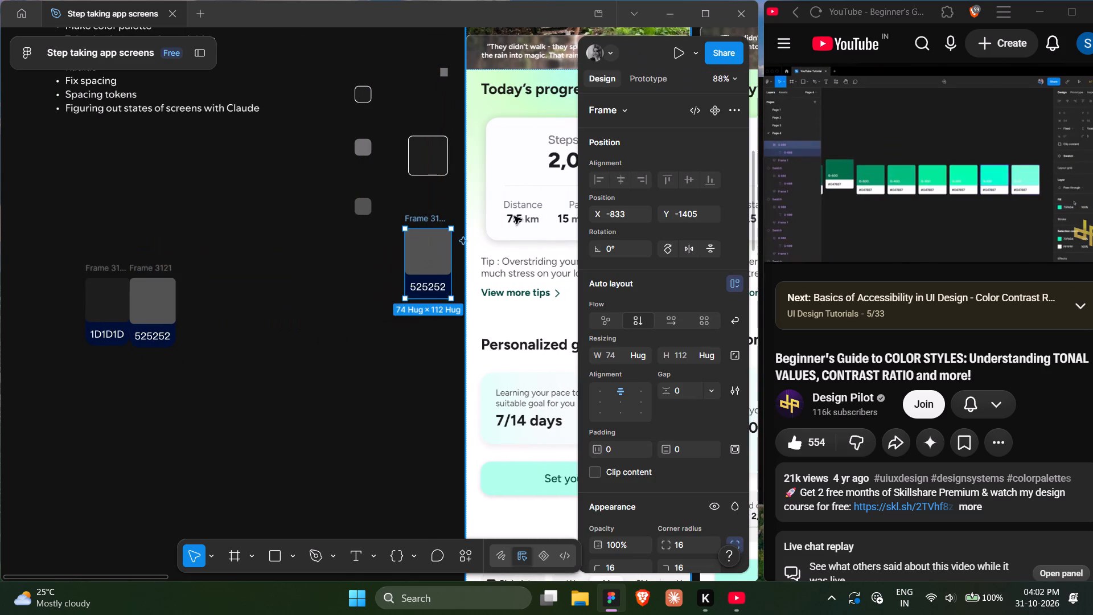
Copy the fill hex of the "Distance" label and replace the new card's label text with it, 717171.
scroll(528, 219, "left", 1)
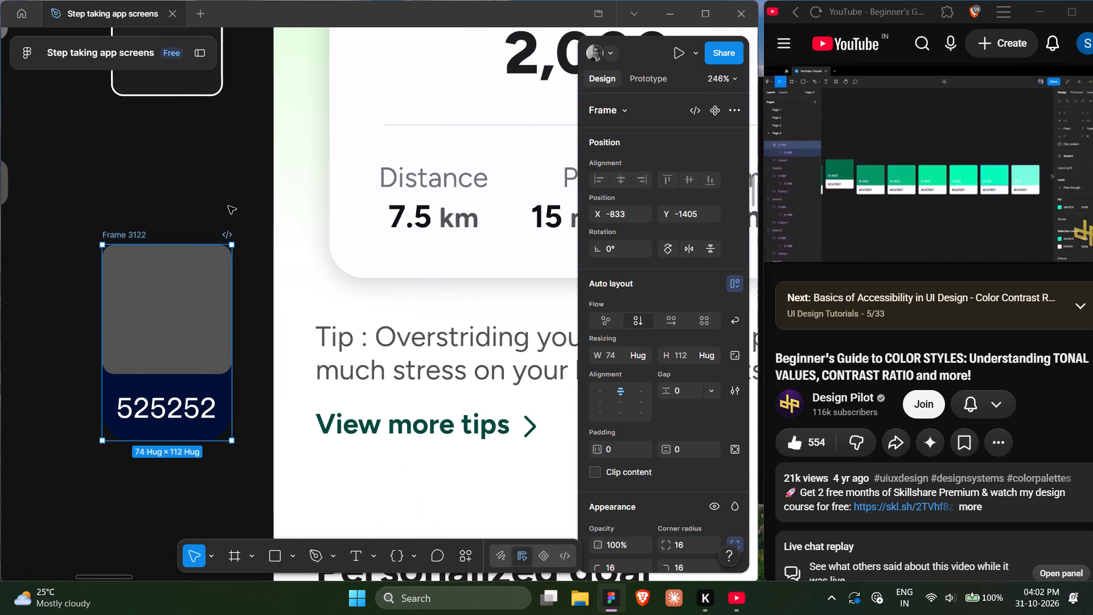
scroll(228, 206, "right", 1)
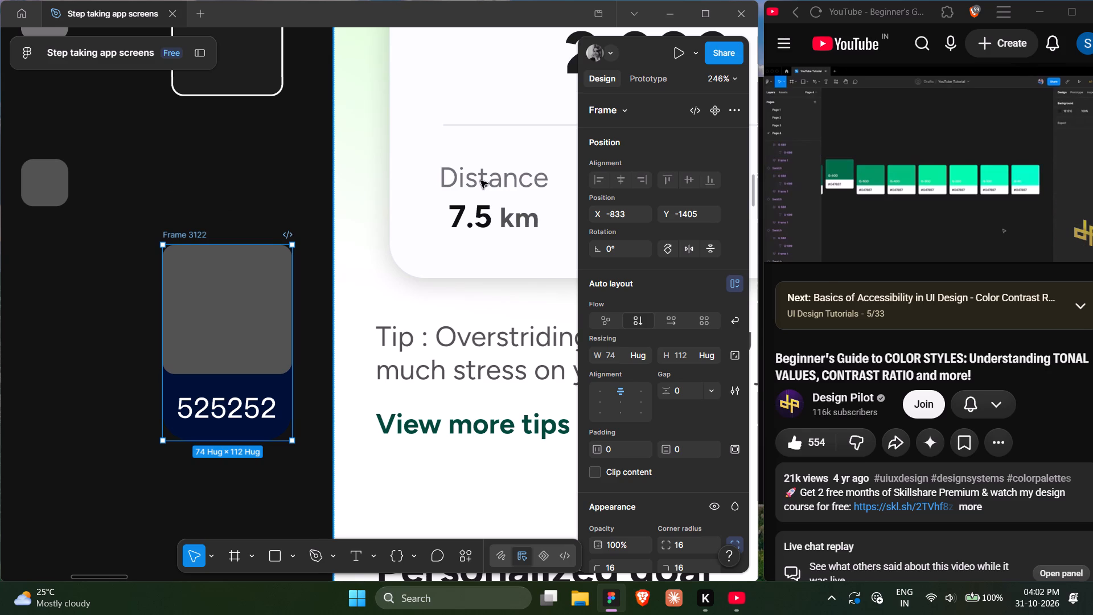
left_click(480, 181, "ctrl")
scroll(686, 394, "down", 5)
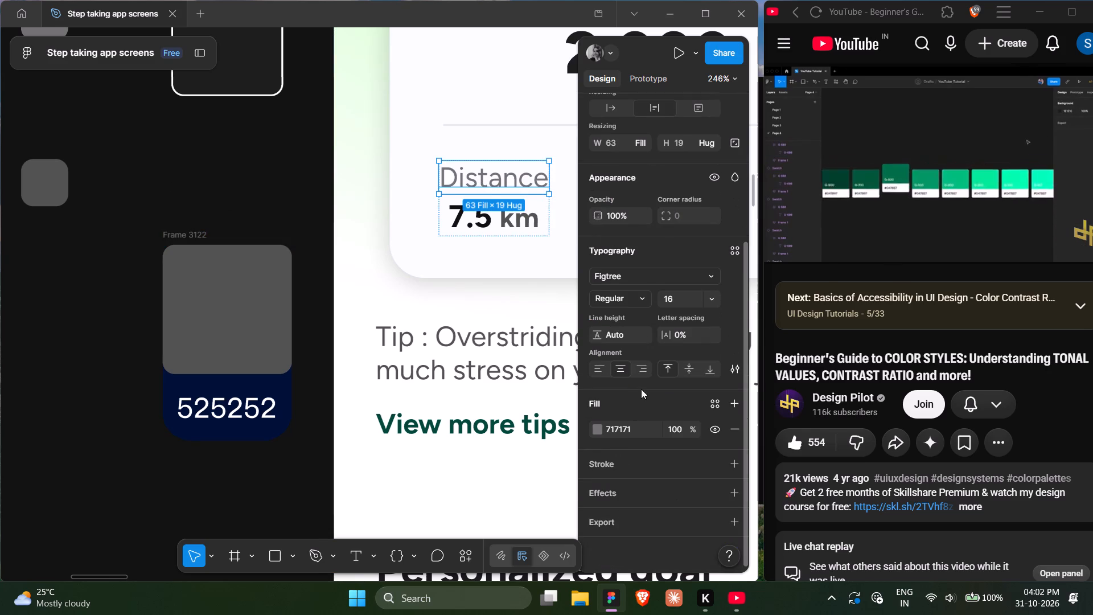
left_click(633, 428)
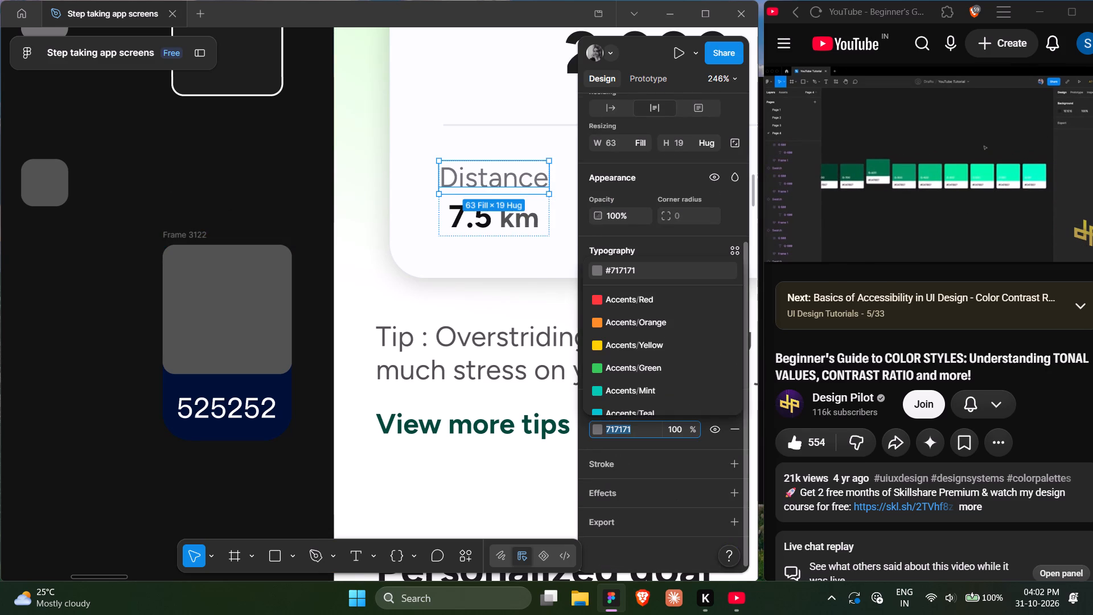
key("ctrl+c")
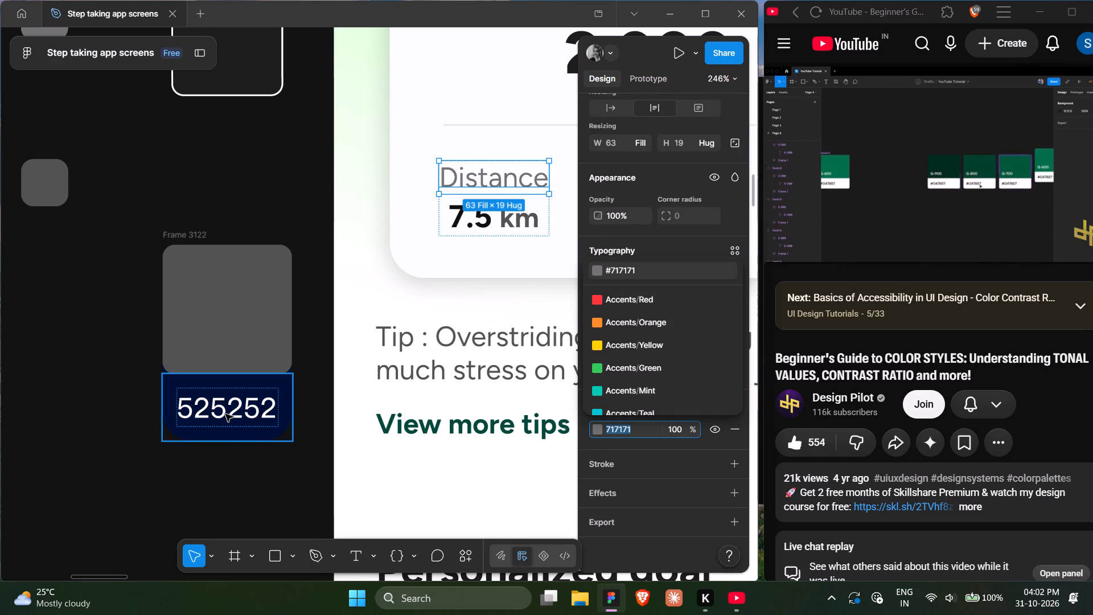
double_click(225, 414, "ctrl")
key("ctrl+v")
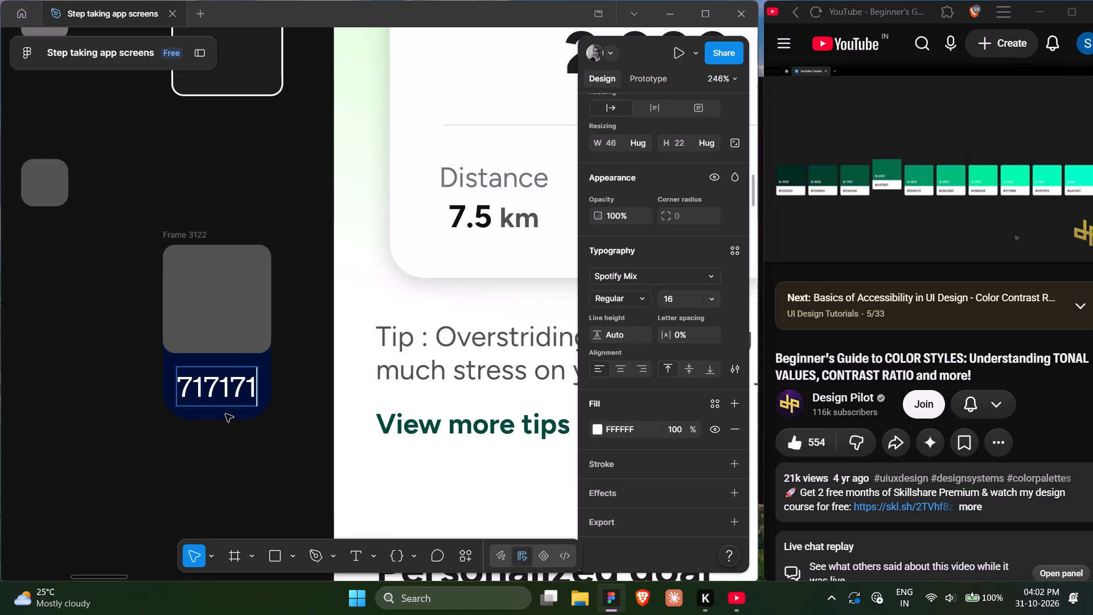
Set the fill of the new card's color square to 717171.
left_click(209, 286)
left_click(209, 286)
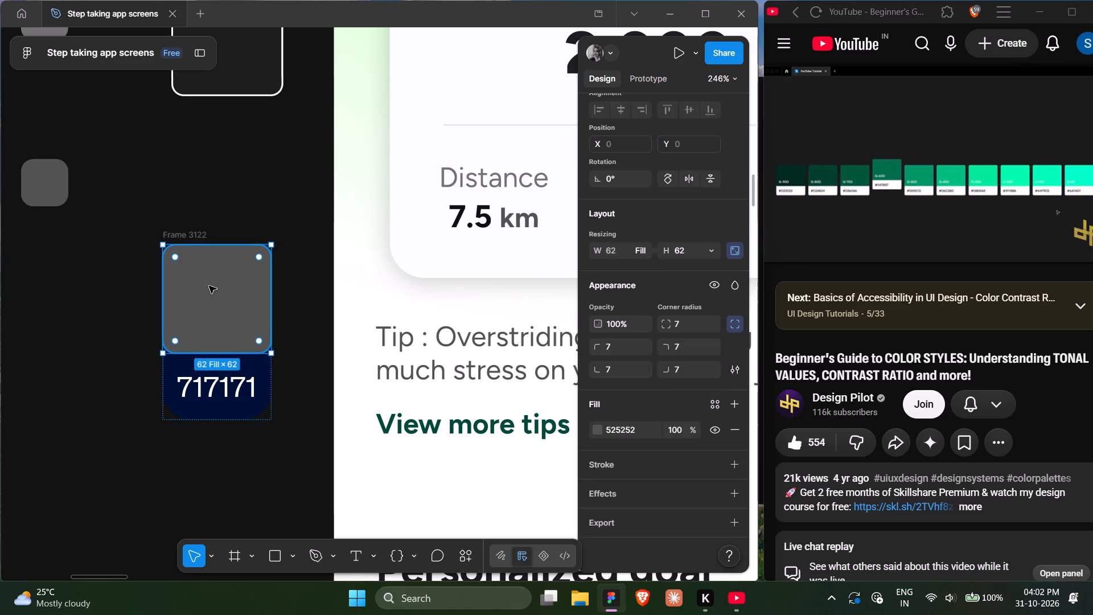
left_click(634, 431)
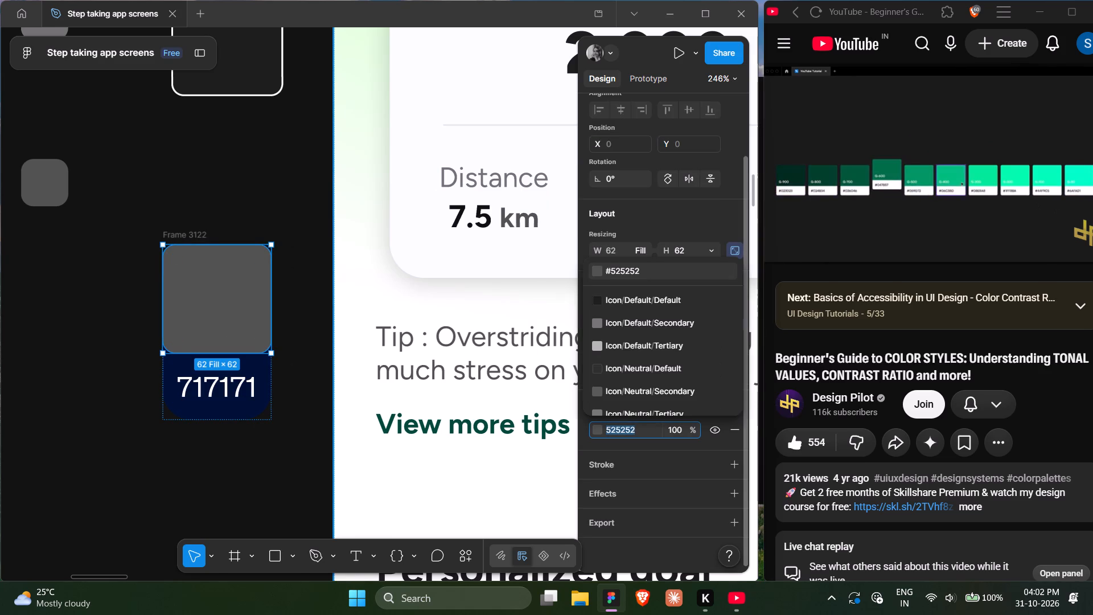
key("ctrl+v")
left_click(120, 441)
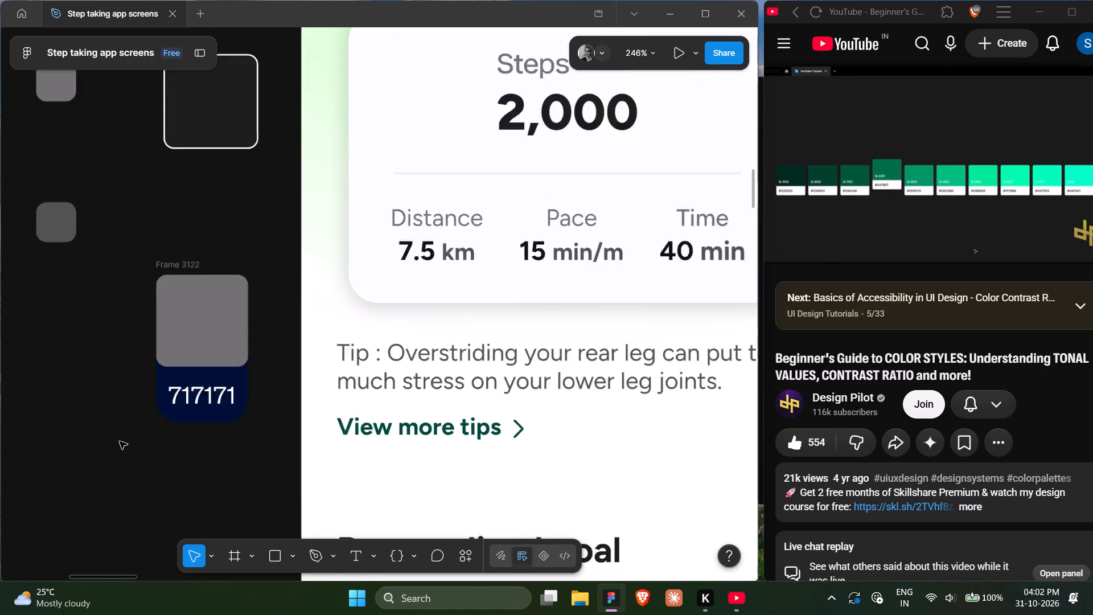
Move the 717171 card into the palette row directly beside the 525252 card.
scroll(120, 441, "right", 4)
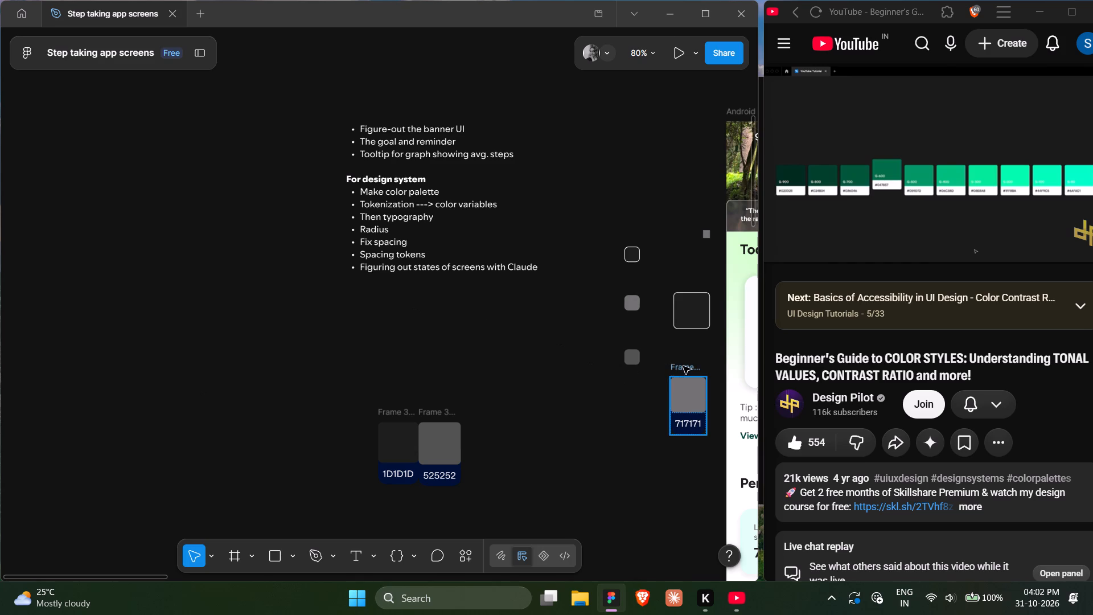
left_click_drag(684, 367, 474, 410)
left_click(544, 423)
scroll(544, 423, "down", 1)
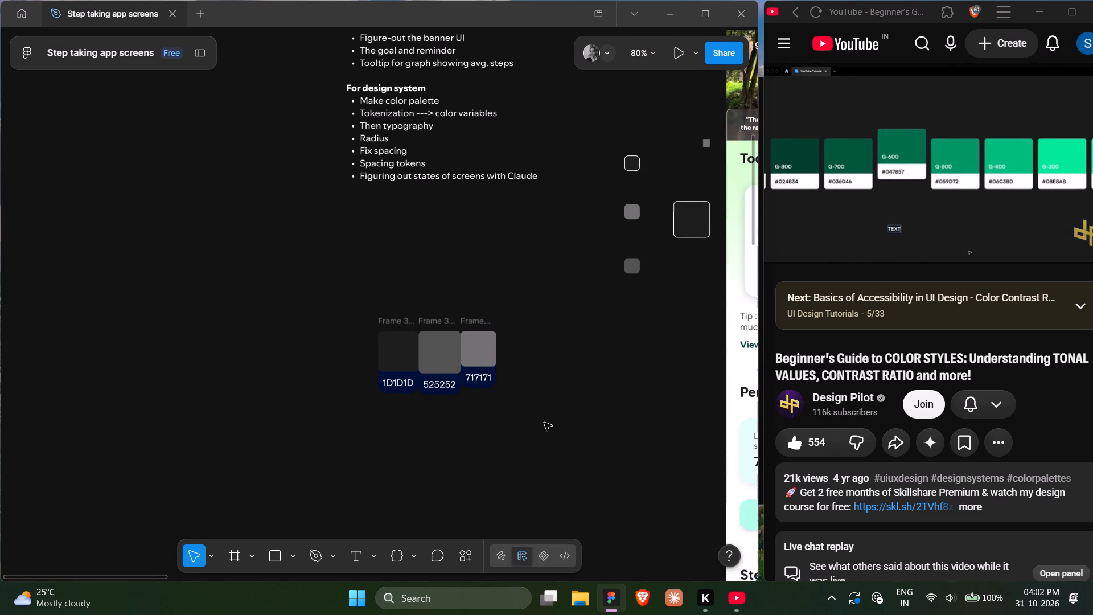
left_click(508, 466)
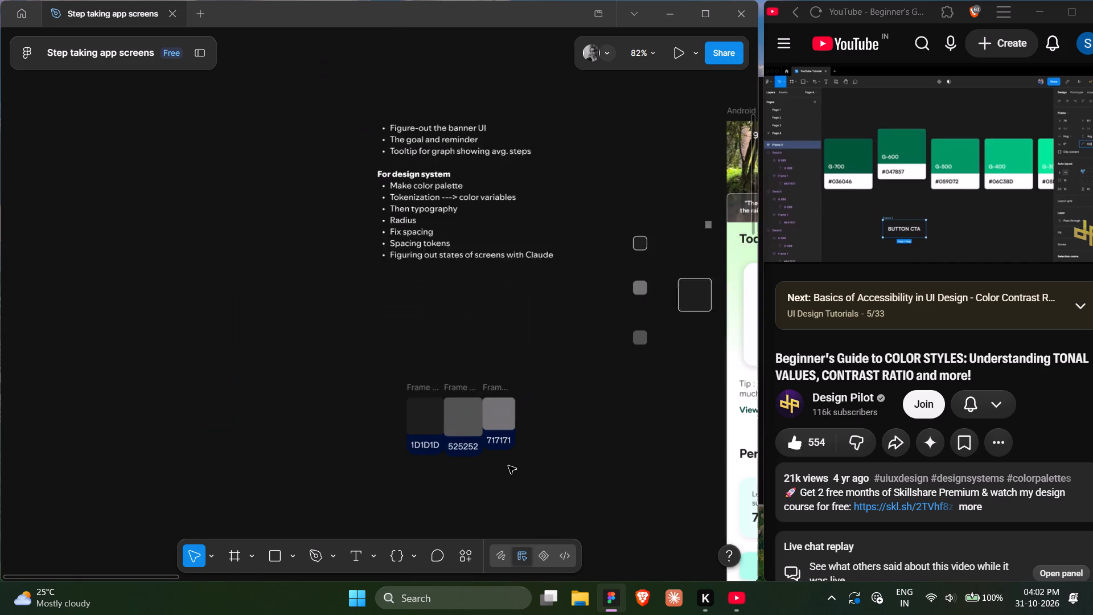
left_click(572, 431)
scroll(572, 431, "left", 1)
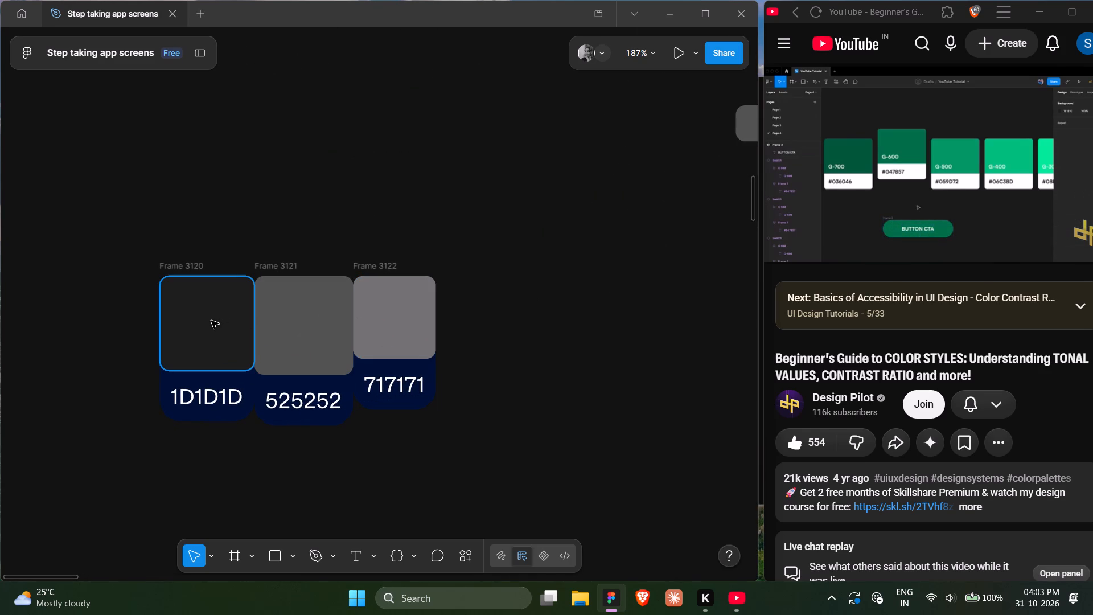
Unlock the proportions of the 1D1D1D card's color square and widen it to 90, keeping the height at 71.
left_click(211, 321)
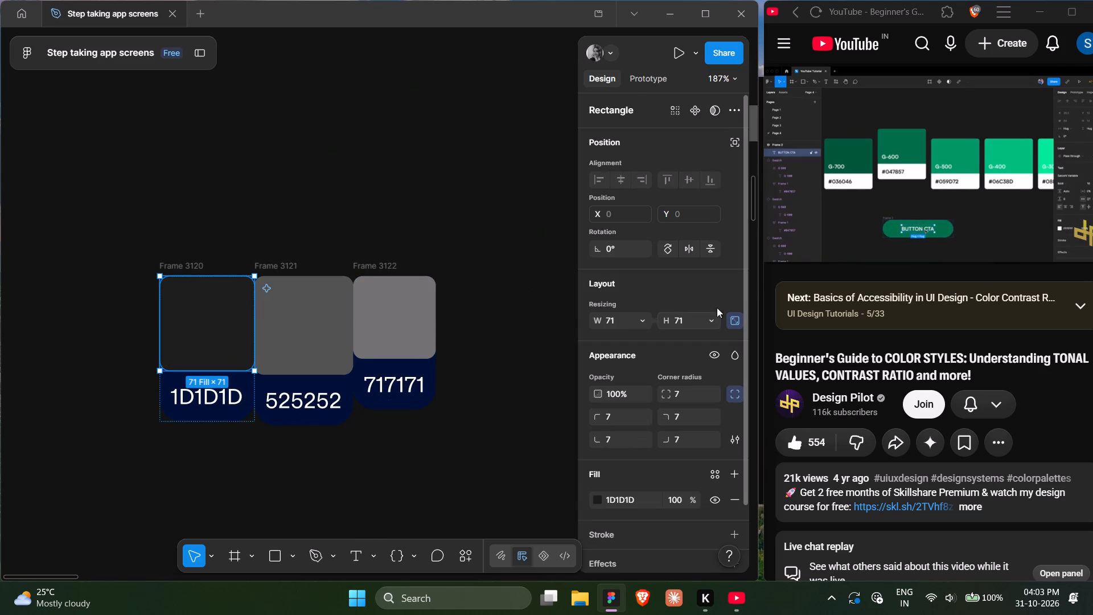
left_click(735, 322)
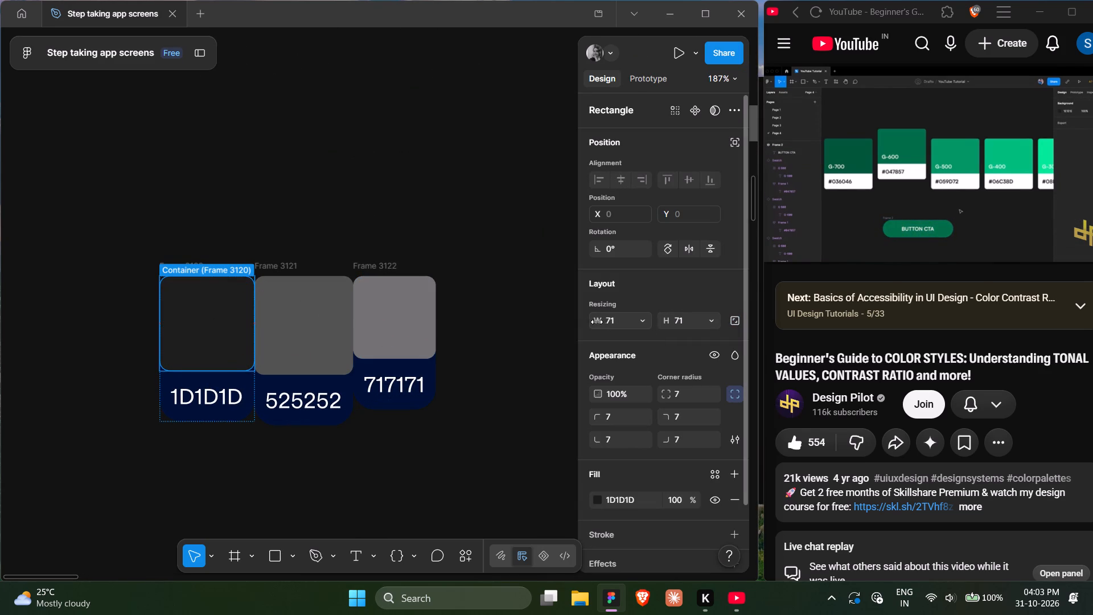
left_click_drag(595, 322, 621, 322)
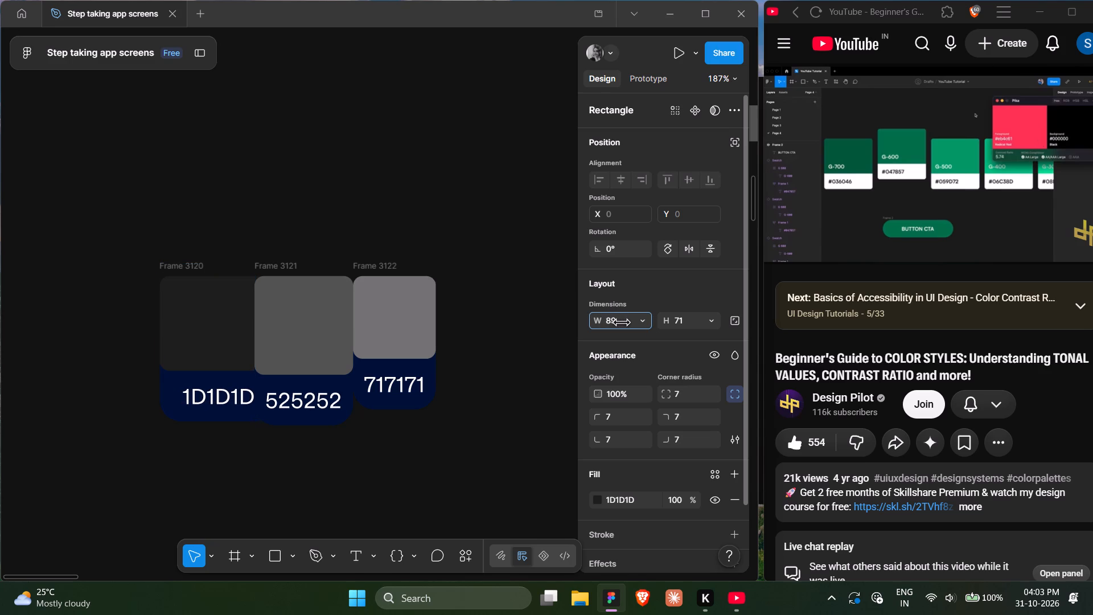
left_click_drag(621, 322, 623, 322)
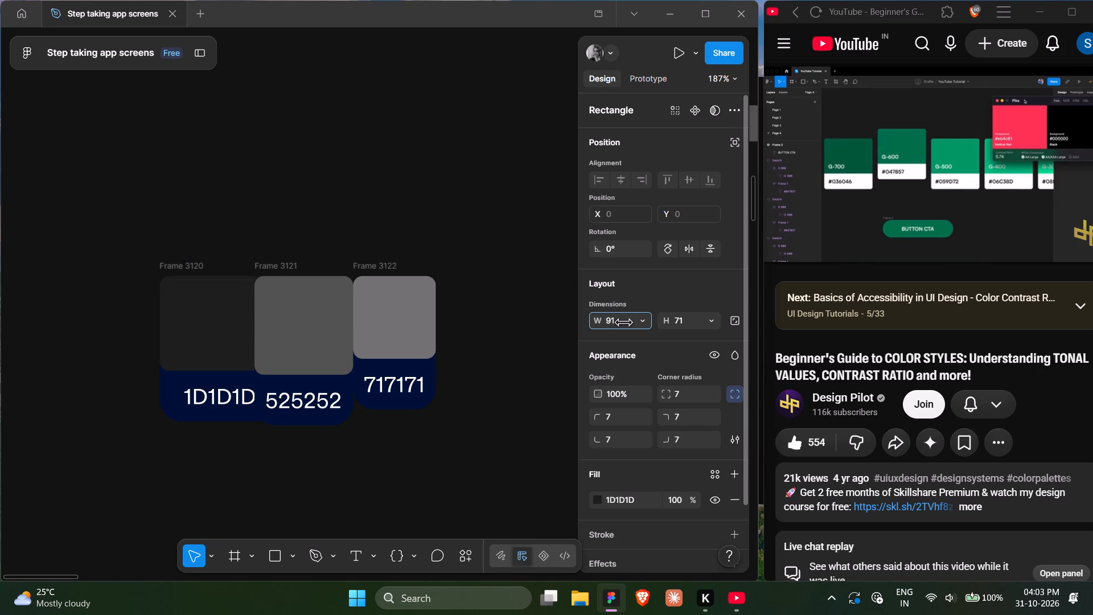
left_click_drag(623, 322, 622, 321)
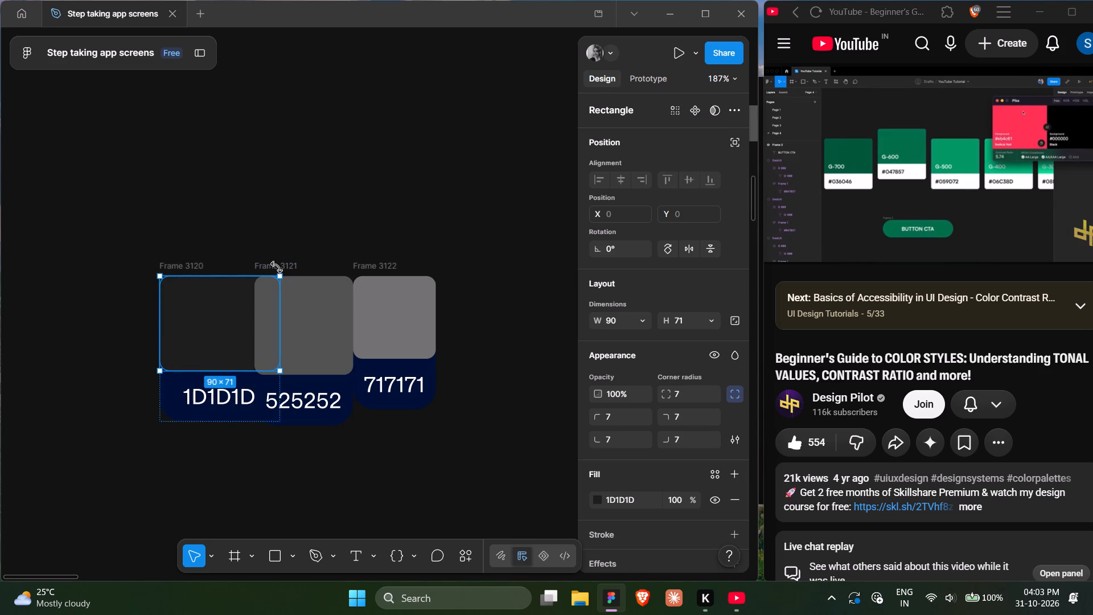
Move the 525252 card below the palette row and the 717171 card above it to clear space beside 1D1D1D.
left_click(277, 267)
left_click(287, 265)
left_click_drag(287, 265, 508, 375)
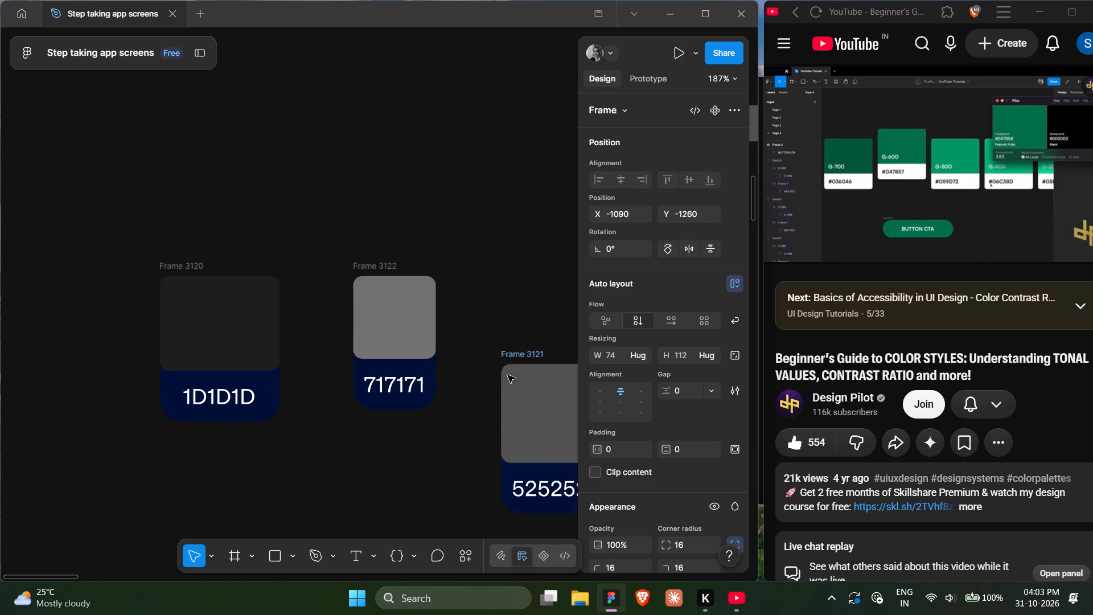
left_click_drag(508, 375, 302, 434)
left_click_drag(384, 265, 470, 98)
left_click(421, 364)
scroll(421, 364, "down", 1)
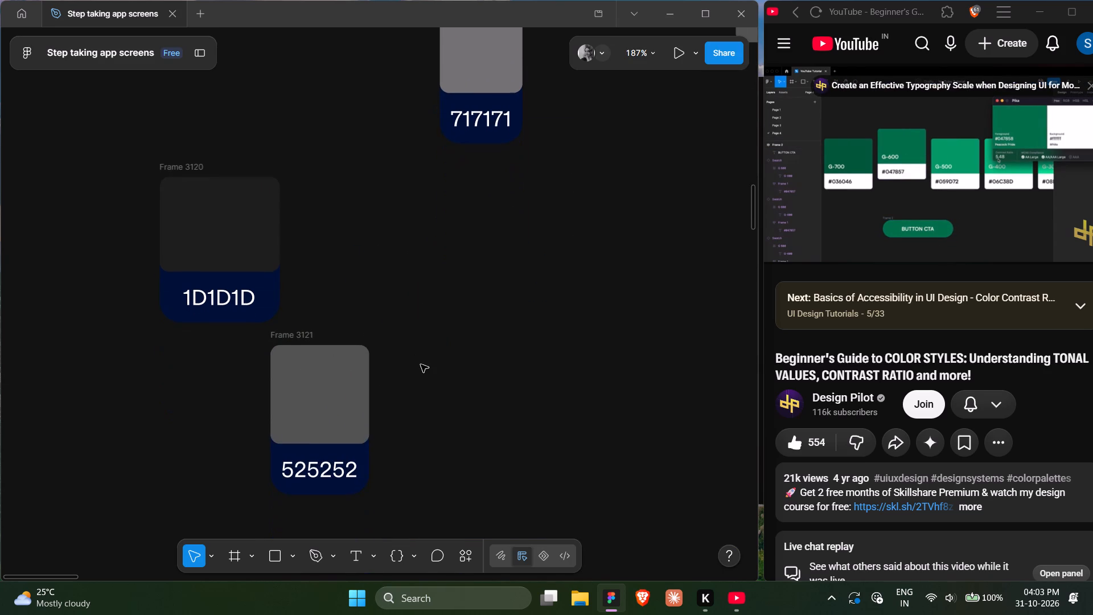
Set the corner radius of the 1D1D1D card frame to 9.
left_click(184, 166)
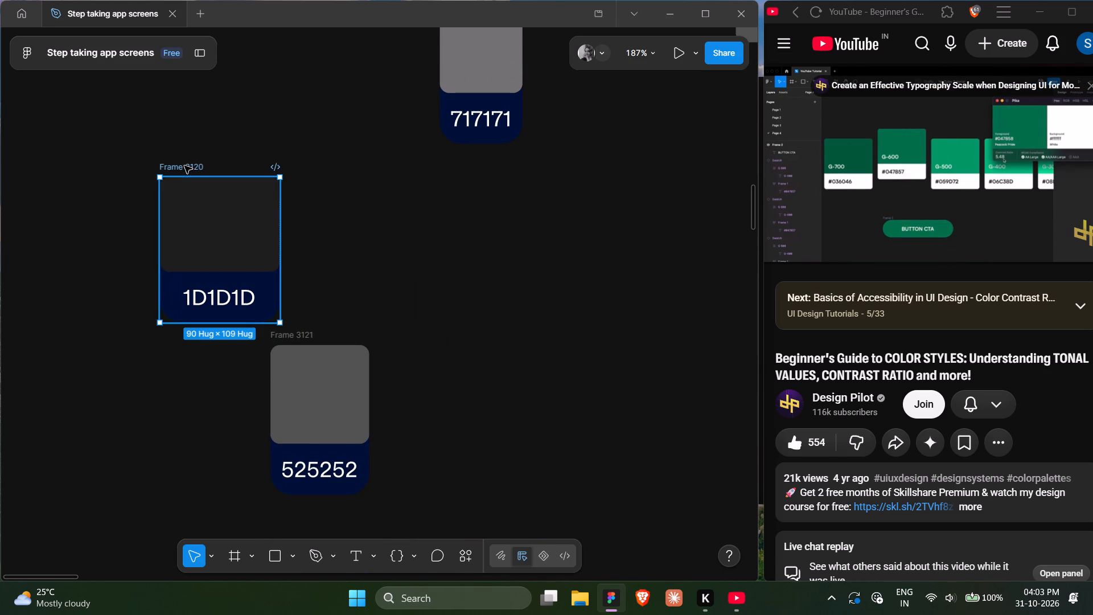
left_click(689, 548)
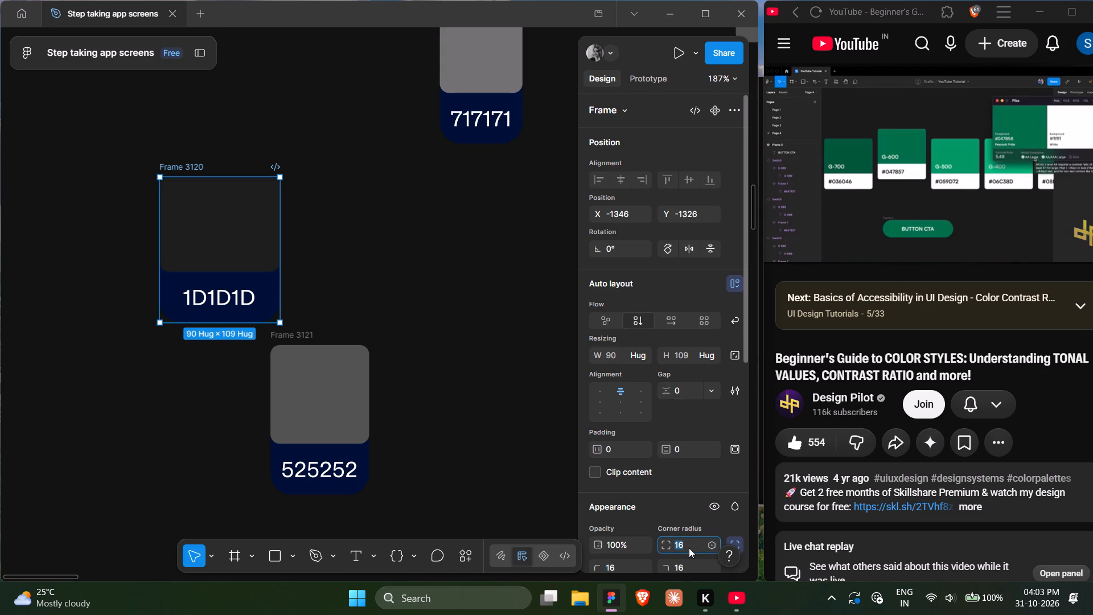
key("9")
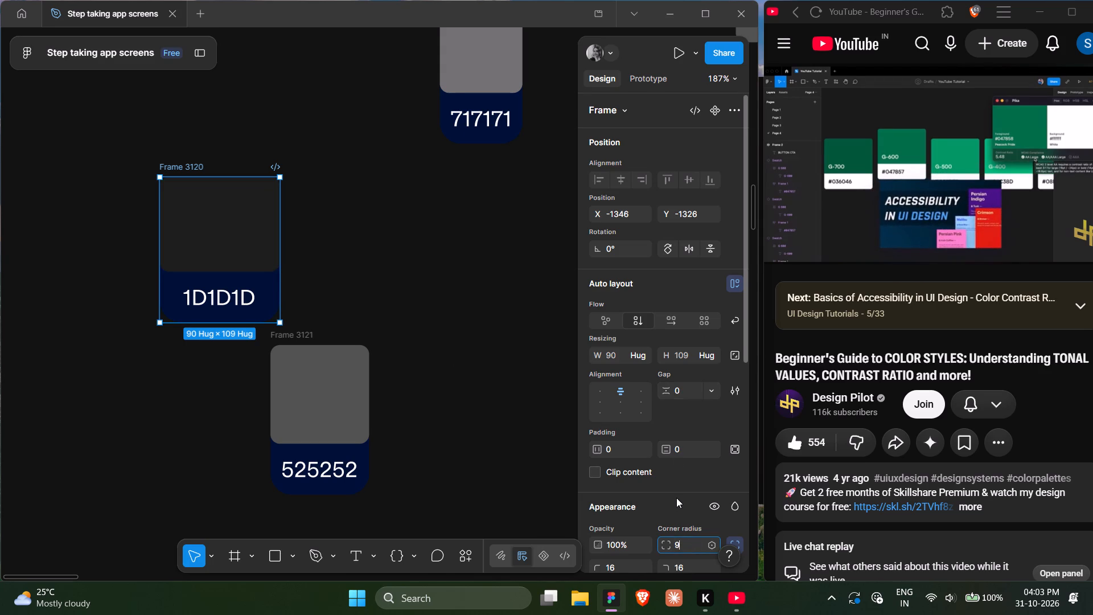
left_click(676, 498)
left_click(540, 328)
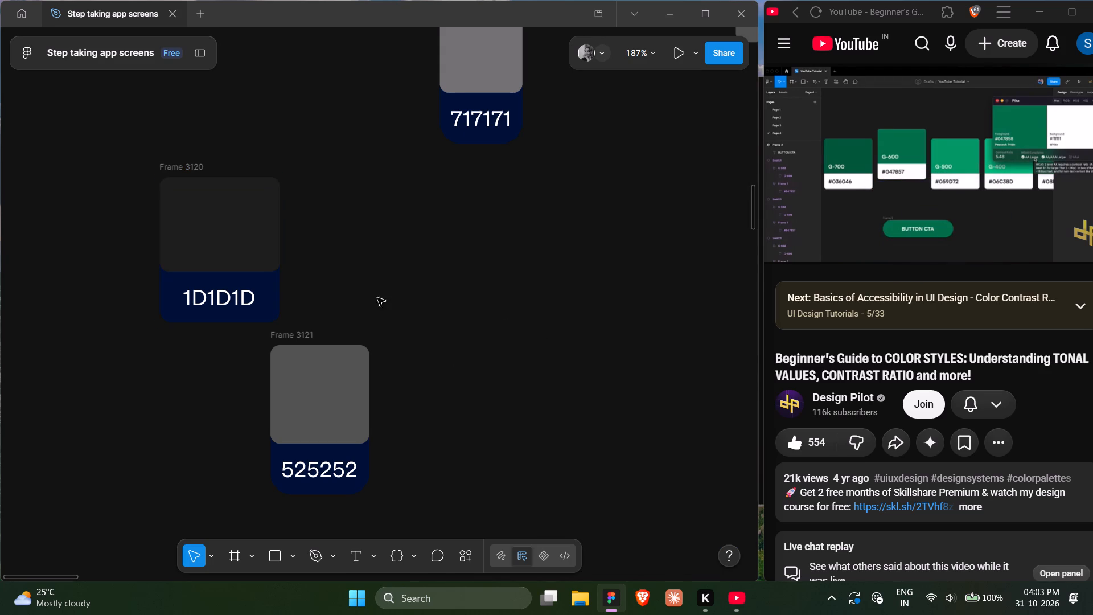
Set the 1D1D1D card's auto layout alignment to left center so its label aligns left.
left_click(272, 293)
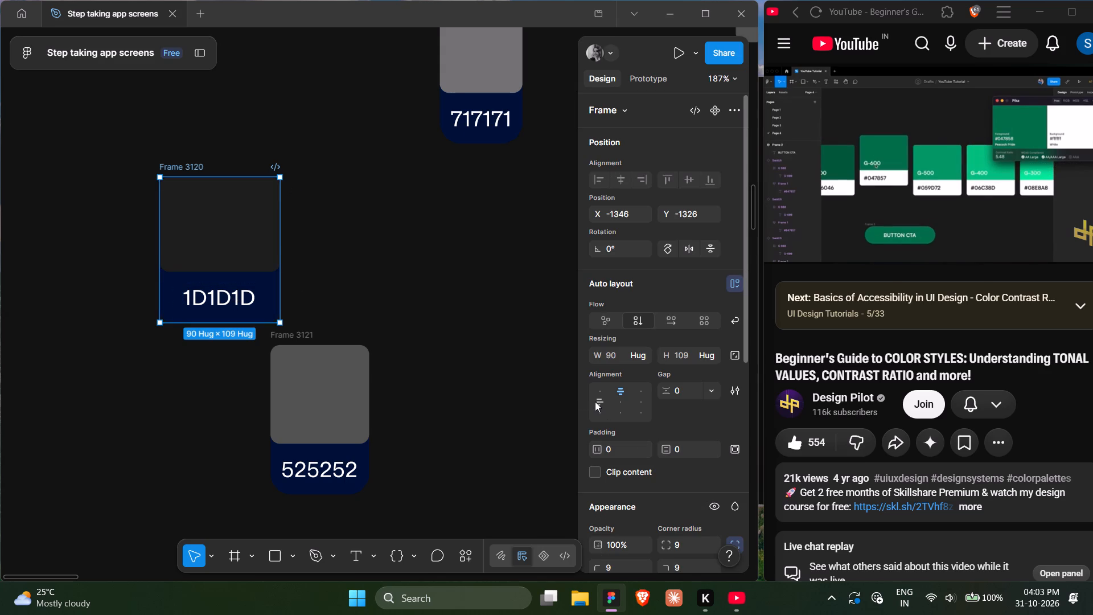
left_click(594, 401)
left_click(515, 329)
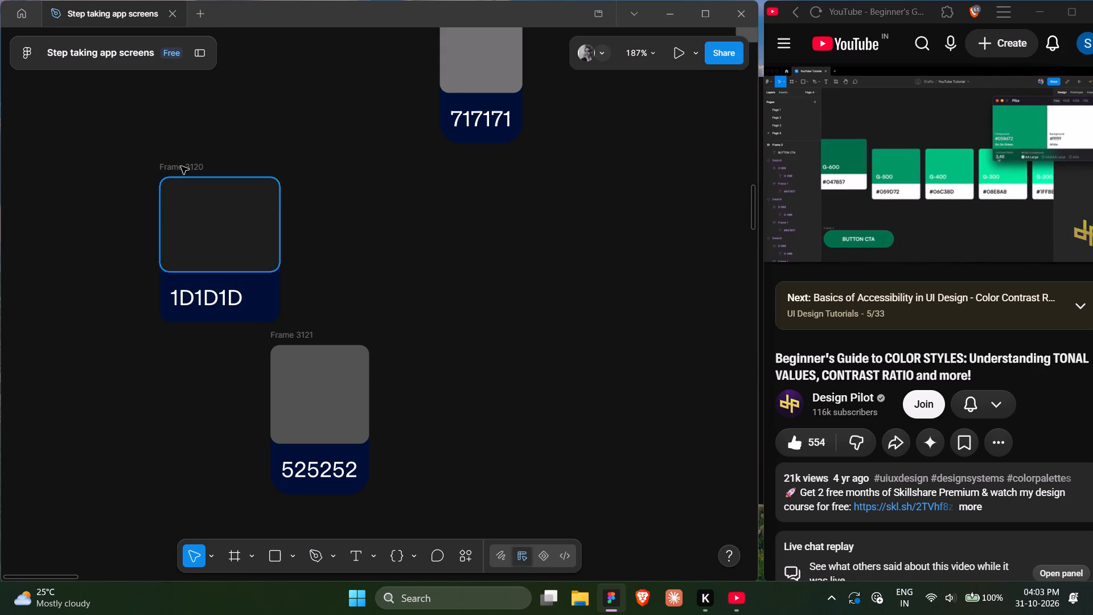
Duplicate the 1D1D1D card and place the copy directly to its right, with the edges touching.
left_click_drag(172, 167, 300, 177, "alt")
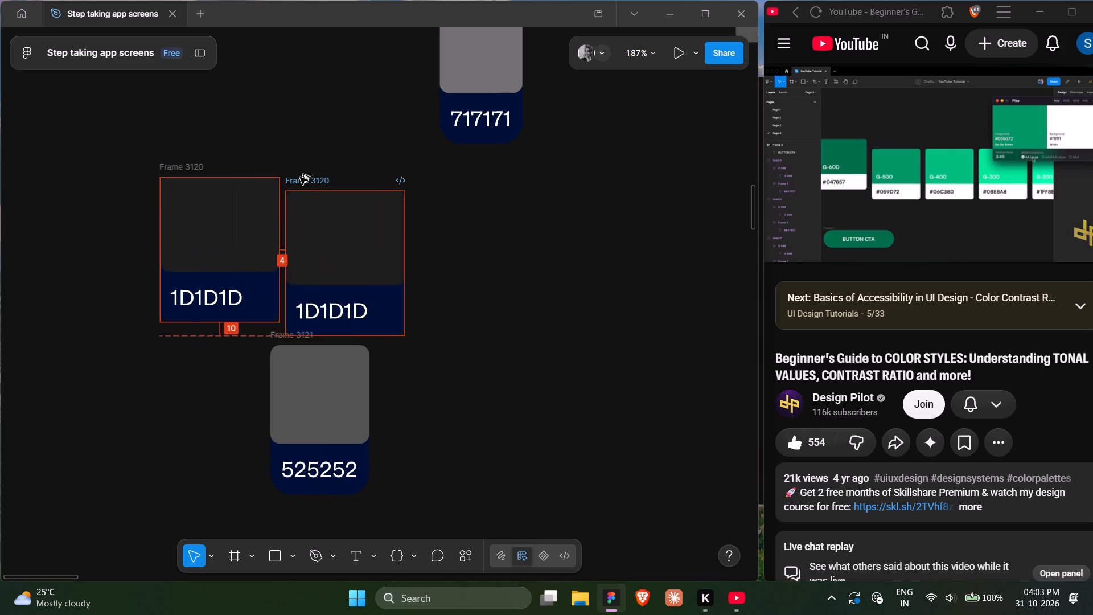
left_click_drag(300, 177, 291, 175, "alt")
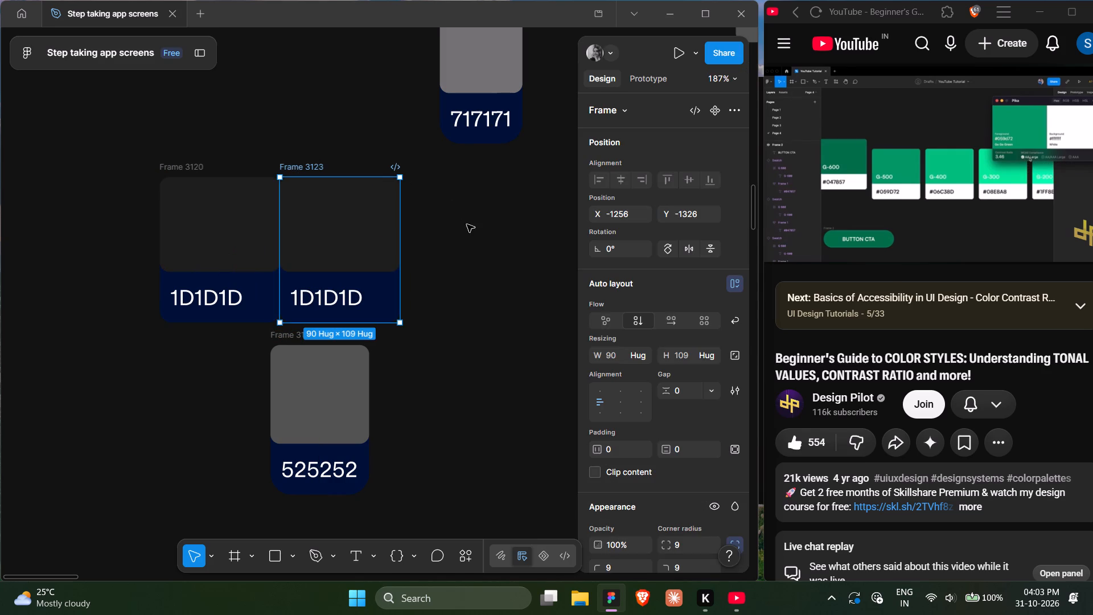
left_click(474, 233)
scroll(474, 233, "up", 1)
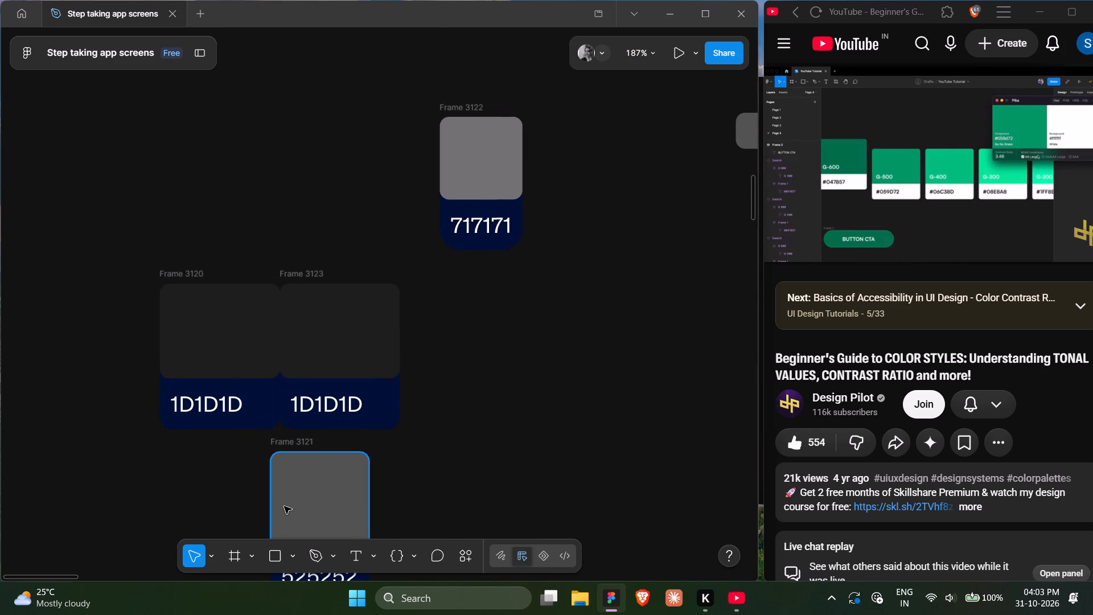
scroll(284, 506, "down", 1)
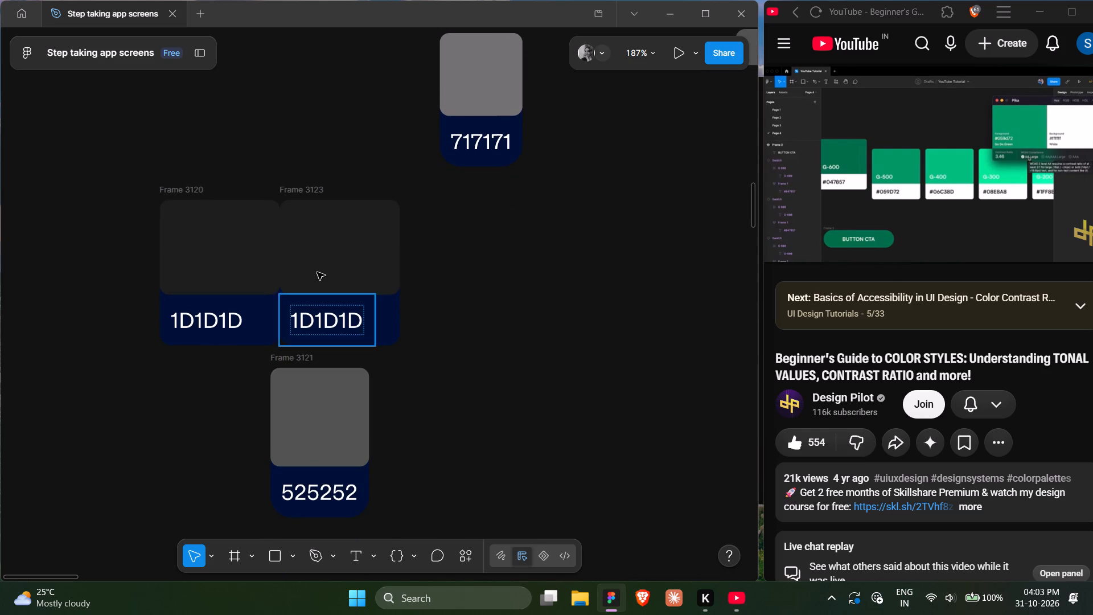
Recolor the new card's square to 525252 from the old 525252 swatch and replace its label with a copy of that card's label.
left_click(319, 259)
key("i")
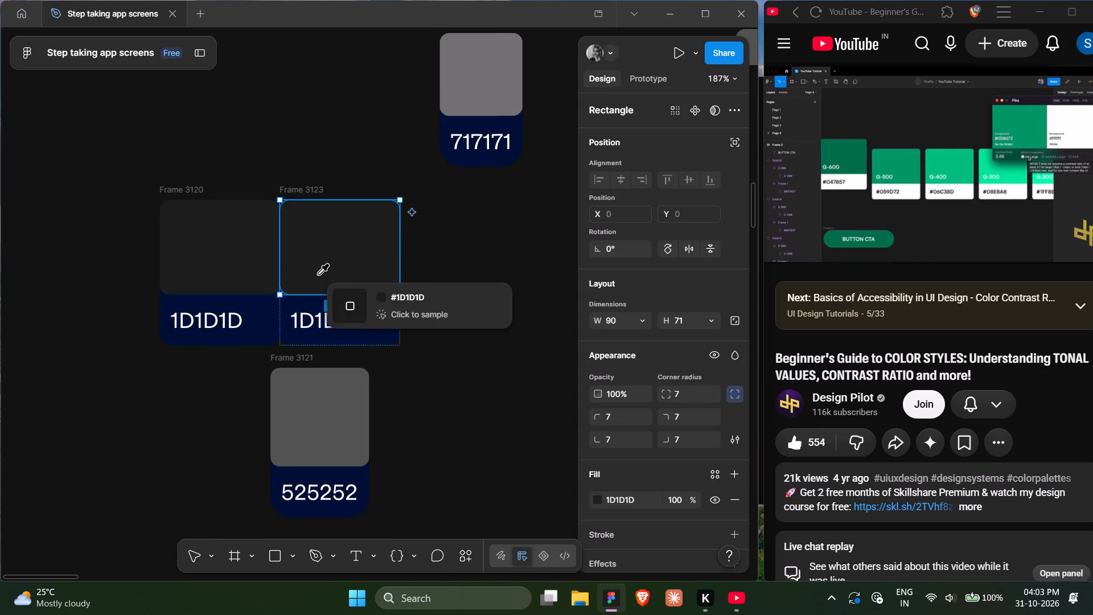
left_click(322, 389)
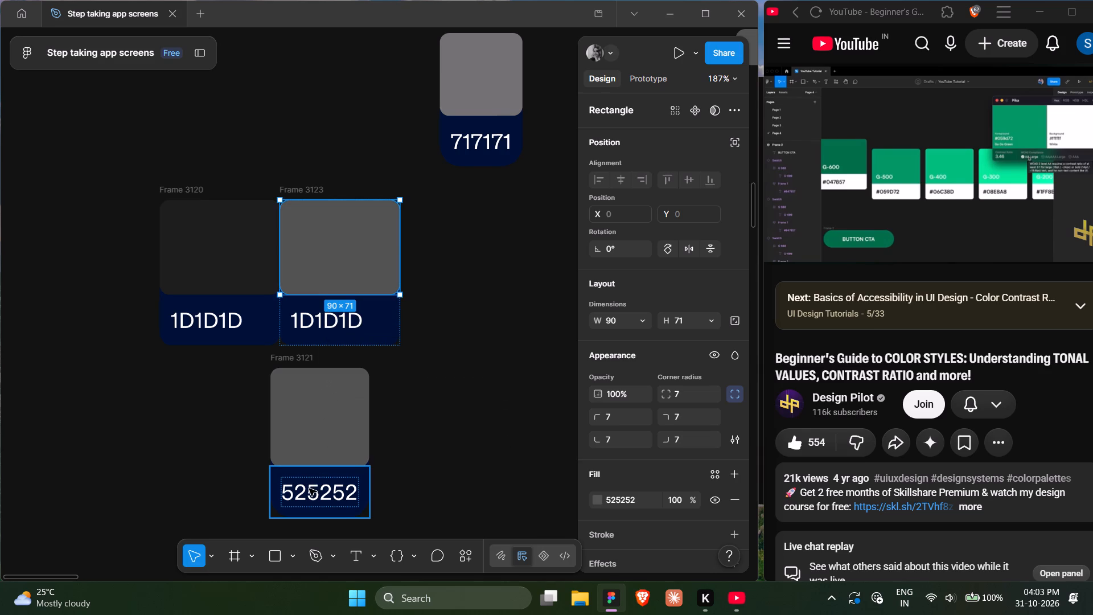
double_click(309, 489)
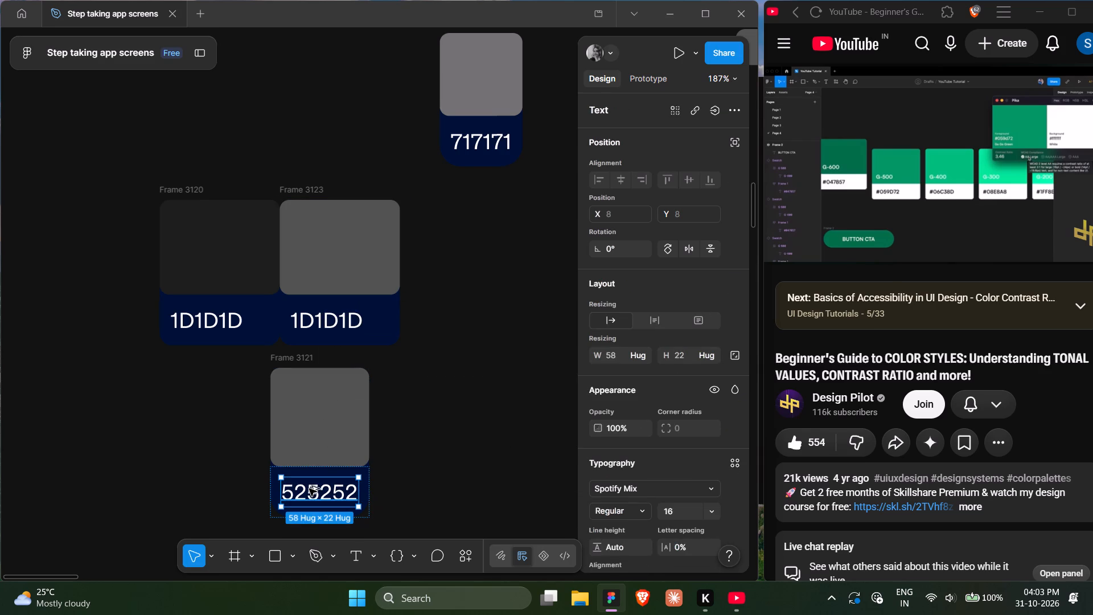
left_click_drag(309, 489, 364, 315, "alt")
left_click(324, 327)
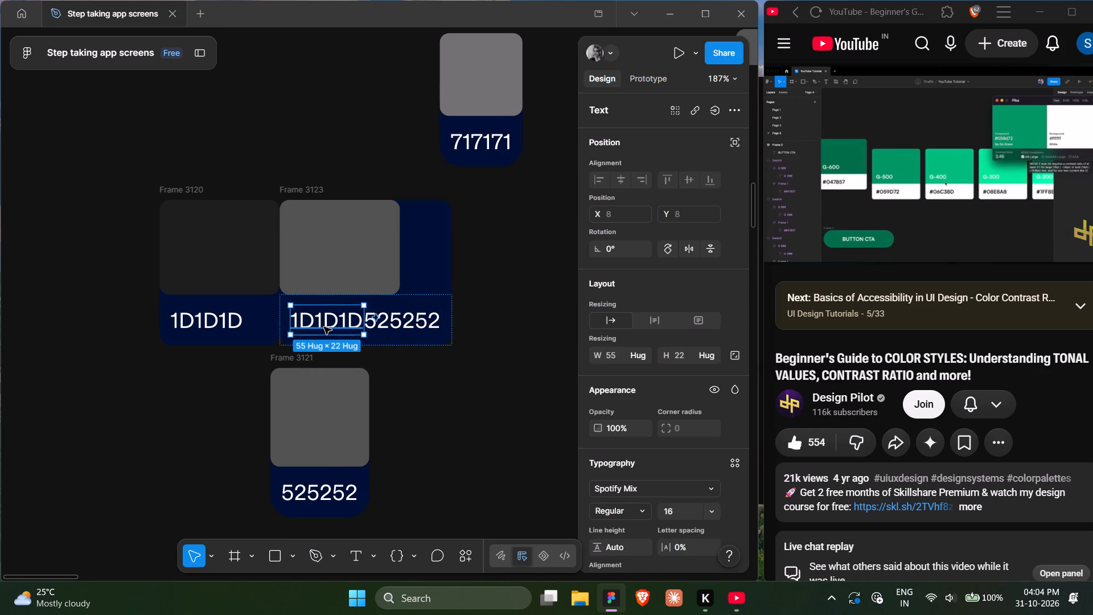
key("Delete")
Duplicate the new 525252 card and place the copy directly to its right in the palette row.
left_click(311, 191)
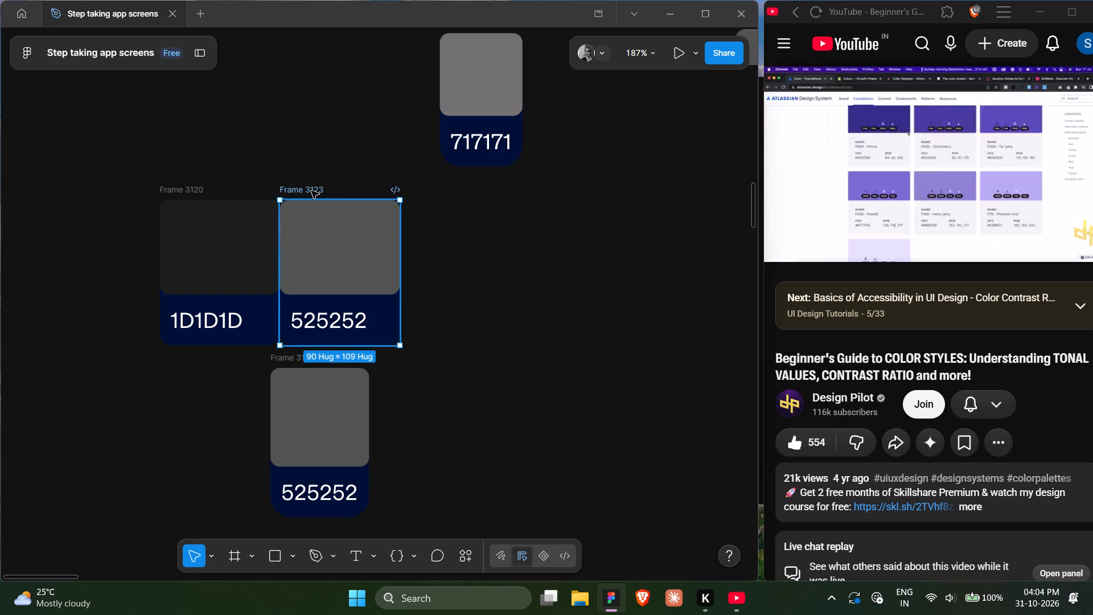
left_click_drag(311, 191, 433, 193, "alt")
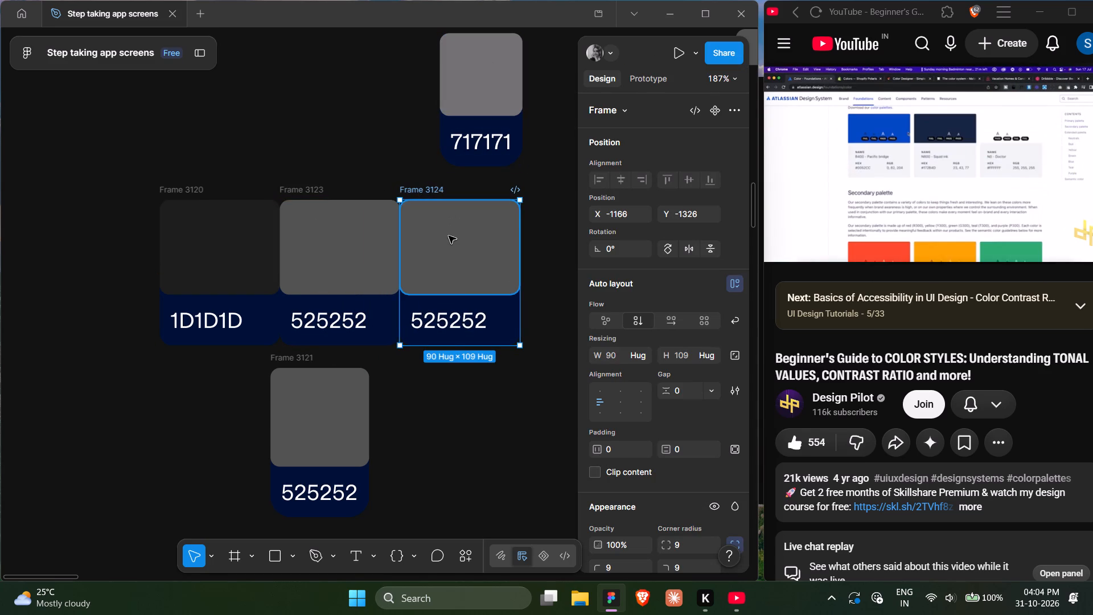
Recolor the third card's square to 717171 from the old 717171 swatch and replace its label with a copy of that card's label.
left_click(449, 237)
key("i")
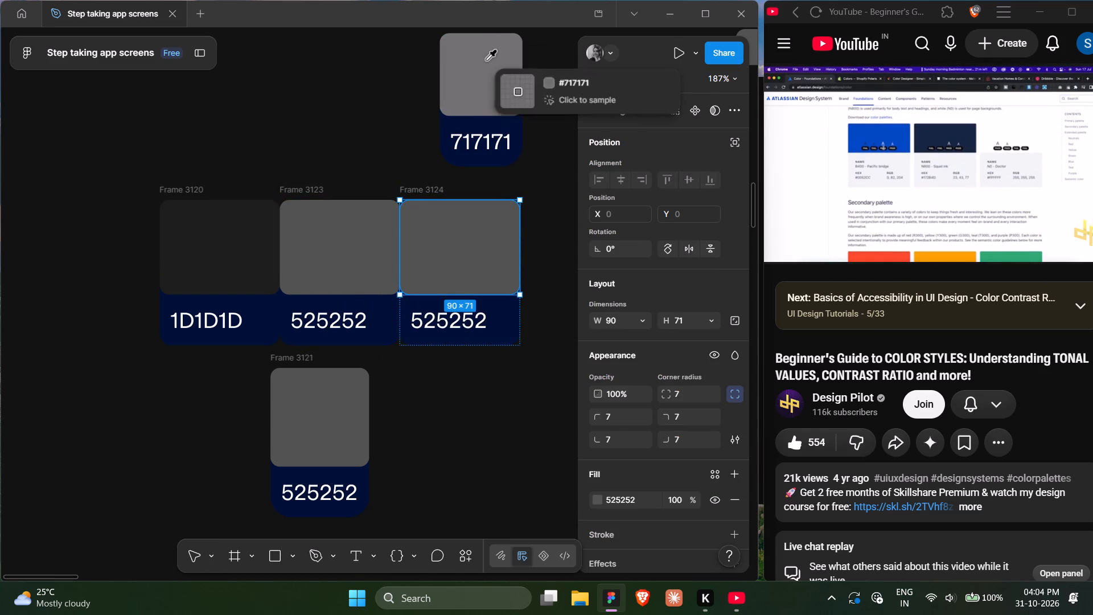
left_click(482, 81)
left_click(543, 366)
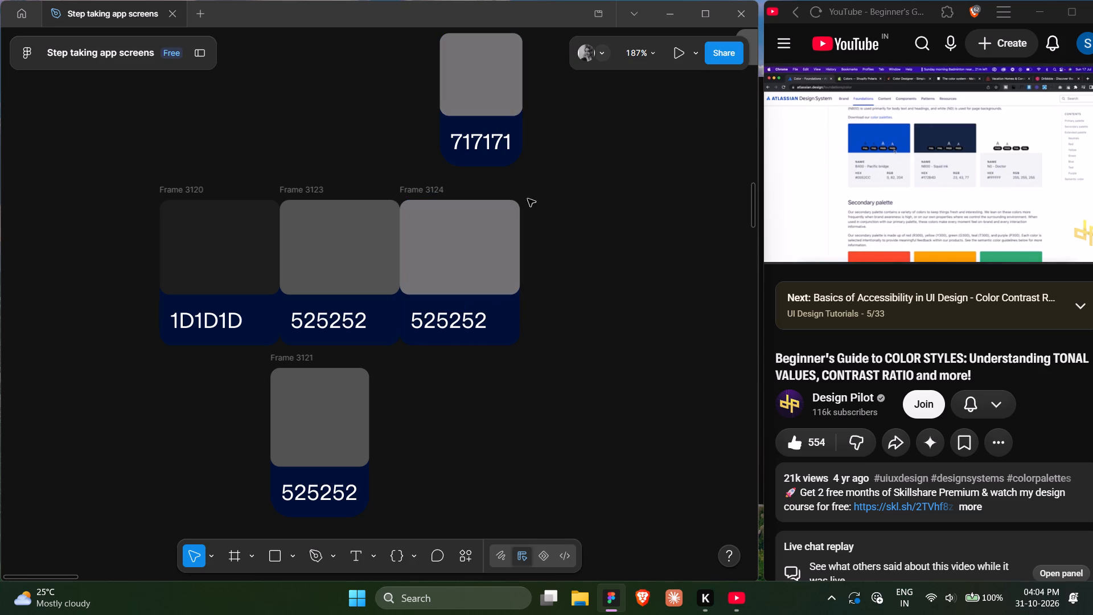
left_click(486, 144, "ctrl")
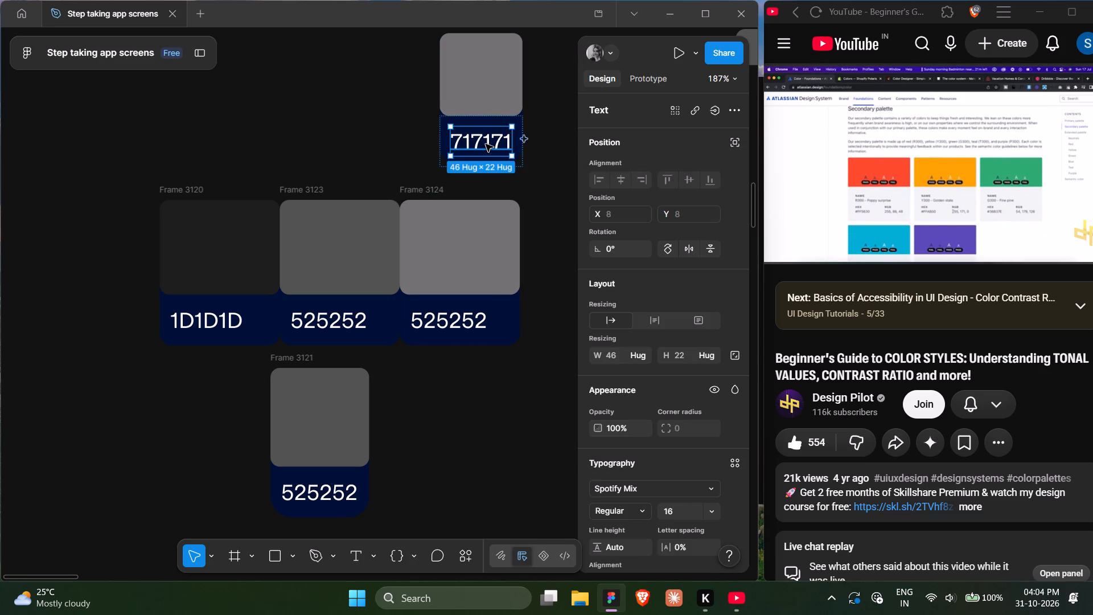
left_click_drag(486, 144, 476, 314, "alt")
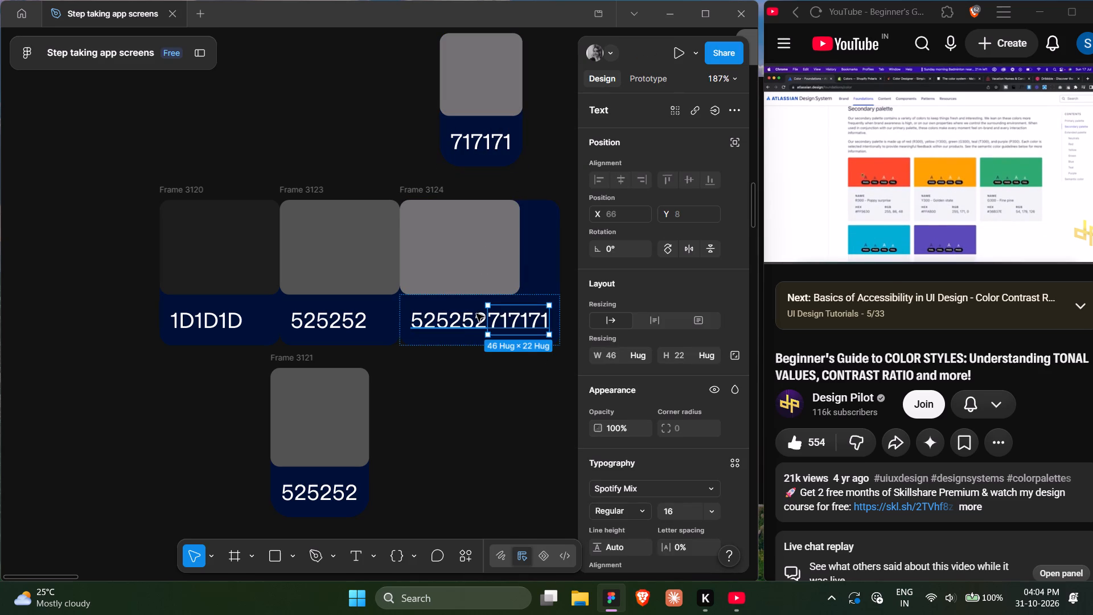
left_click(455, 323)
key("Delete")
left_click(467, 477)
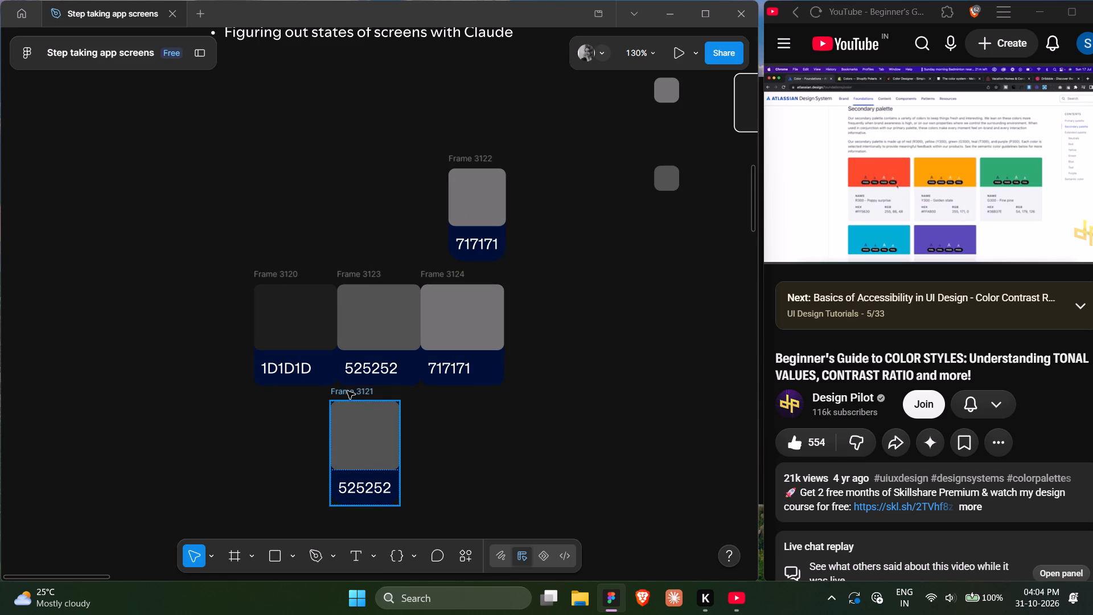
Delete the old 525252 card below the row and the old 717171 card above it.
left_click(347, 391)
key("Delete")
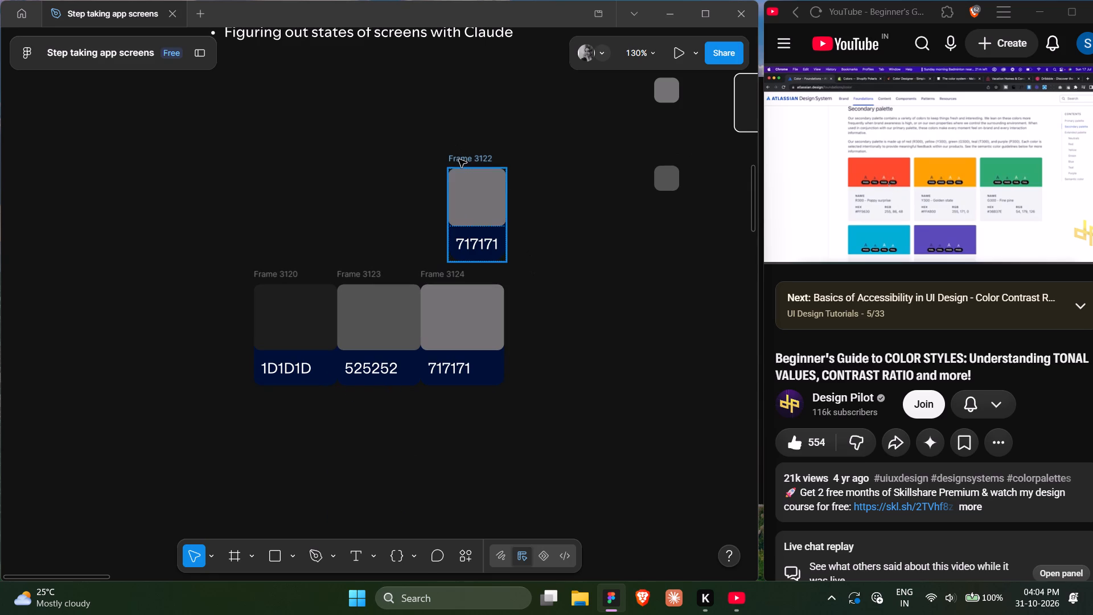
left_click(459, 159)
key("Delete")
left_click(599, 415)
Check the fill color of the "Tip" paragraph under the Today's progress card on the app screen.
scroll(599, 415, "right", 1)
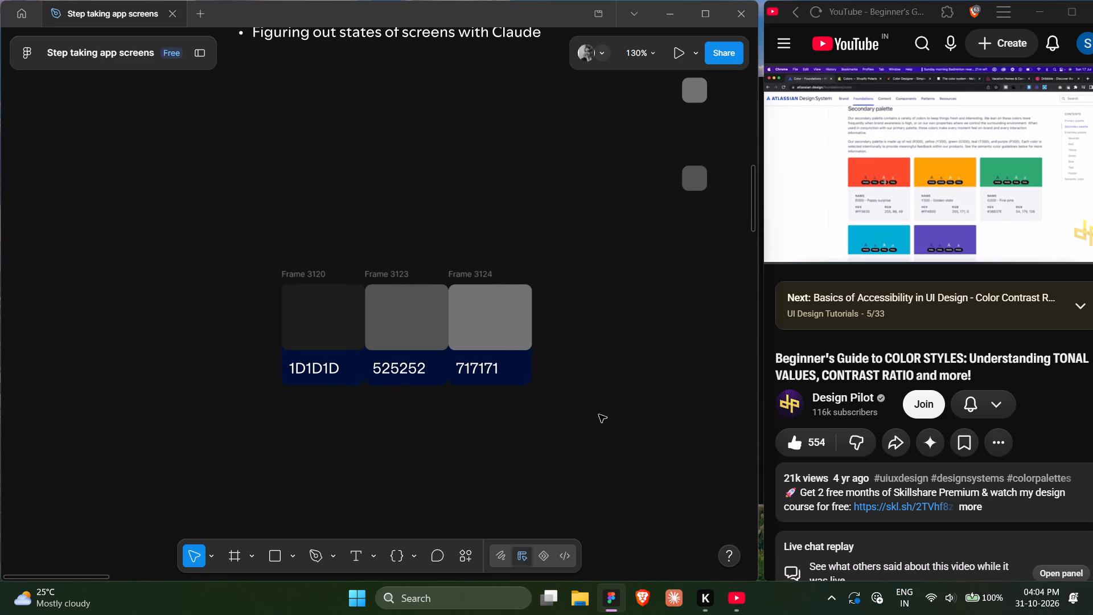
scroll(599, 415, "left", 4)
left_click(456, 358)
scroll(456, 358, "left", 1)
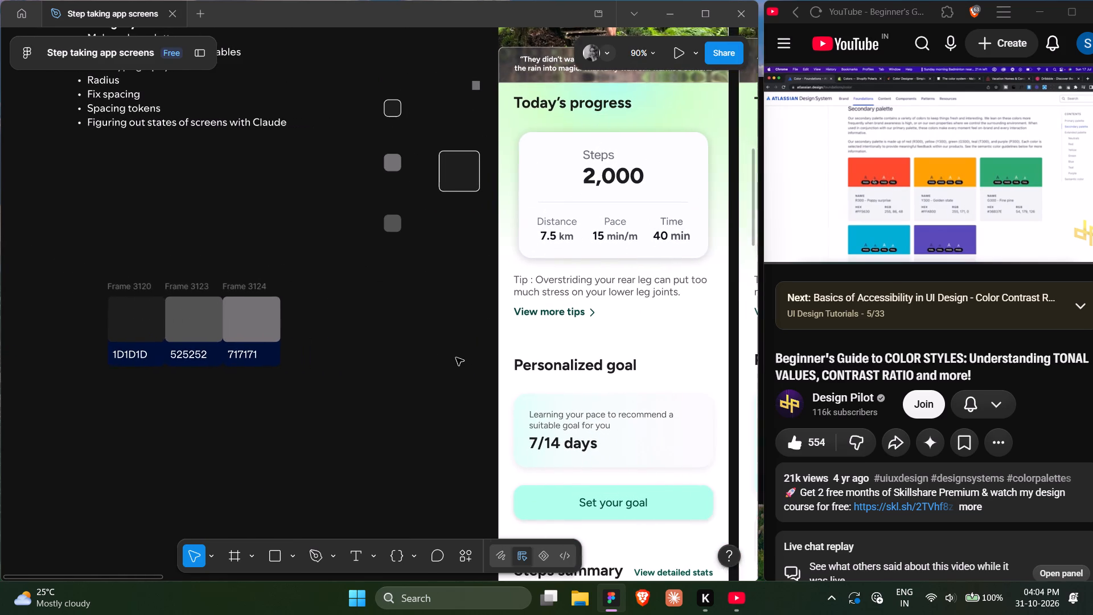
scroll(456, 358, "left", 1)
left_click(401, 332)
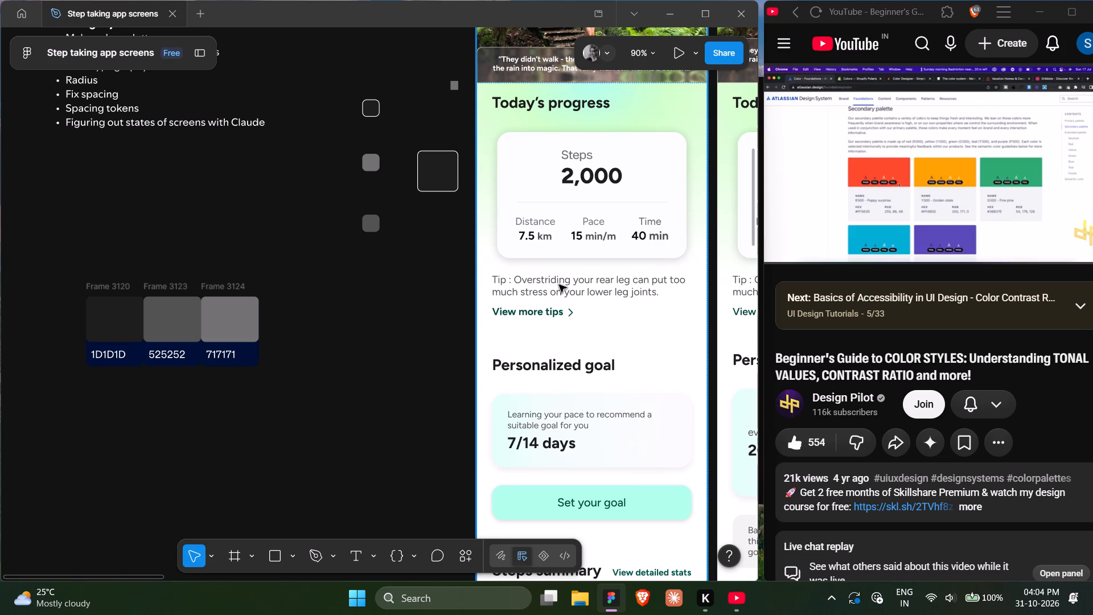
left_click(559, 285, "ctrl")
double_click(559, 285)
left_click(559, 285)
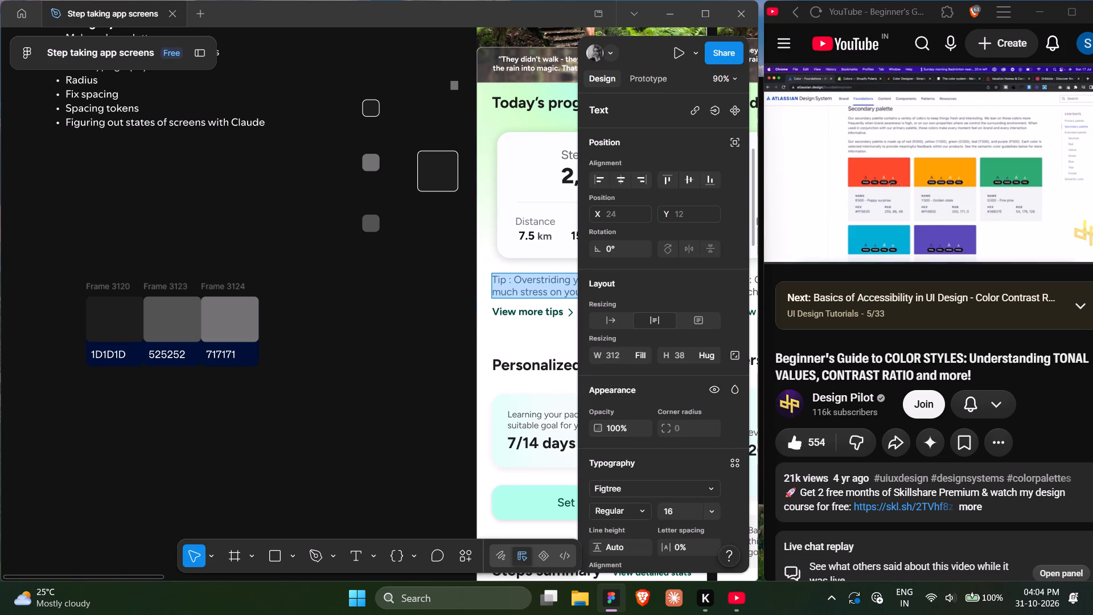
left_click(559, 285)
scroll(715, 466, "down", 5)
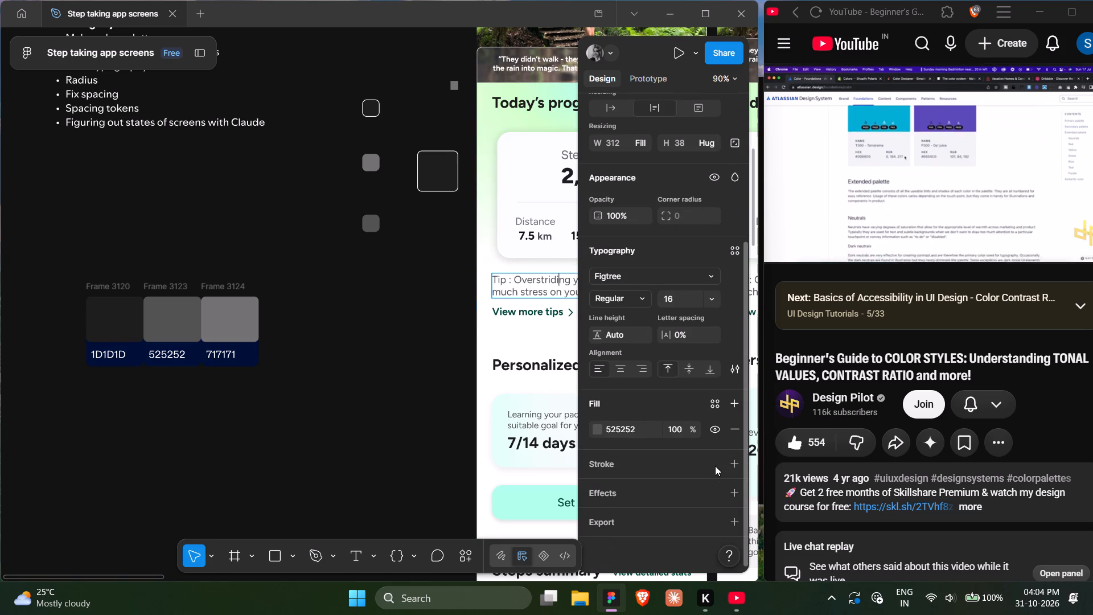
scroll(424, 396, "left", 1)
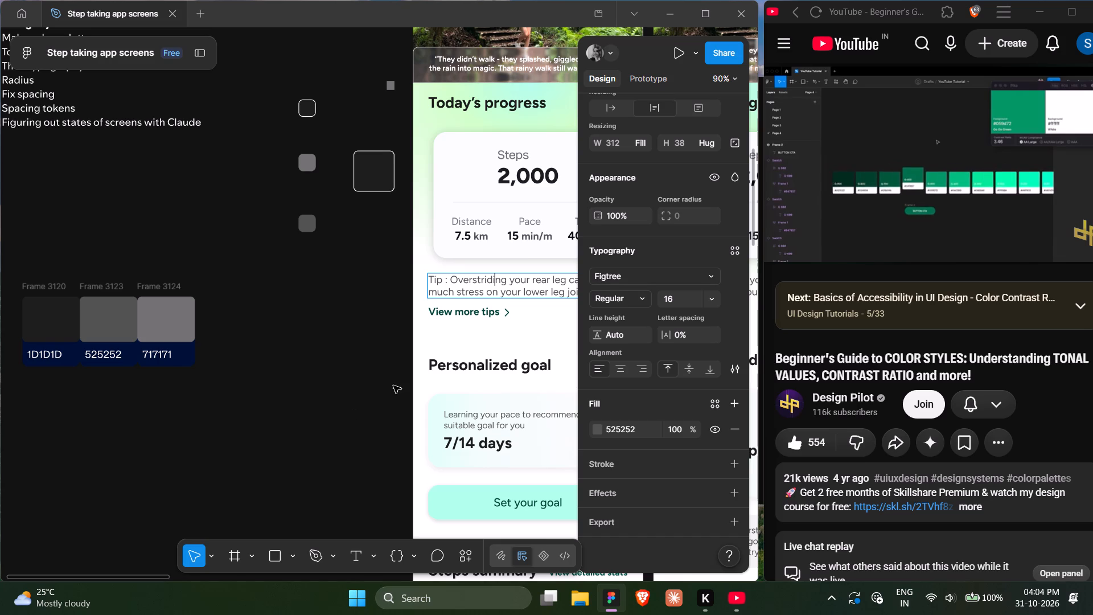
Check the text fill colors on the app screen, from the Personalized goal heading and card down to the Steps summary's 2,500 figure.
left_click(487, 367)
scroll(490, 400, "down", 1)
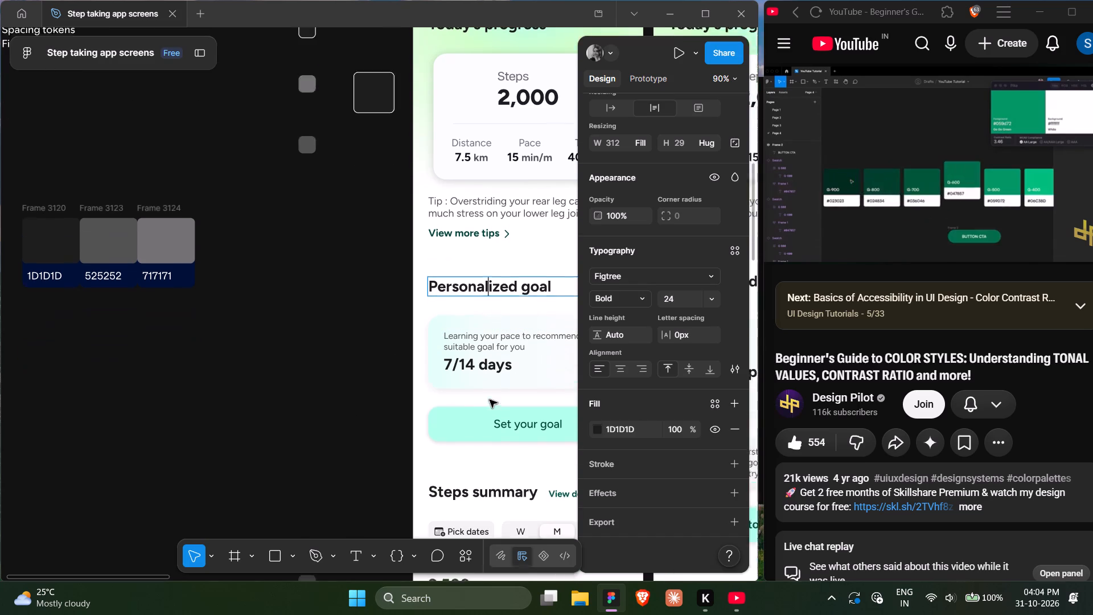
scroll(490, 400, "down", 1)
scroll(497, 288, "left", 1)
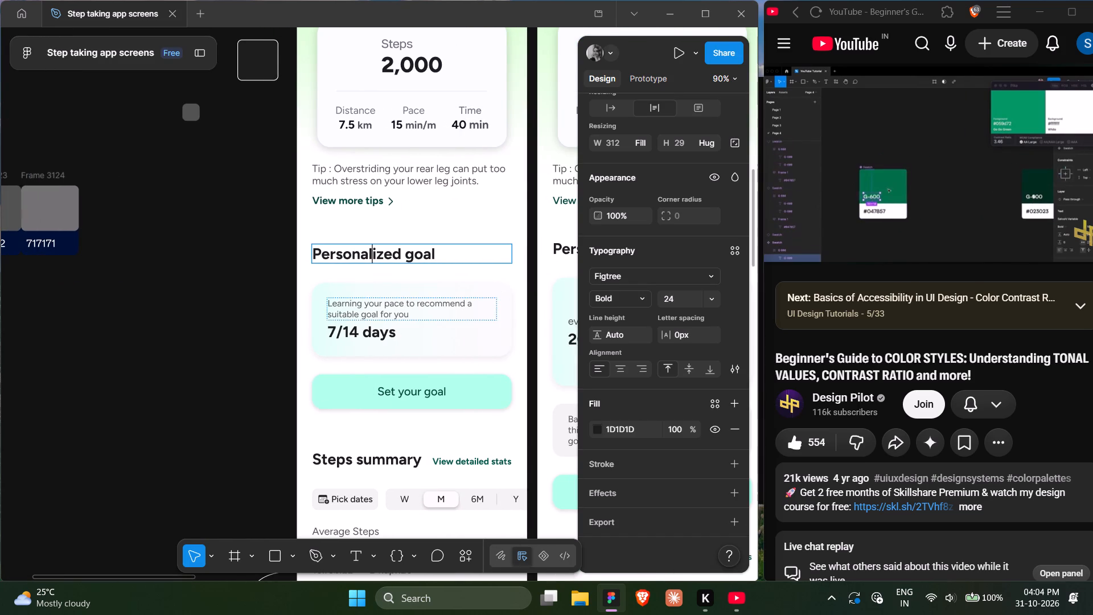
left_click(433, 306)
left_click(367, 332)
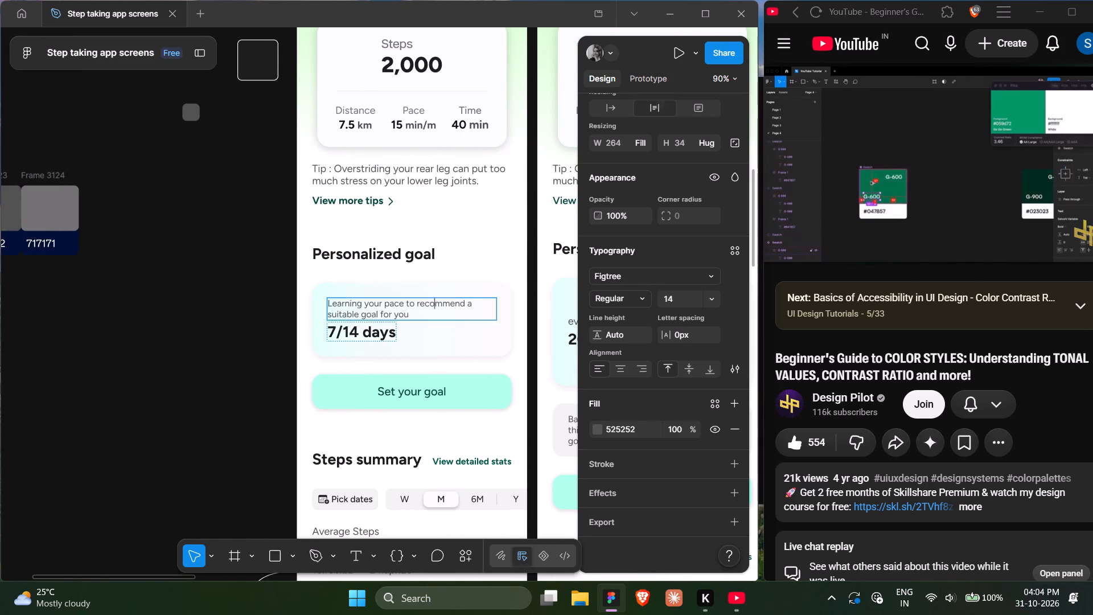
scroll(367, 332, "down", 1)
scroll(435, 367, "down", 1)
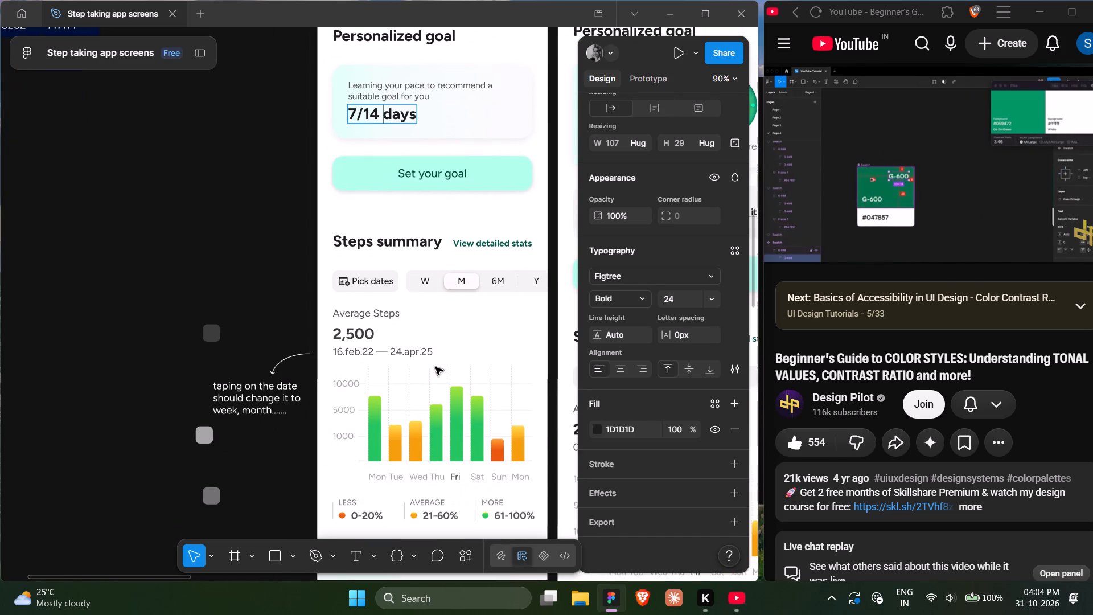
scroll(435, 367, "down", 1)
left_click(393, 284)
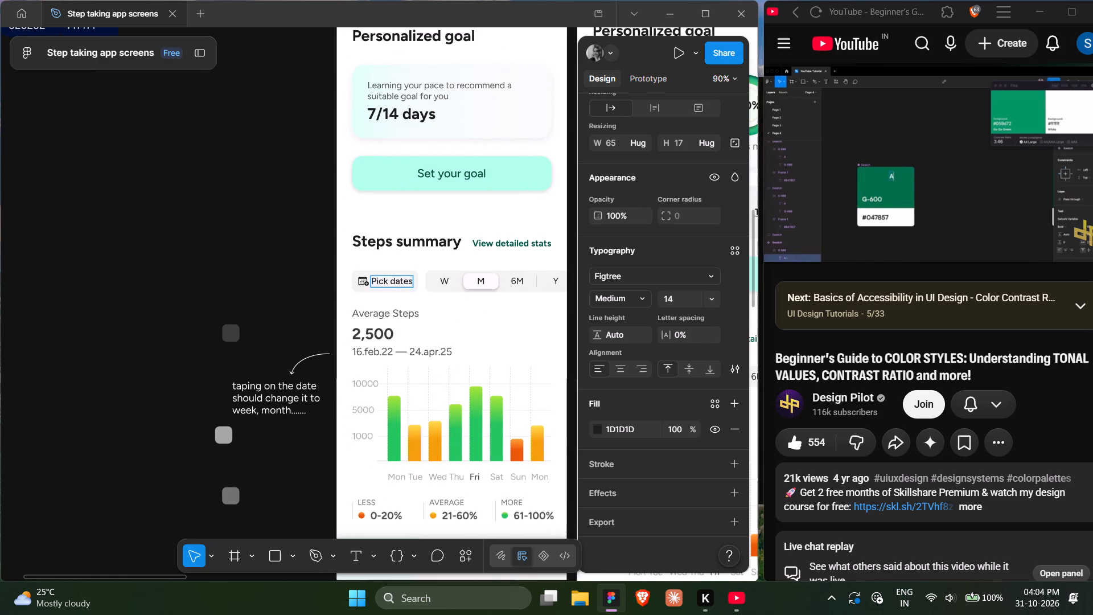
left_click(396, 319)
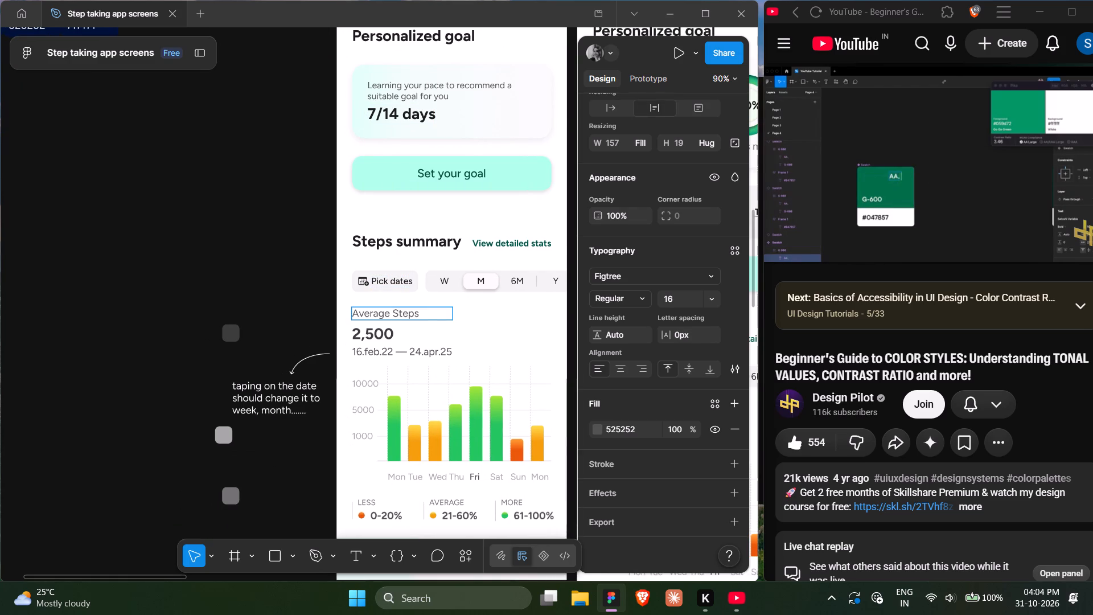
left_click(371, 334)
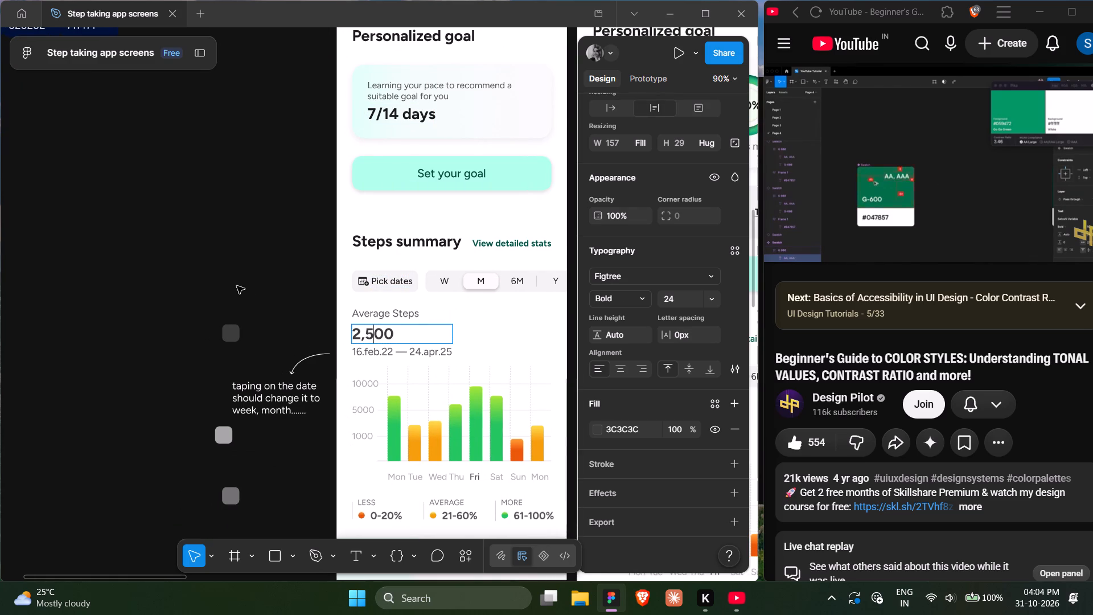
left_click(256, 223)
left_click(256, 223)
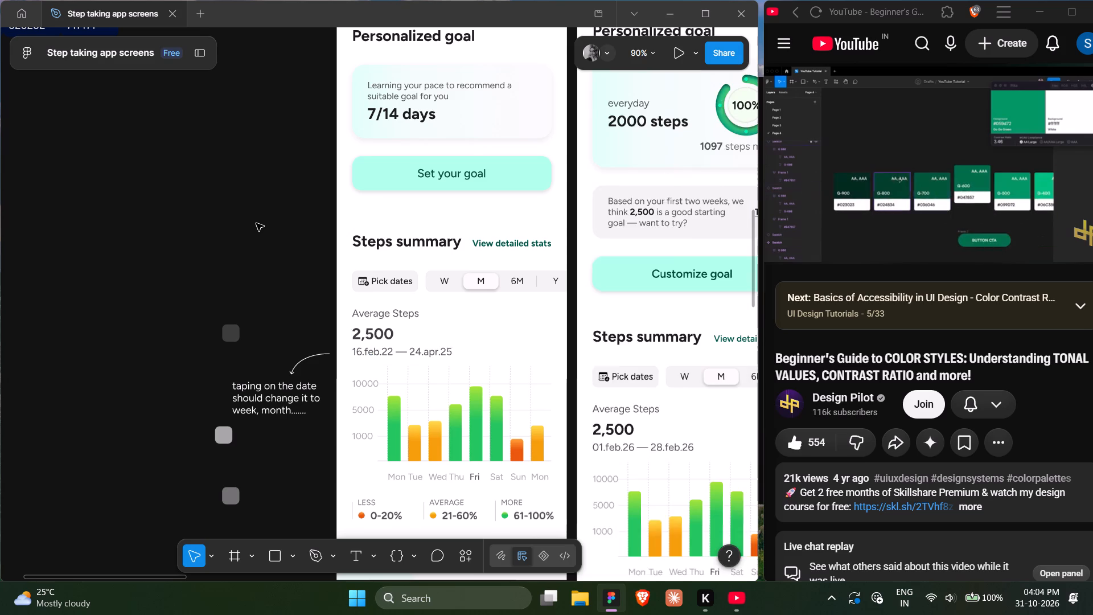
Duplicate the 717171 card and place the copy directly to its right as the fourth card in the palette row.
scroll(256, 223, "right", 3)
scroll(408, 265, "up", 1)
left_click(391, 417)
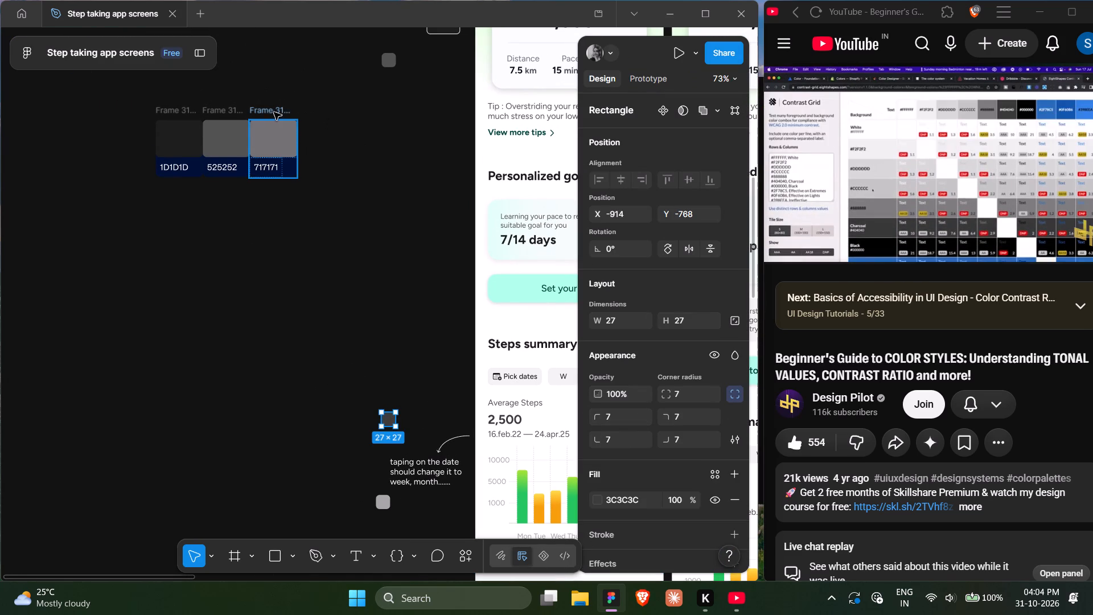
left_click_drag(275, 112, 331, 112, "alt")
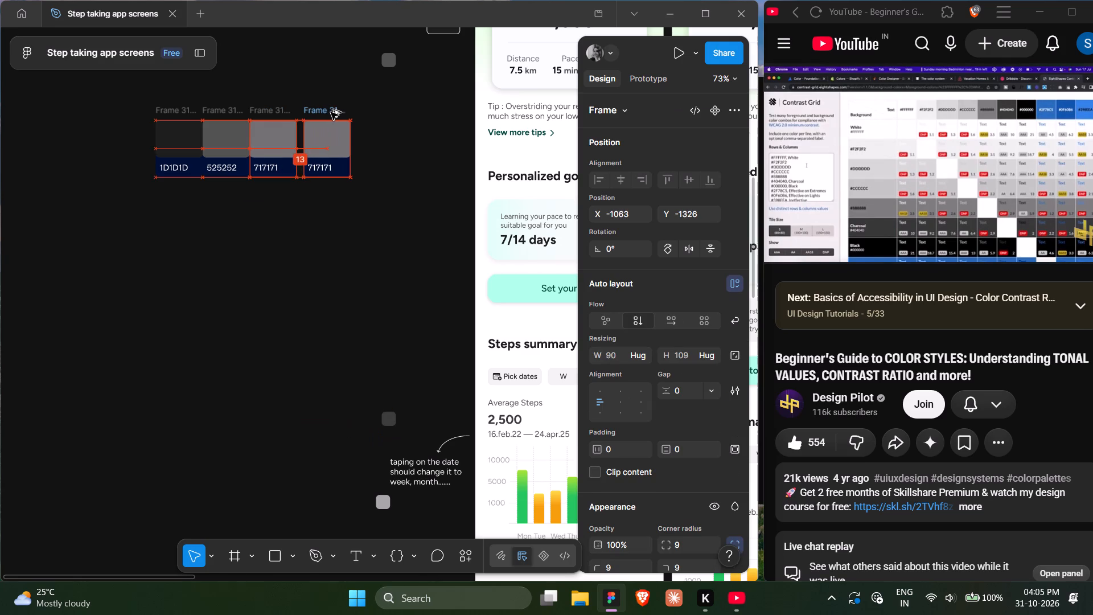
left_click_drag(331, 112, 322, 112, "alt")
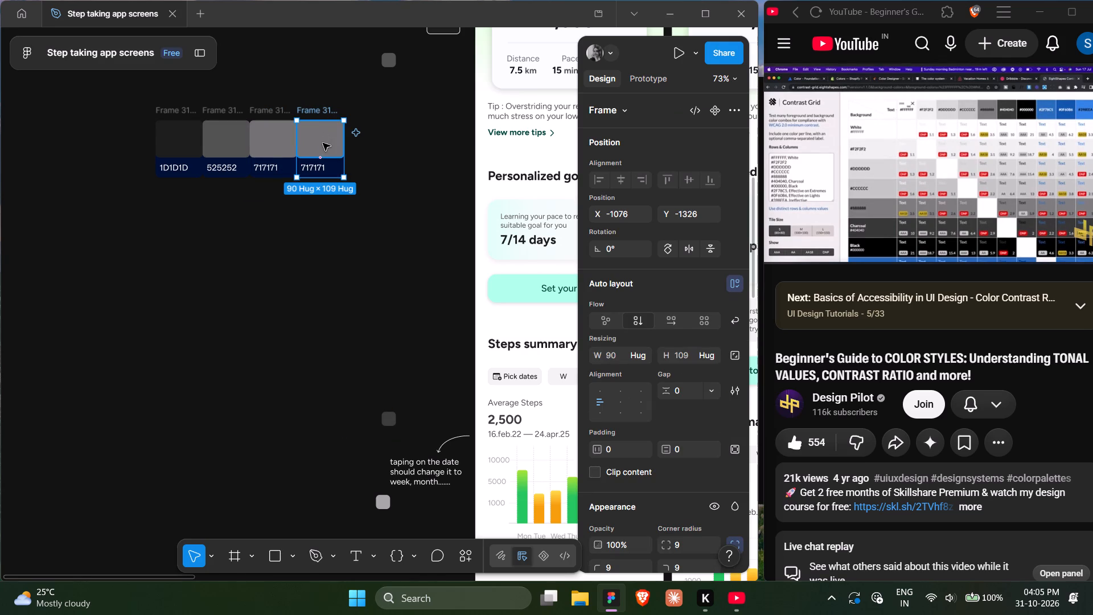
Recolor the fourth card's square to 3C3C3C from the small dark grey swatch and replace its label with that hex code.
left_click(323, 143)
key("i")
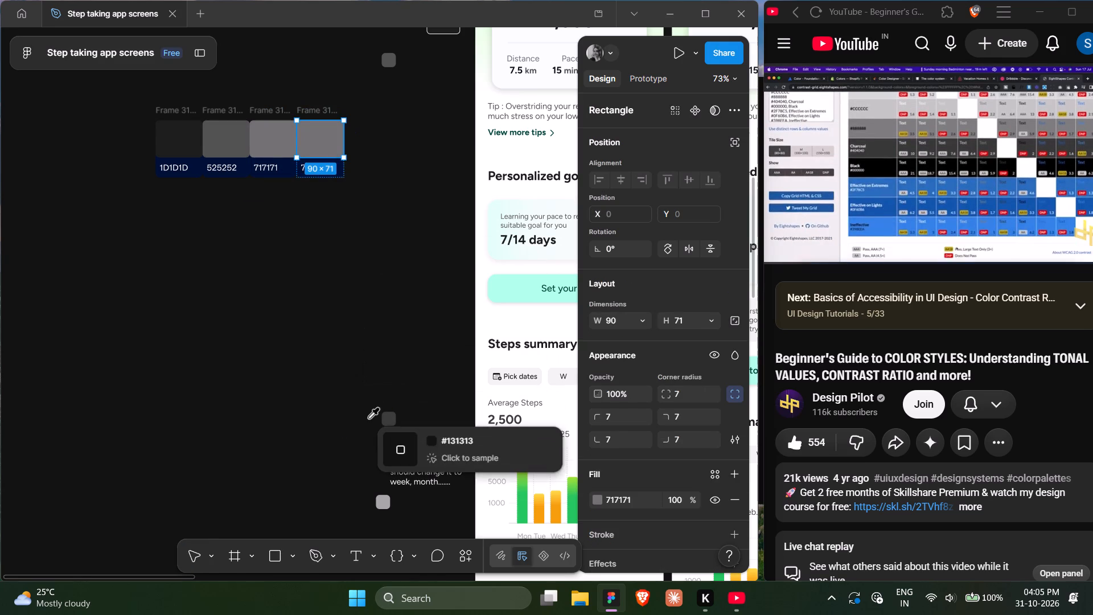
left_click(389, 419)
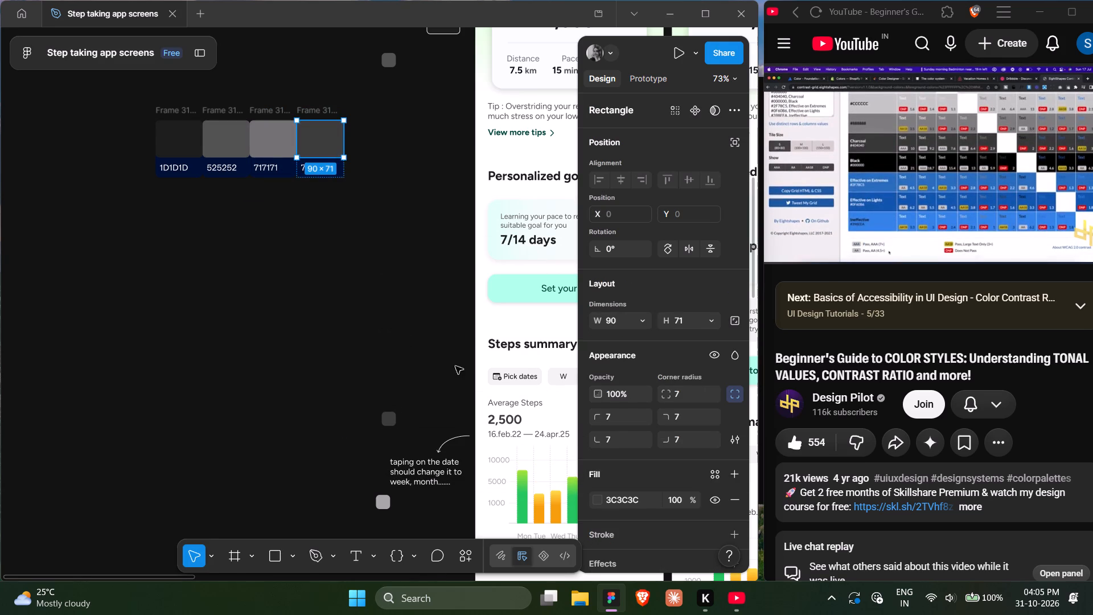
left_click(632, 501)
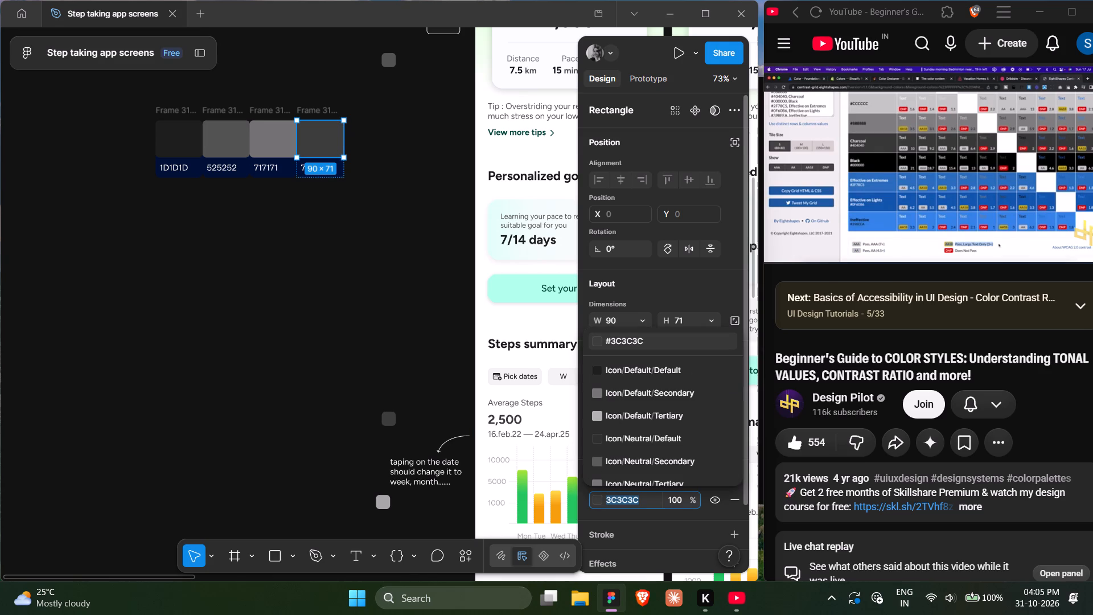
key("ctrl+c")
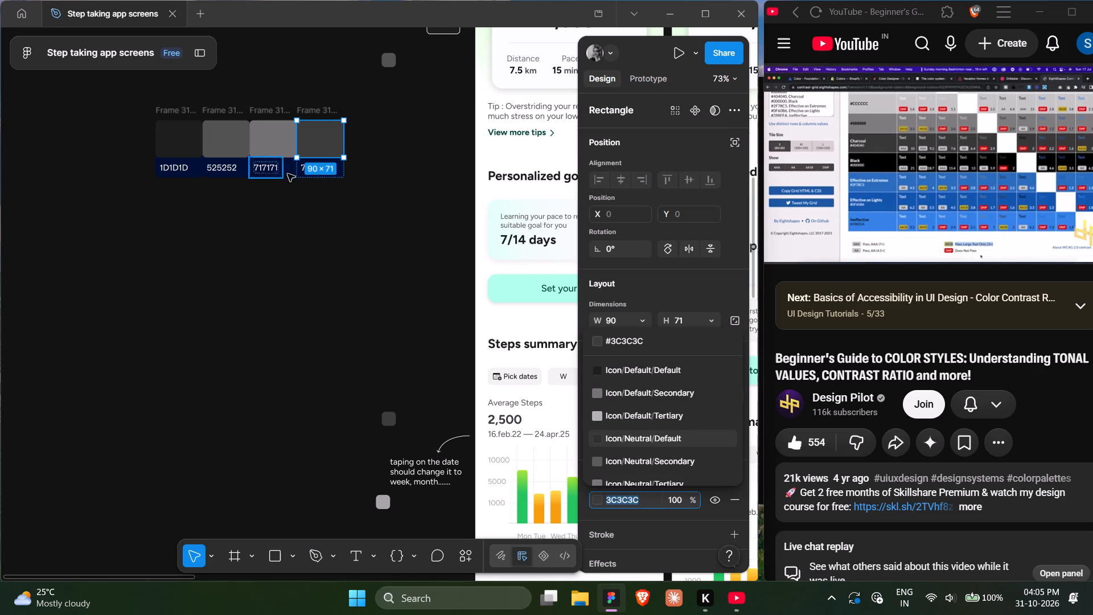
left_click(306, 234)
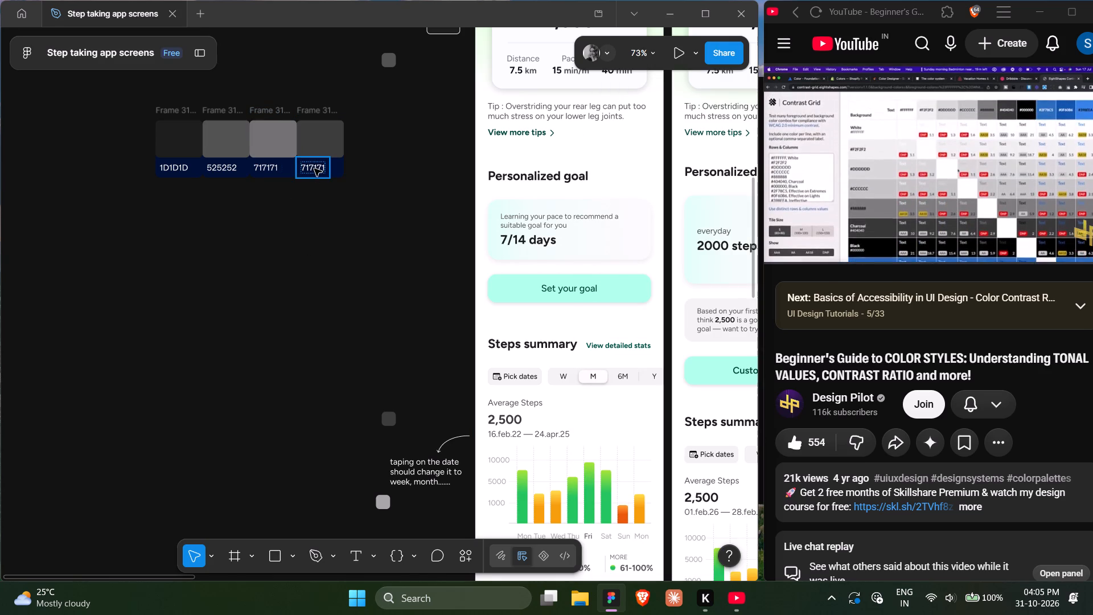
left_click(314, 169, "ctrl")
double_click(314, 169)
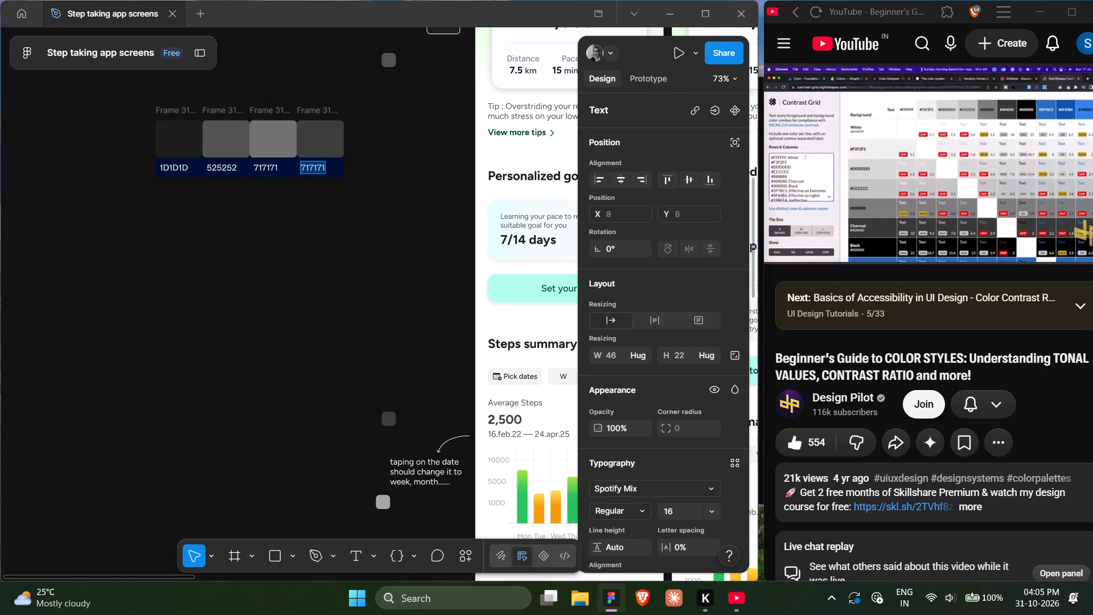
key("ctrl+v")
double_click(304, 243)
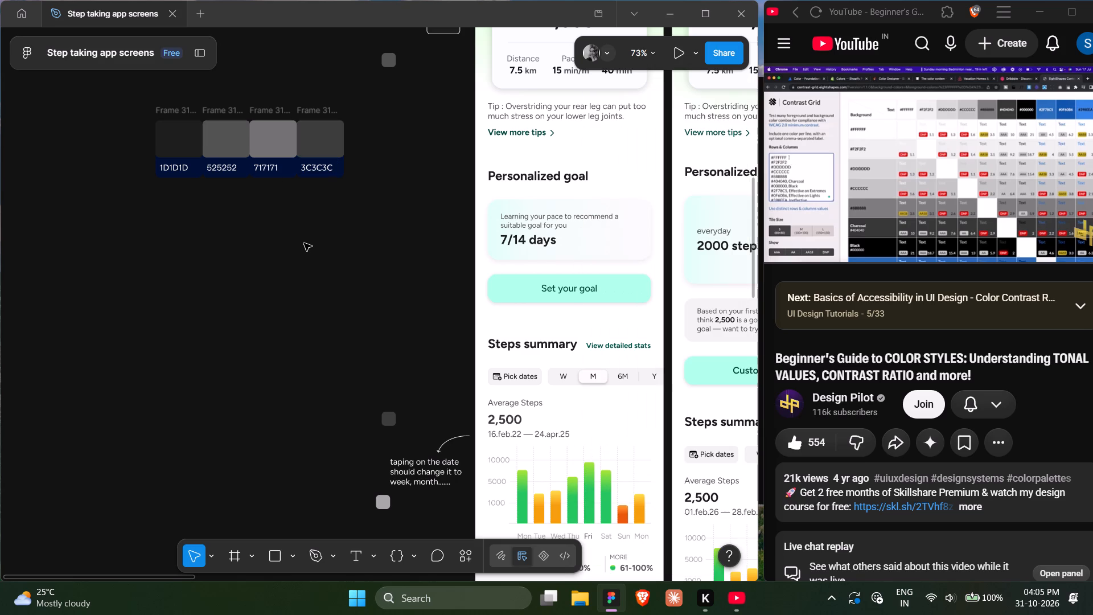
Reorder the palette row so the 3C3C3C card sits between the 1D1D1D and 525252 cards.
scroll(219, 140, "up", 1)
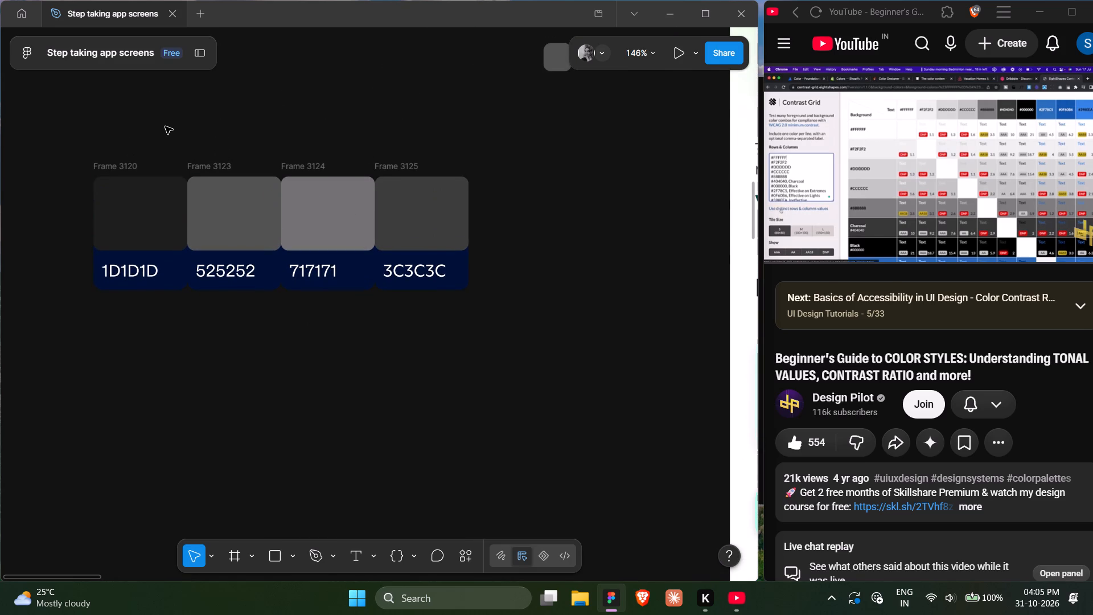
left_click(165, 126)
left_click_drag(68, 137, 605, 379)
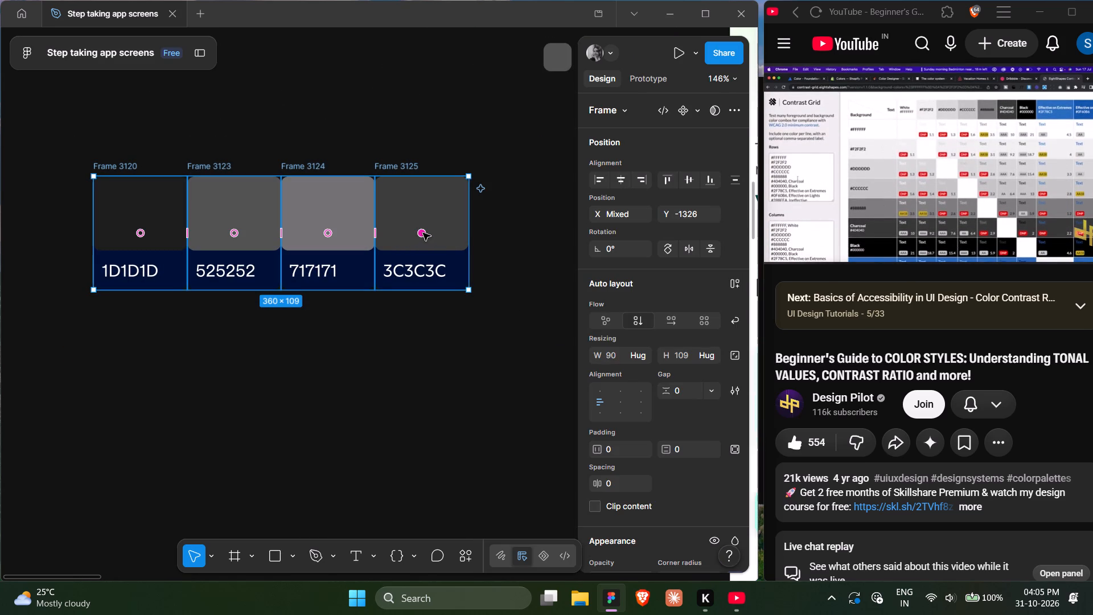
left_click_drag(423, 233, 233, 230)
left_click(371, 85)
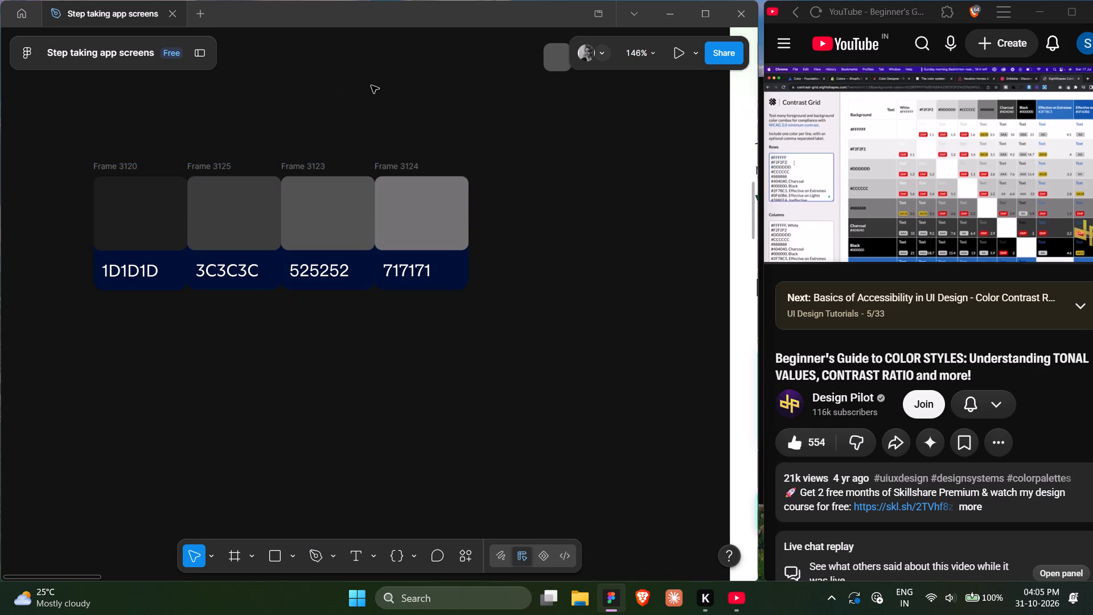
Duplicate the 717171 card at the row's end and place the copy directly to its right as the fifth card.
scroll(531, 327, "left", 1)
left_click(531, 327)
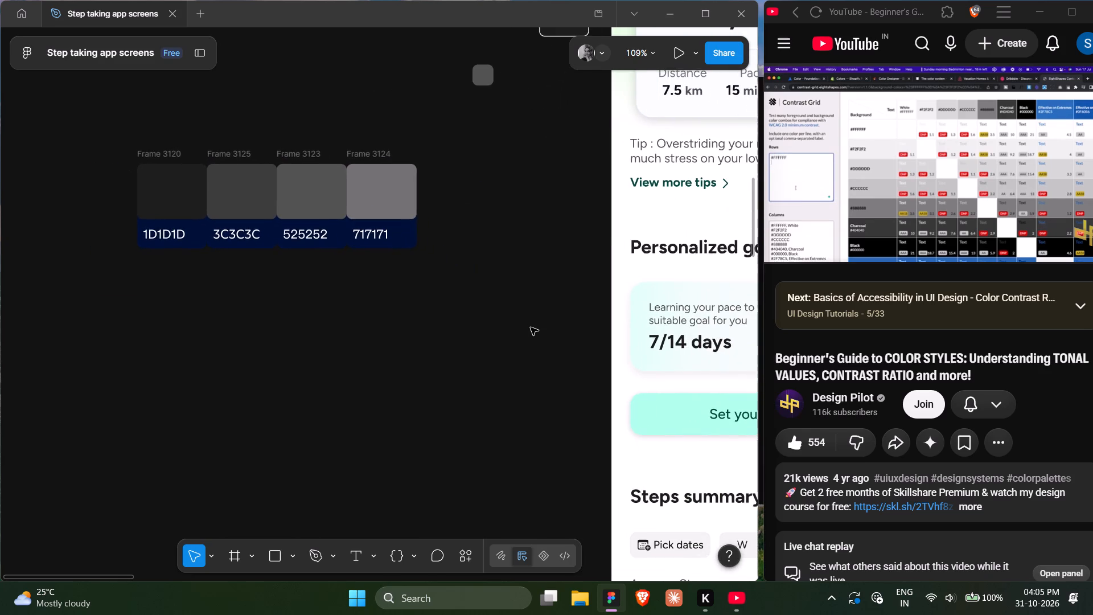
scroll(531, 327, "down", 3)
scroll(491, 409, "down", 1)
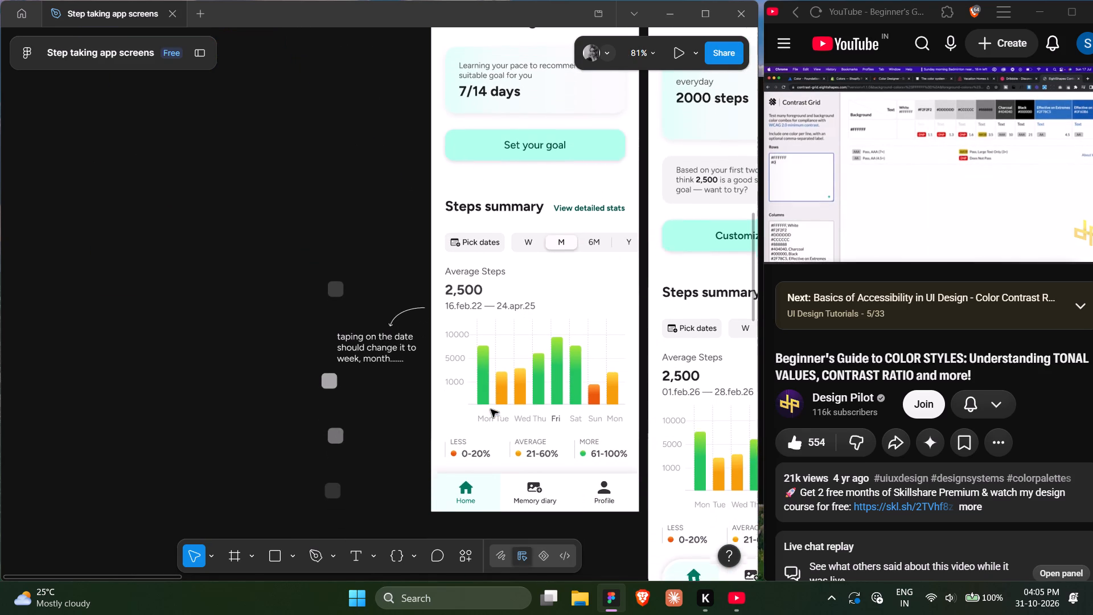
scroll(491, 409, "down", 1)
left_click(330, 391)
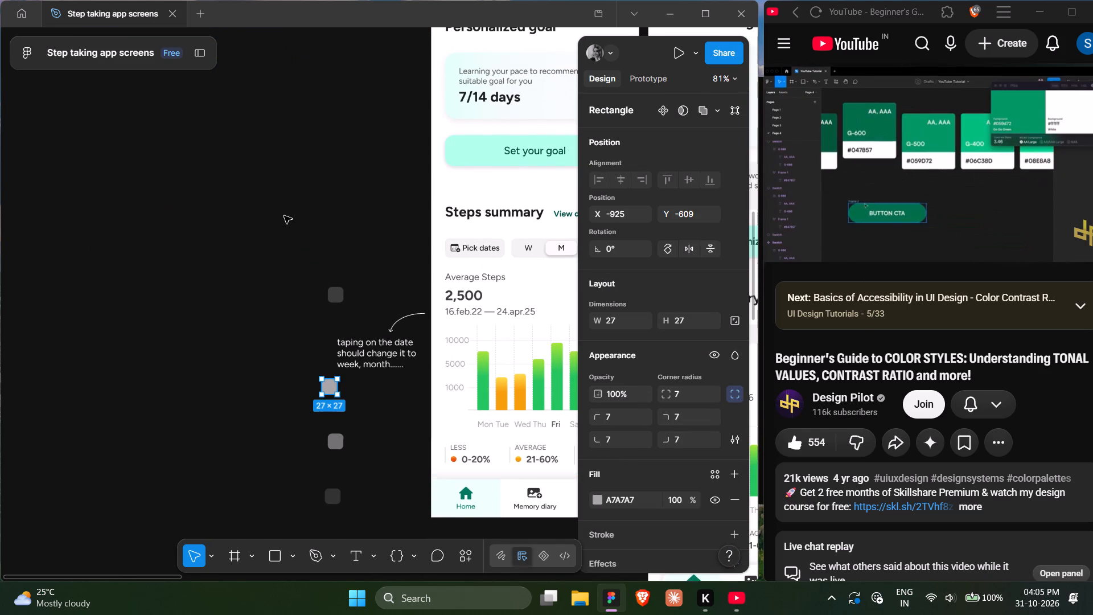
left_click(278, 214)
scroll(278, 214, "up", 2)
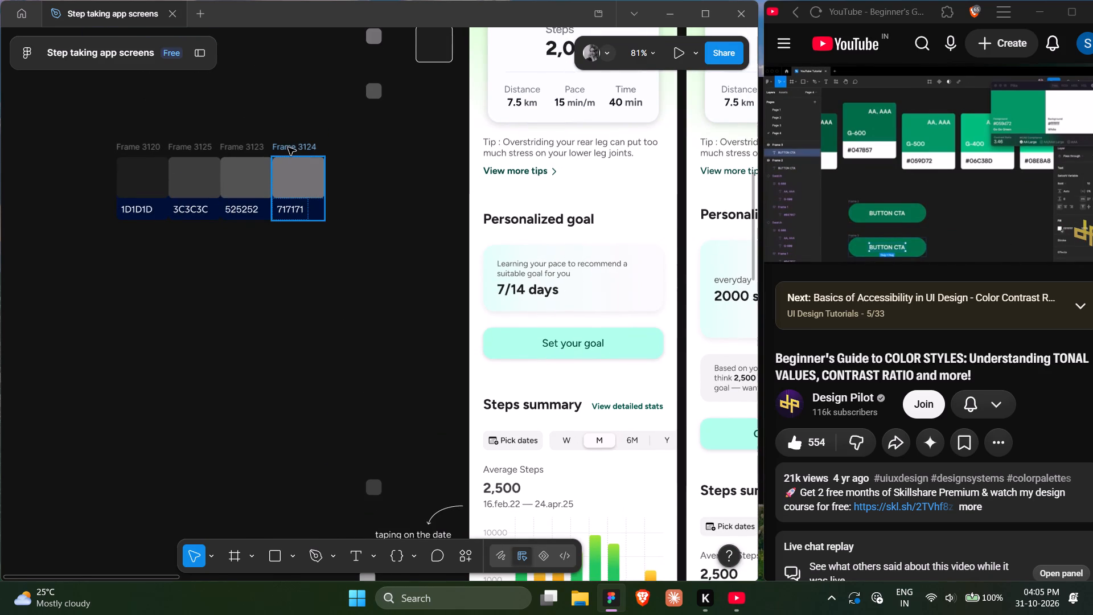
left_click_drag(288, 147, 340, 154, "alt")
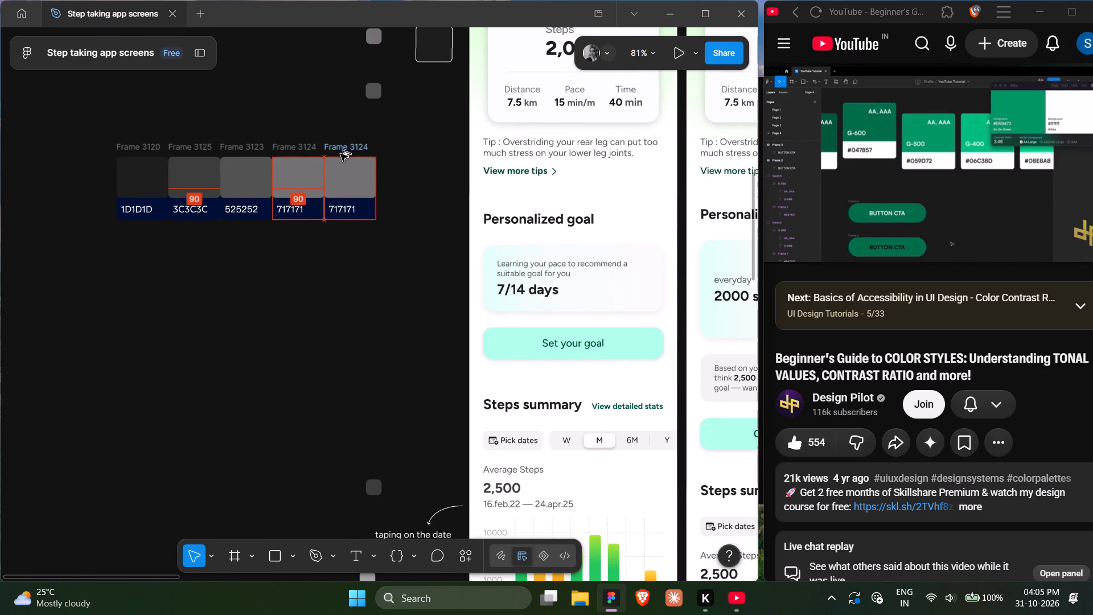
left_click_drag(340, 154, 342, 154, "alt")
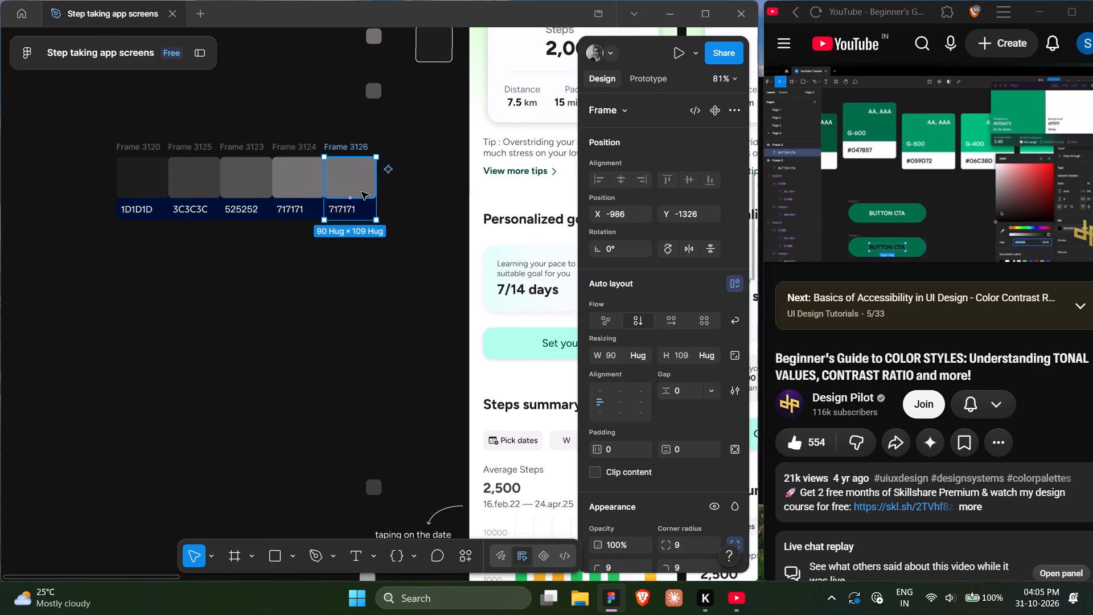
Check the fill of the chart's 5000 axis label, and recolor the fifth card's square to A7A7A7 from the small light grey swatch.
left_click(361, 186)
scroll(361, 186, "down", 2)
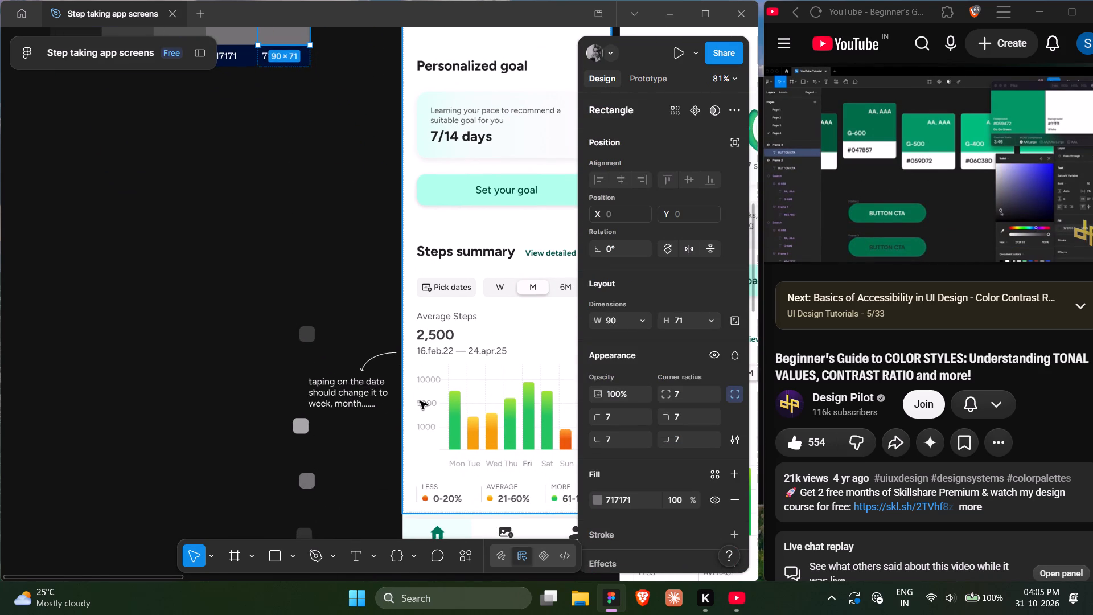
left_click(425, 405, "ctrl")
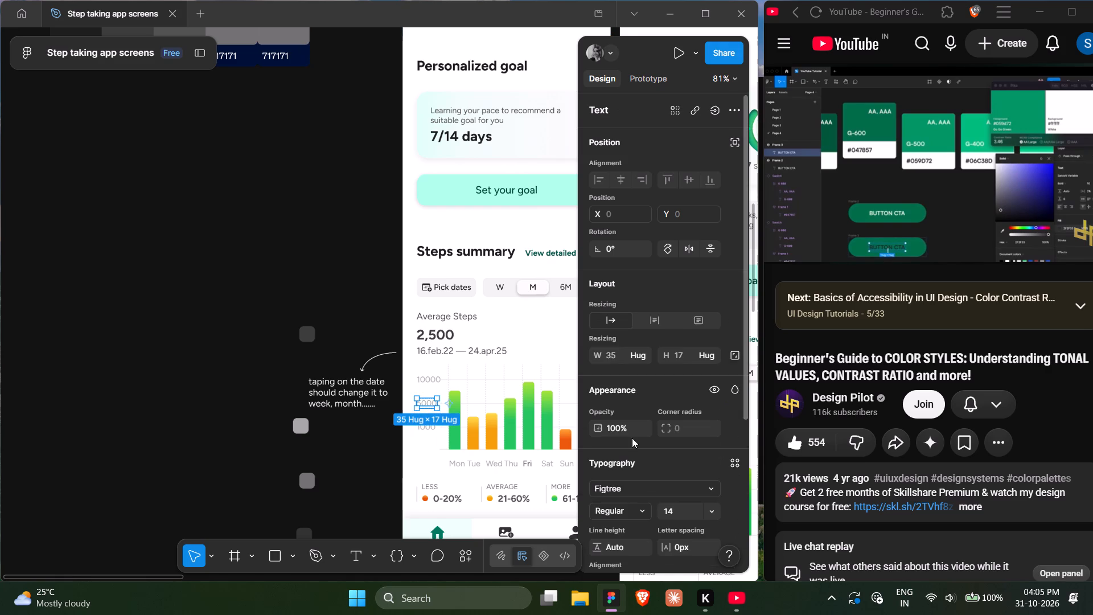
scroll(647, 457, "down", 5)
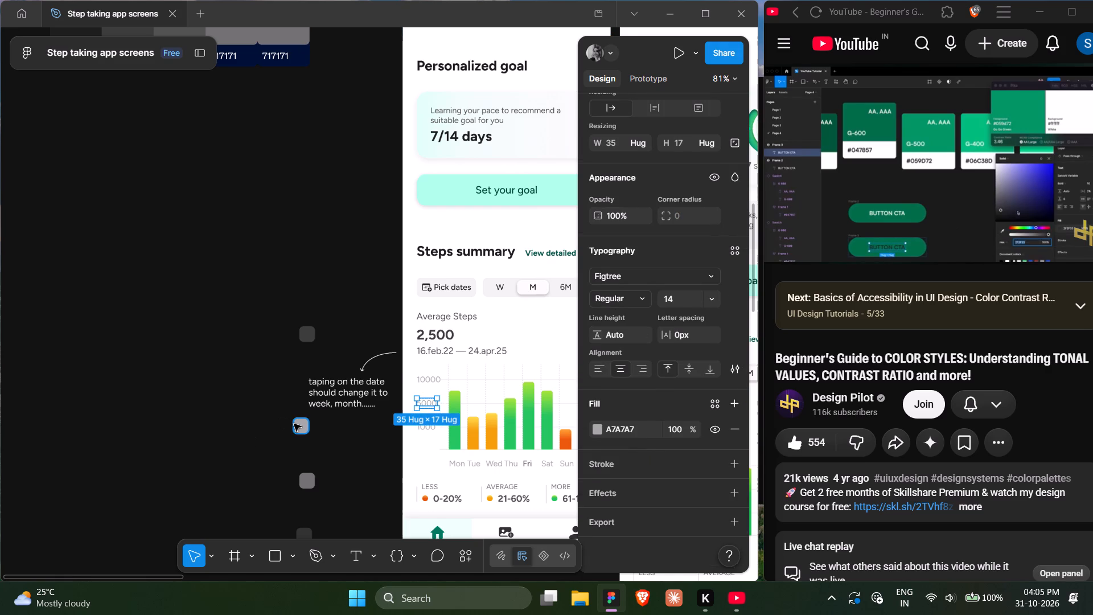
left_click(294, 424)
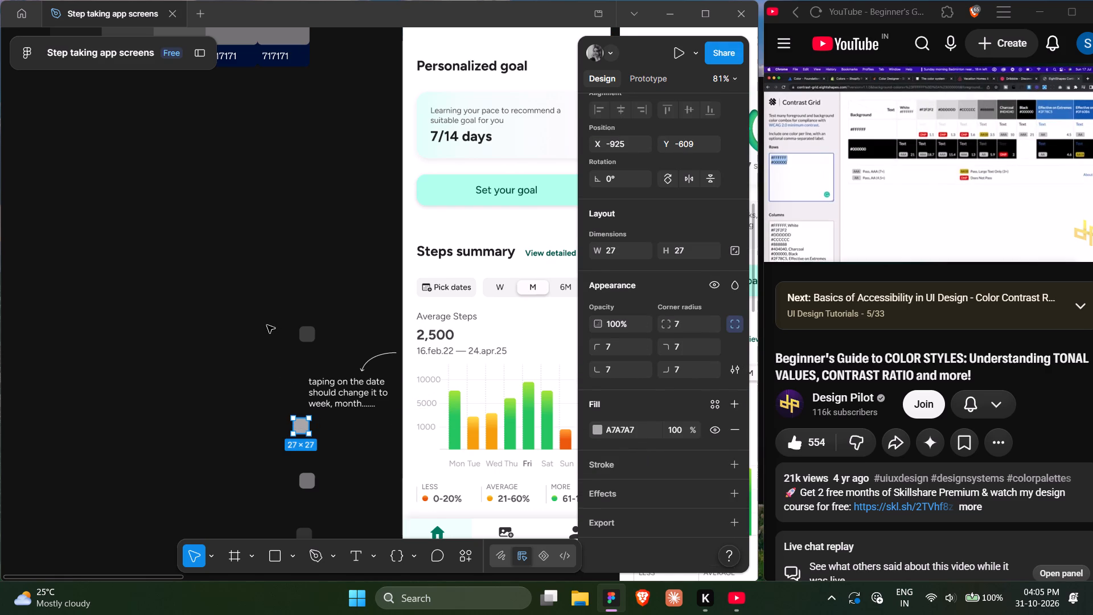
scroll(267, 325, "up", 1)
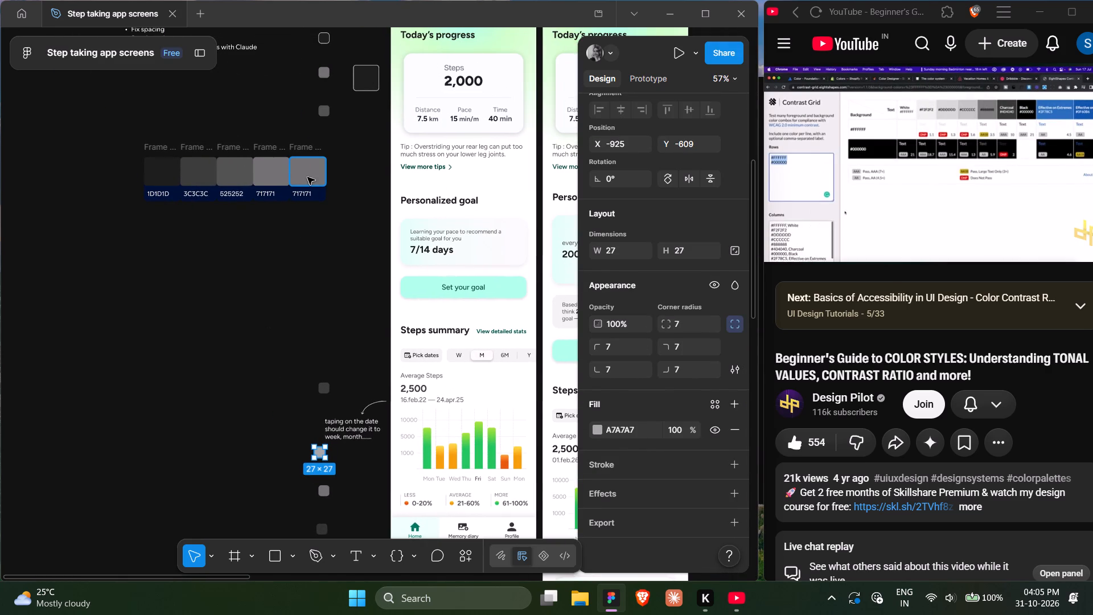
left_click(307, 177)
key("i")
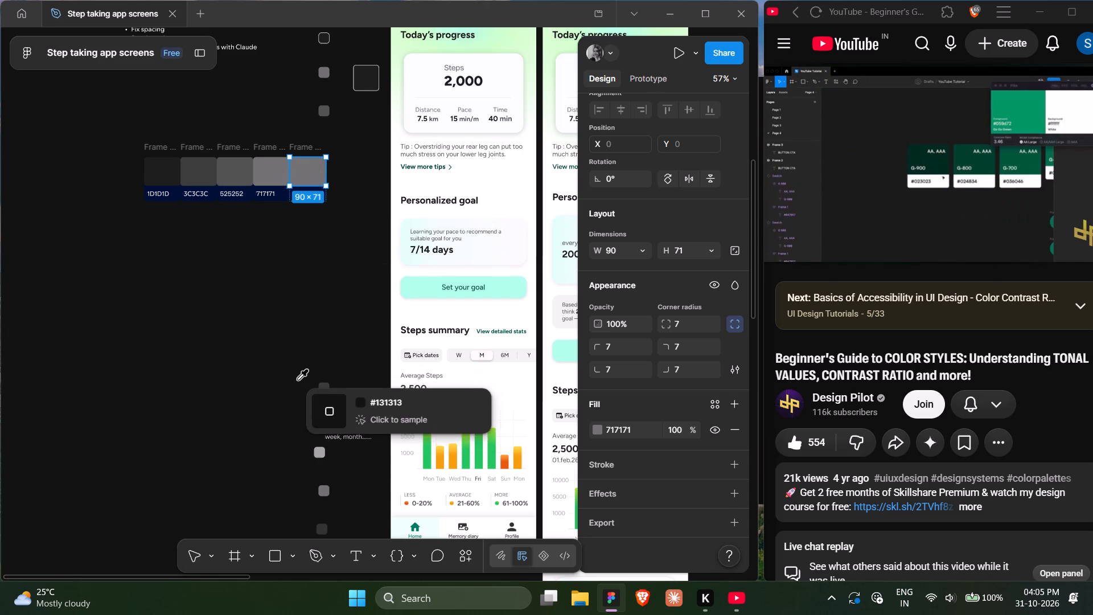
left_click(322, 453)
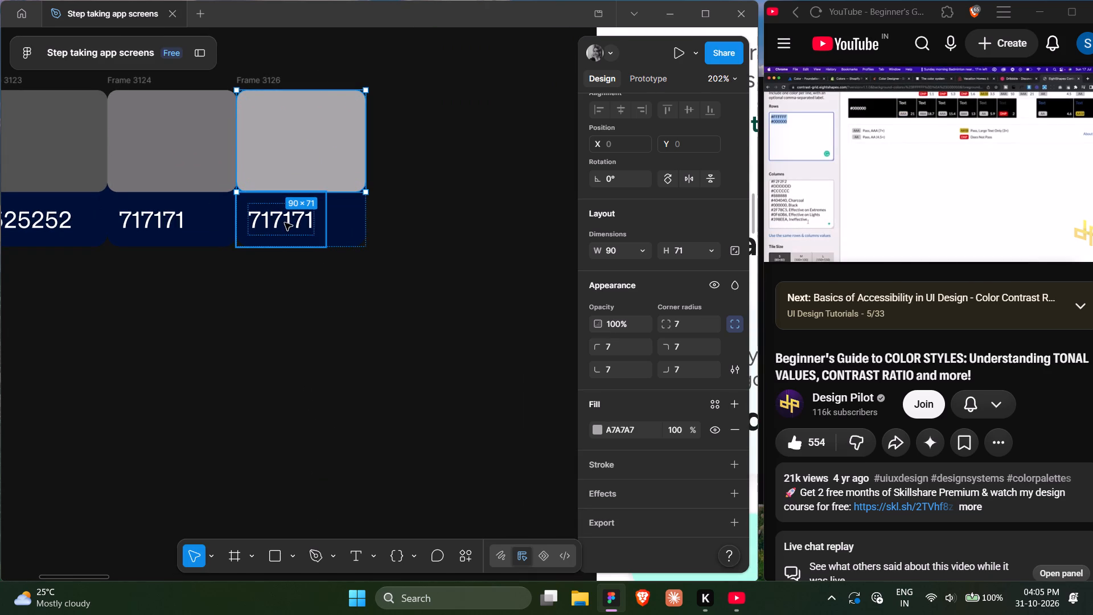
Replace the fifth card's label with its square's hex code, A7A7A7.
left_click(636, 436)
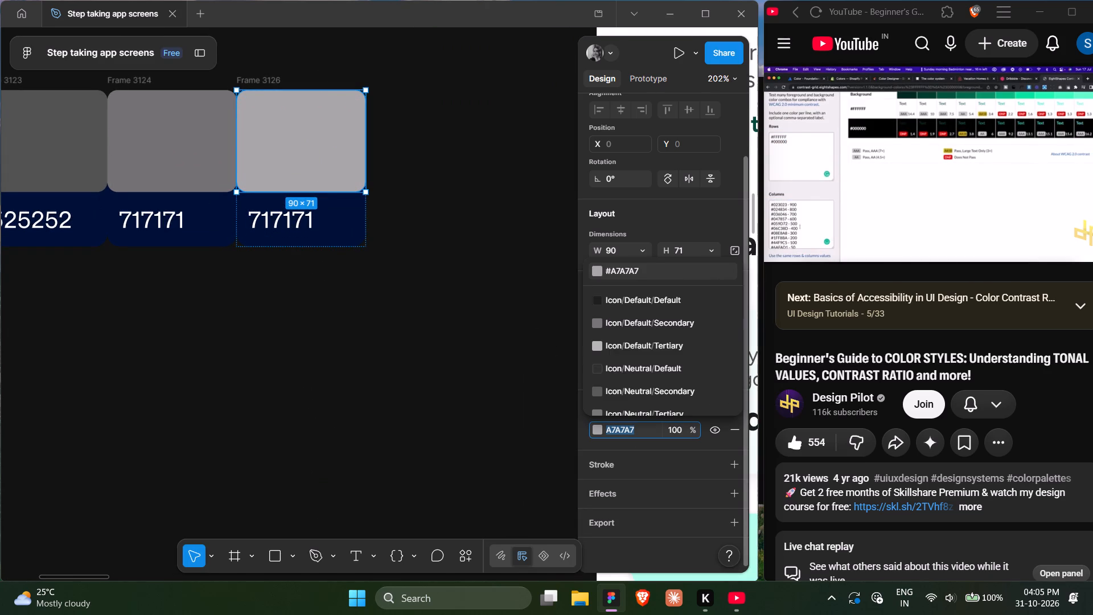
key("ctrl+c")
scroll(480, 476, "up", 1)
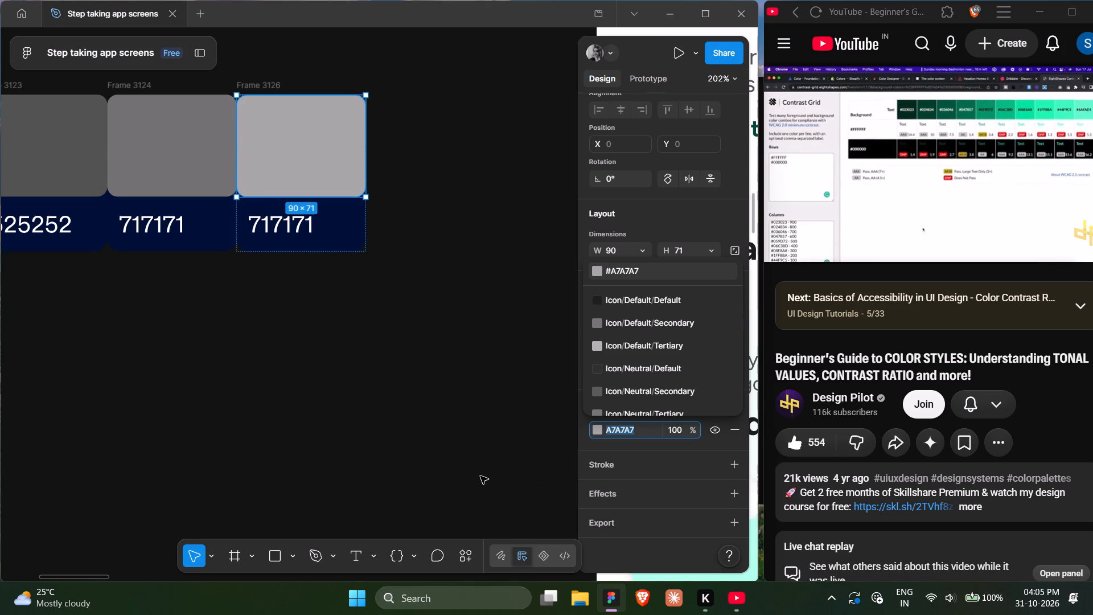
scroll(480, 476, "up", 1)
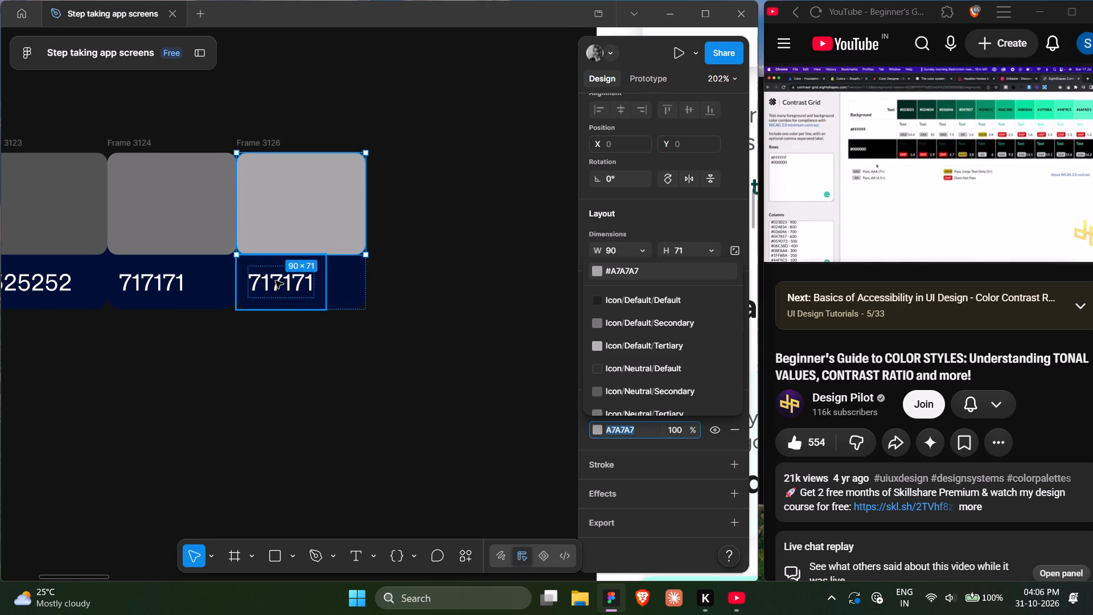
left_click(276, 281, "ctrl")
double_click(276, 281)
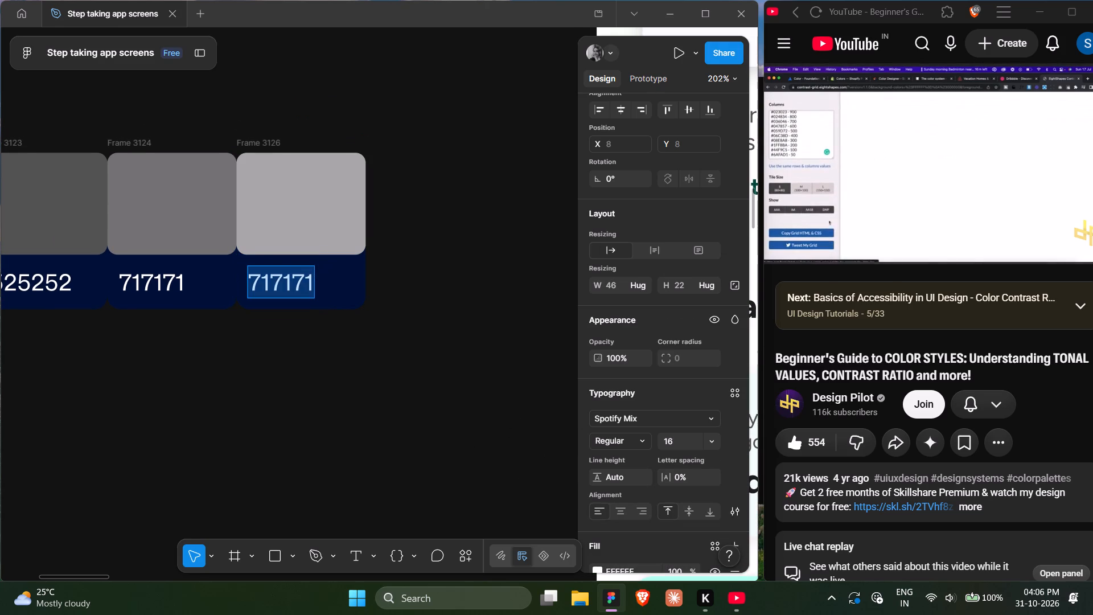
key("ctrl+v")
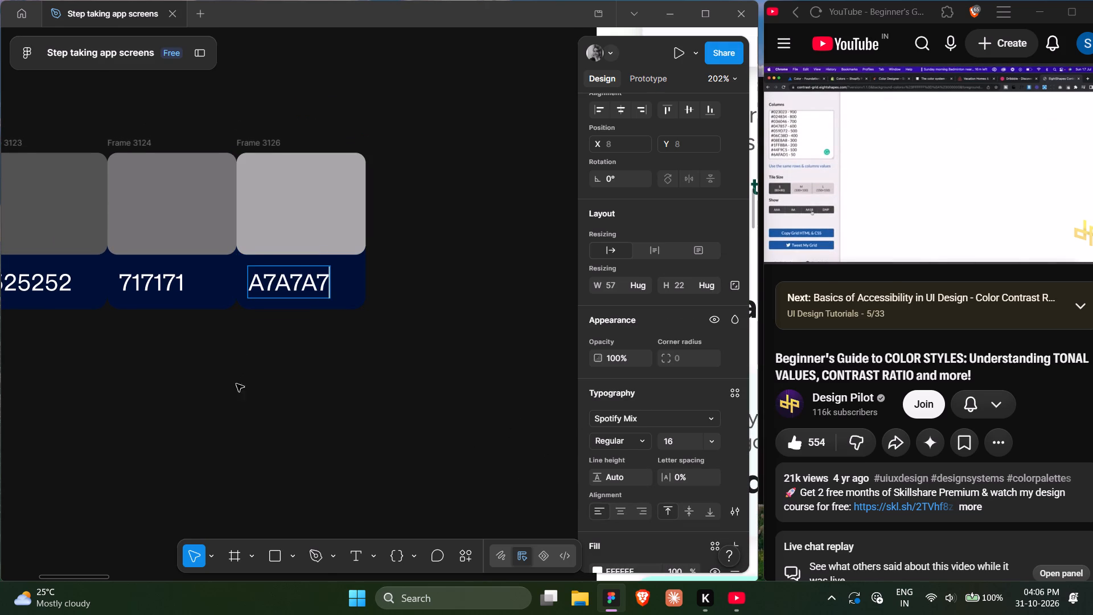
double_click(236, 385)
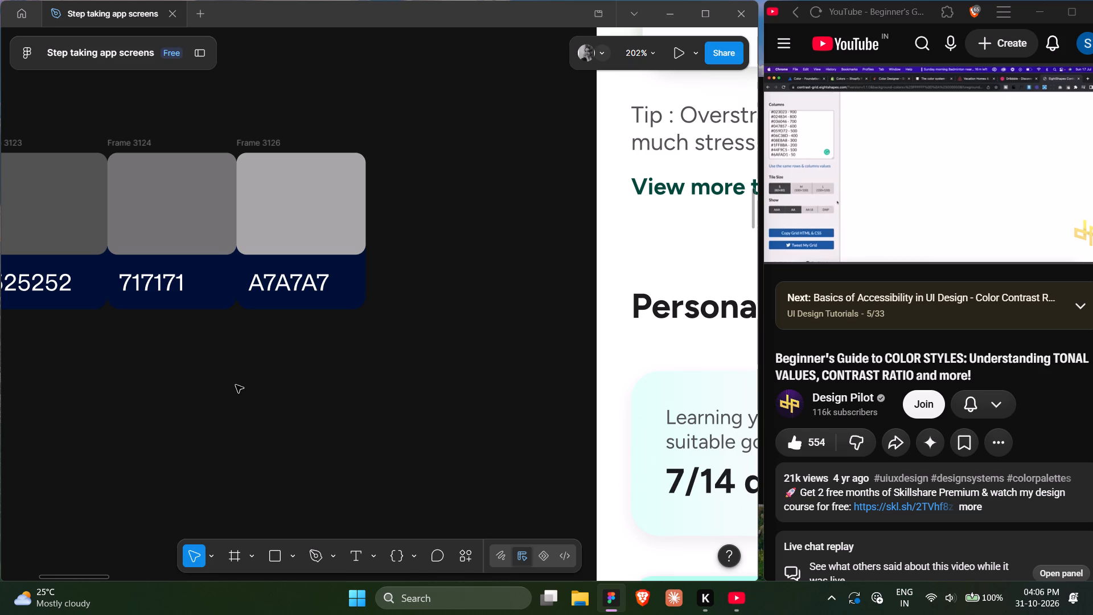
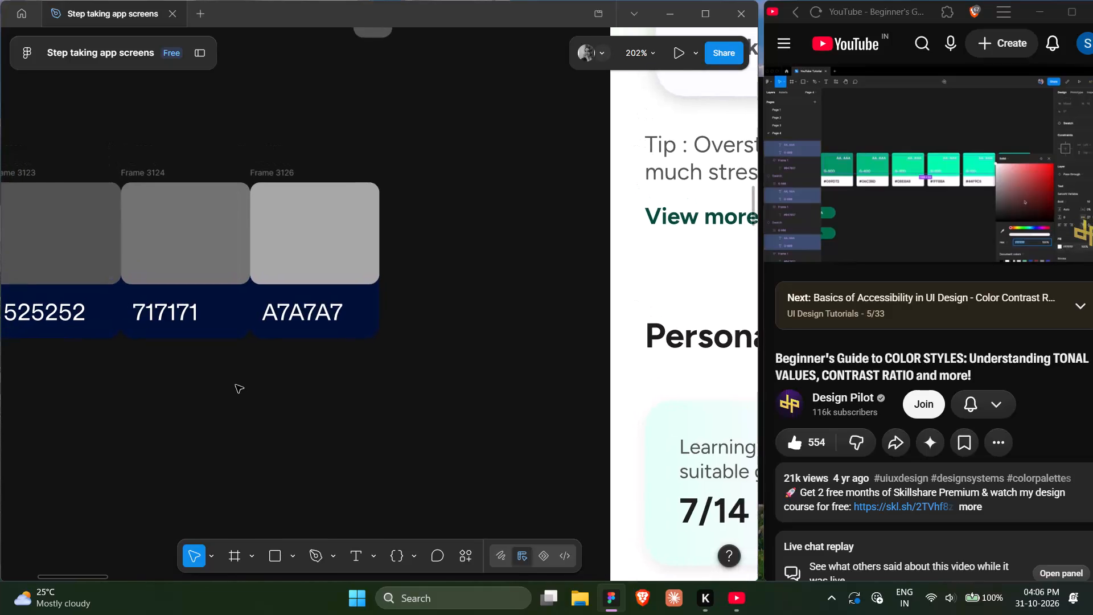
Check the fills of the two lower small swatches and of the LESS and 21-60% texts in the chart legend.
scroll(236, 385, "down", 3)
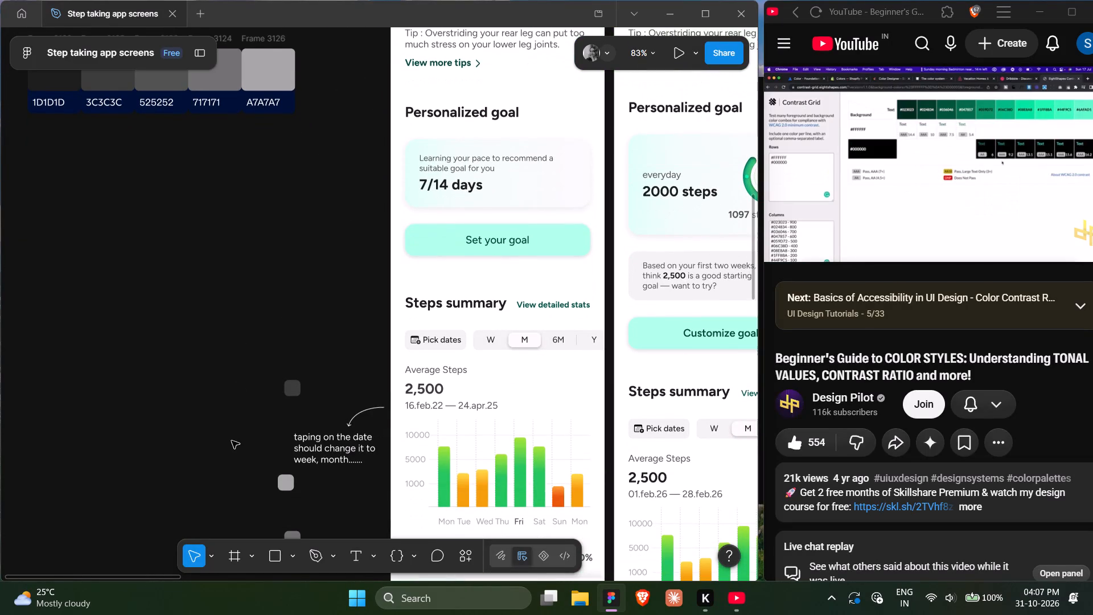
scroll(232, 445, "down", 1)
left_click(289, 406)
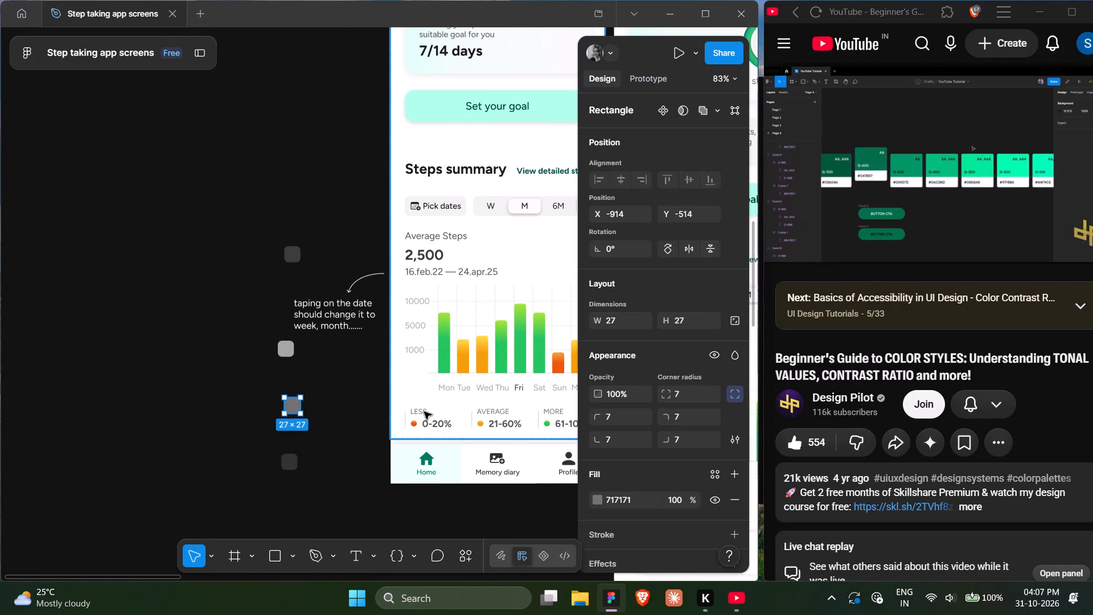
left_click(424, 412, "ctrl")
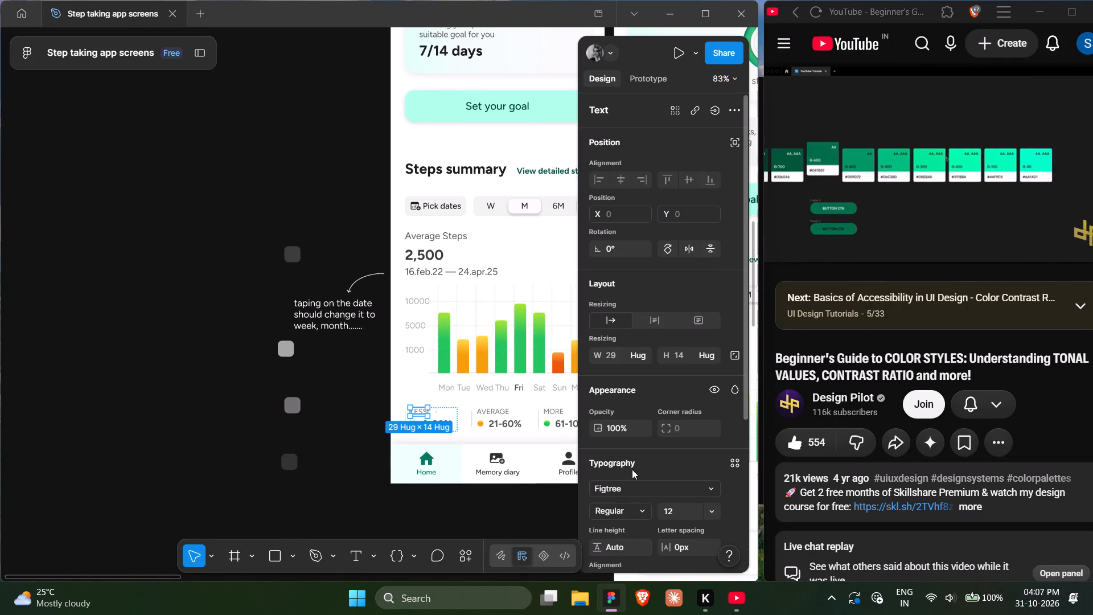
scroll(632, 469, "down", 5)
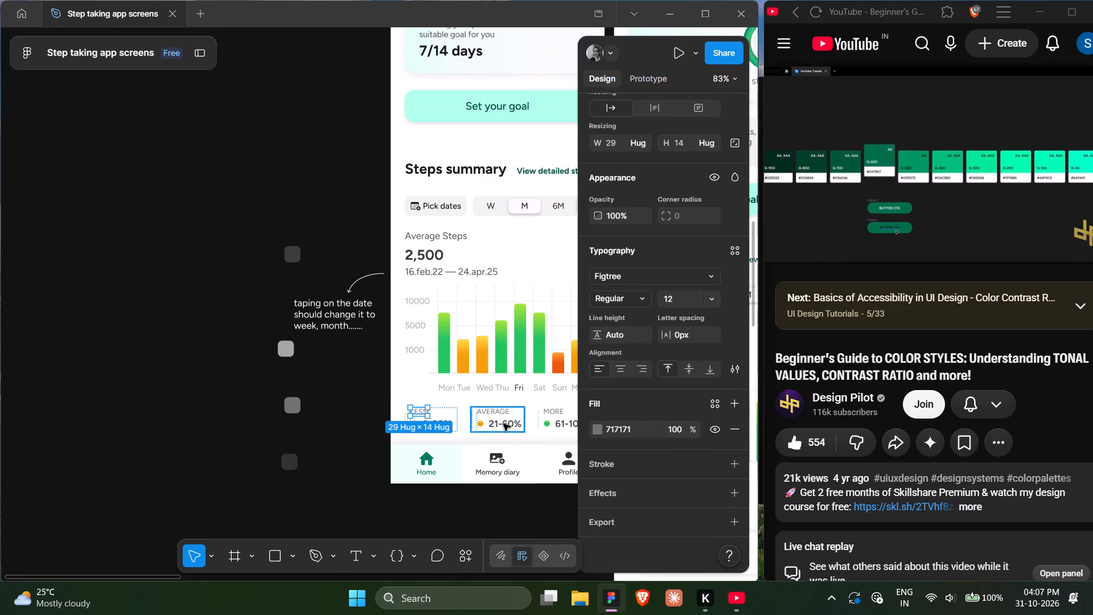
left_click(503, 423, "ctrl")
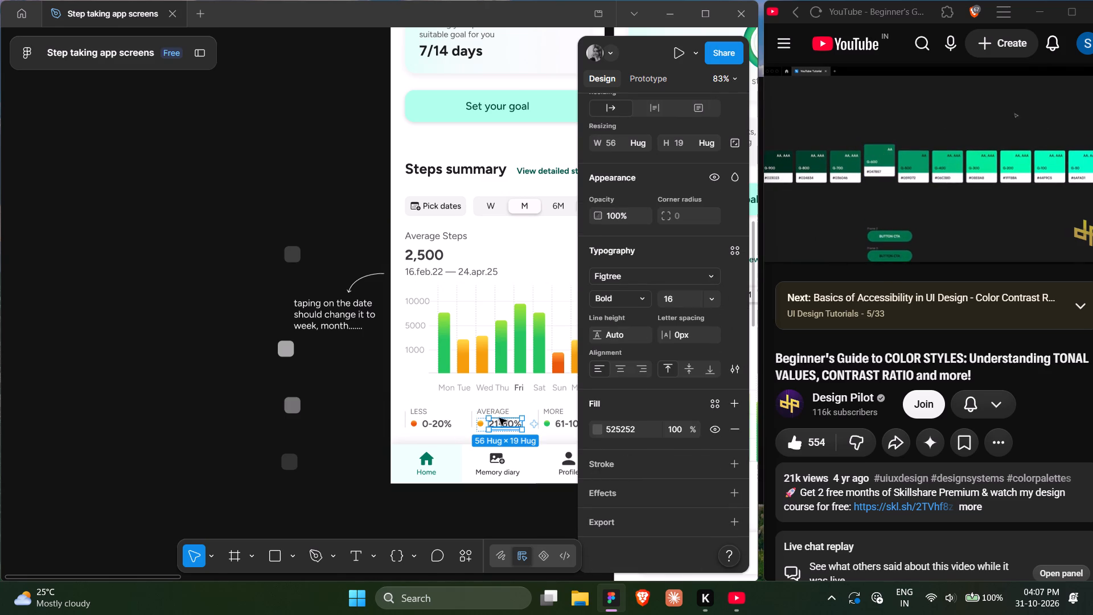
left_click(318, 374)
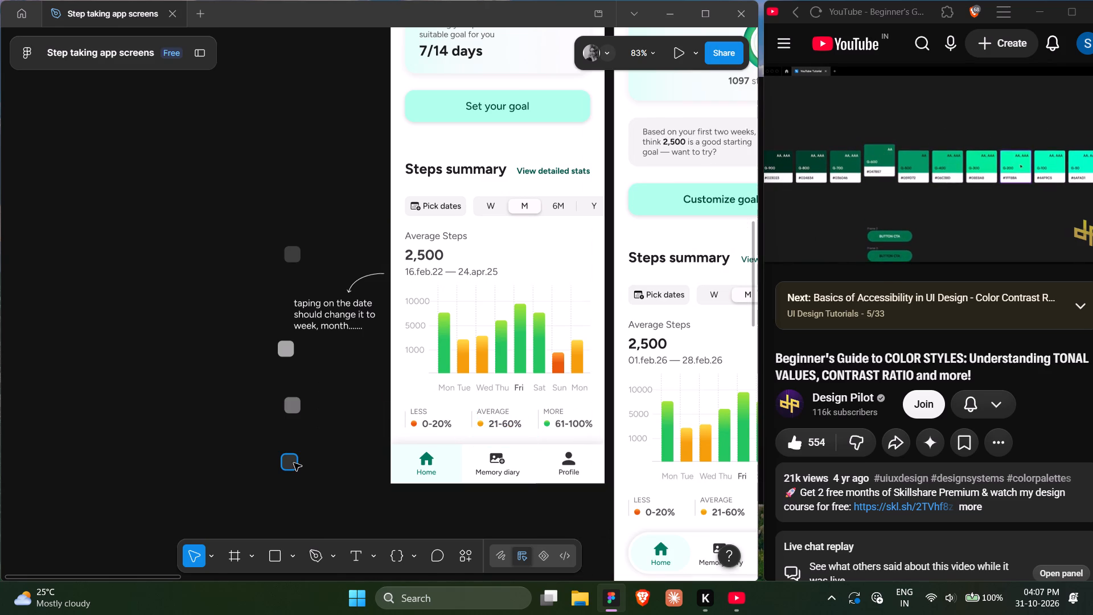
left_click(293, 463)
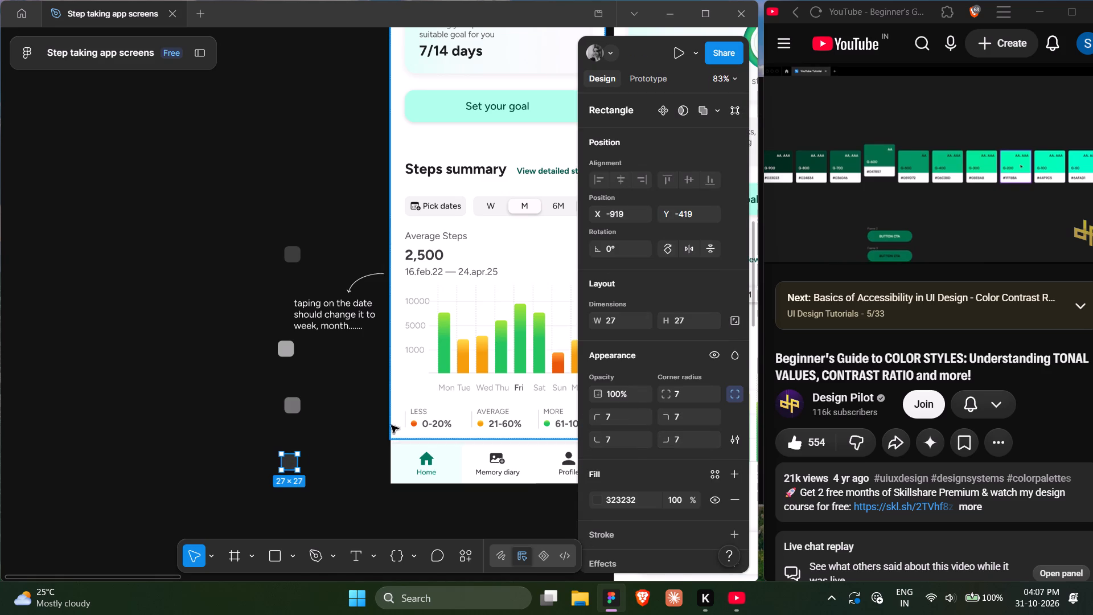
left_click(188, 265)
Duplicate the A7A7A7 card at the palette row's end and place the copy directly beside it as the sixth card.
scroll(188, 265, "up", 1)
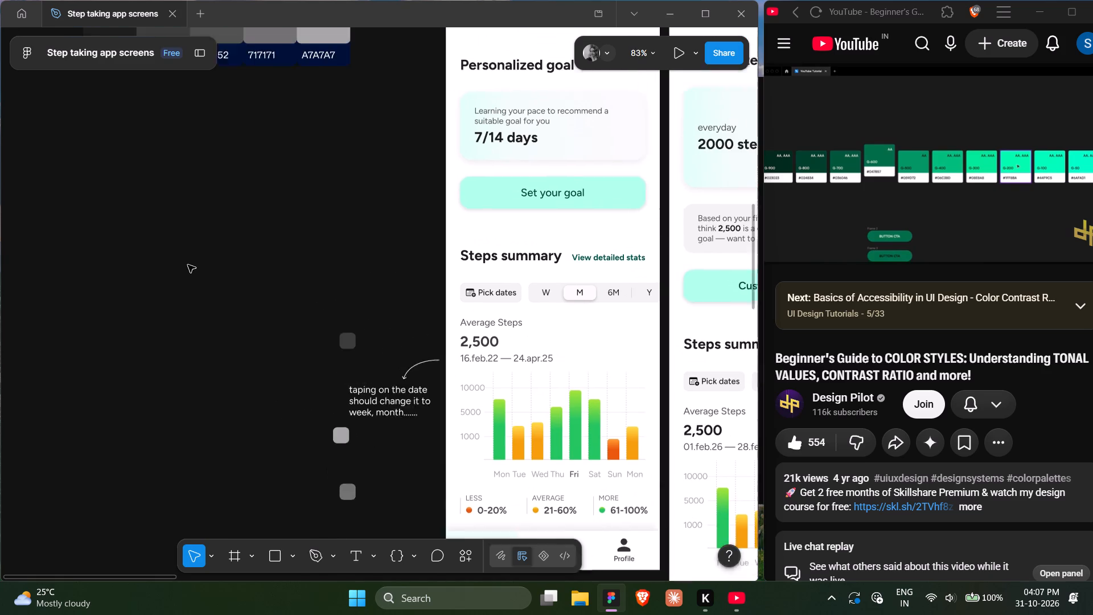
scroll(188, 265, "up", 1)
scroll(198, 315, "up", 1)
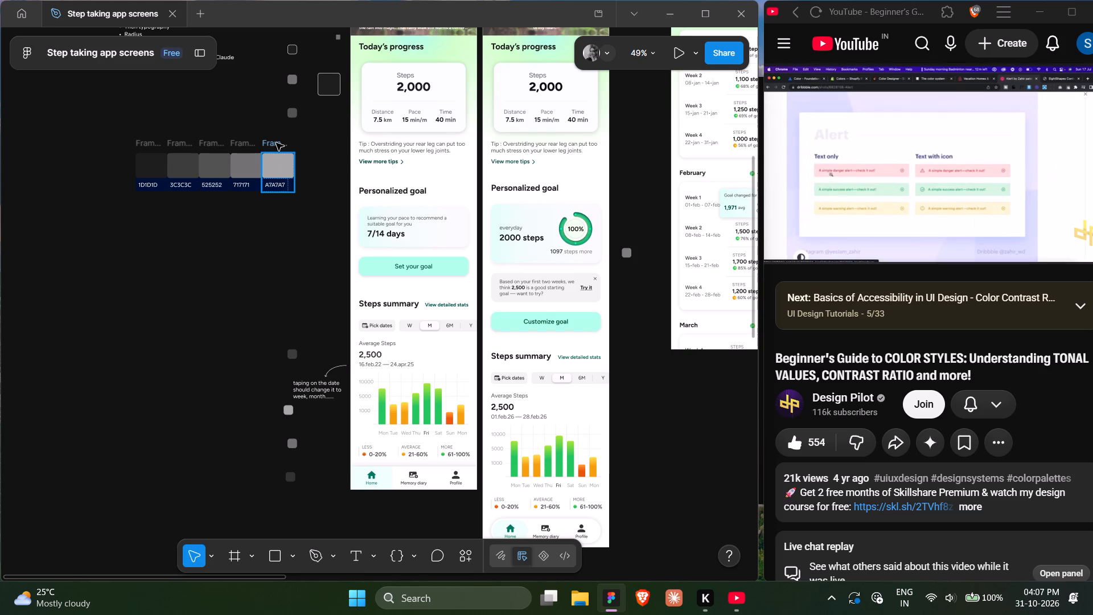
left_click_drag(276, 143, 315, 146, "alt")
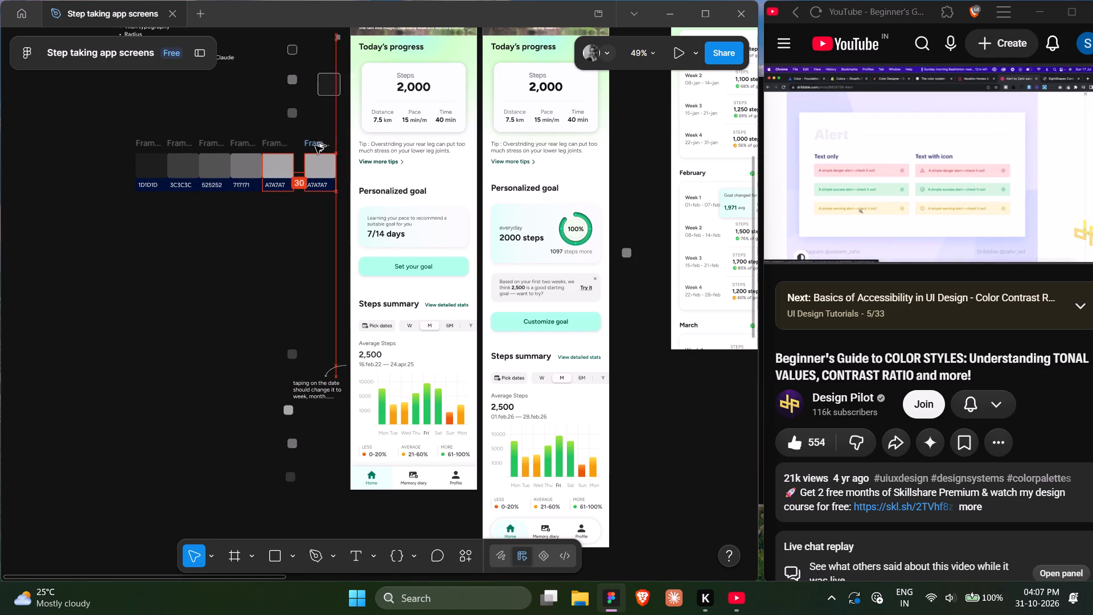
left_click_drag(315, 146, 308, 147, "alt")
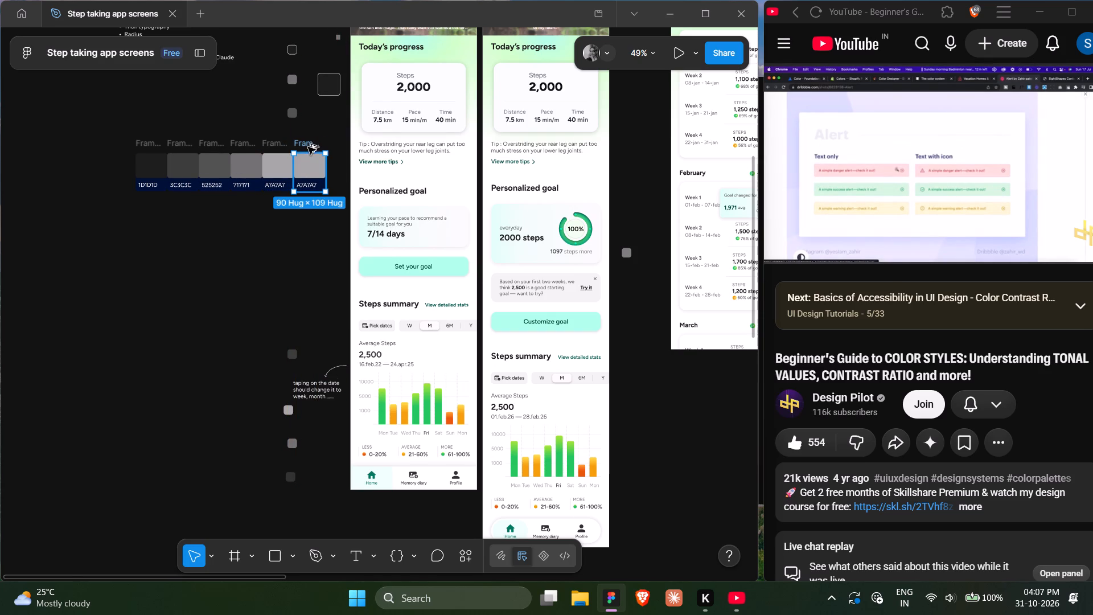
Recolor the sixth card's square to 717171 from the small mid-grey swatch, and check the chart legend's LESS label.
left_click(290, 445)
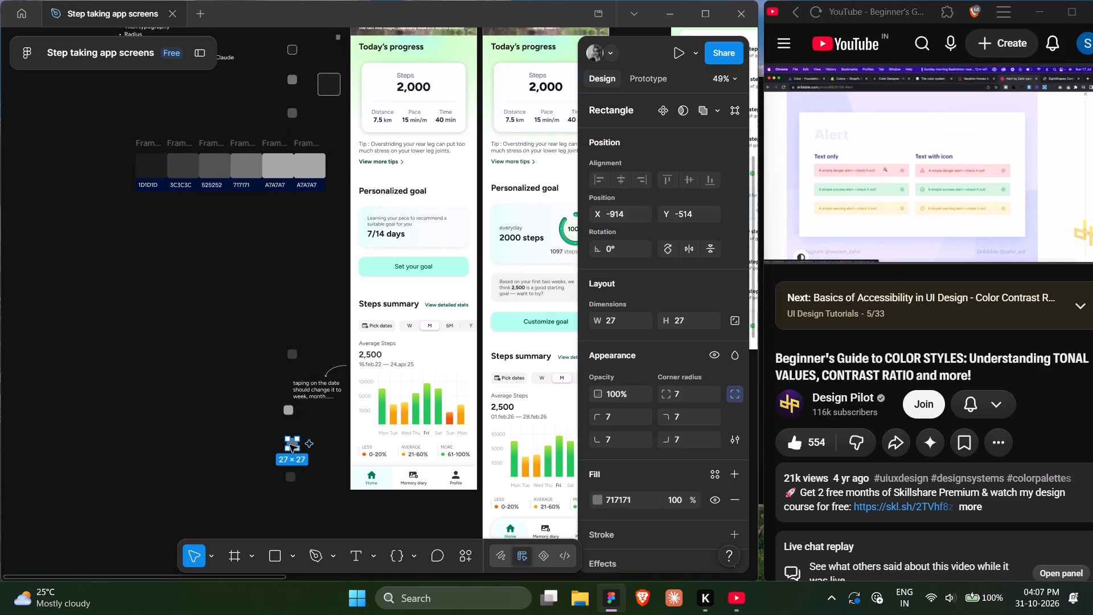
left_click(309, 172)
key("i")
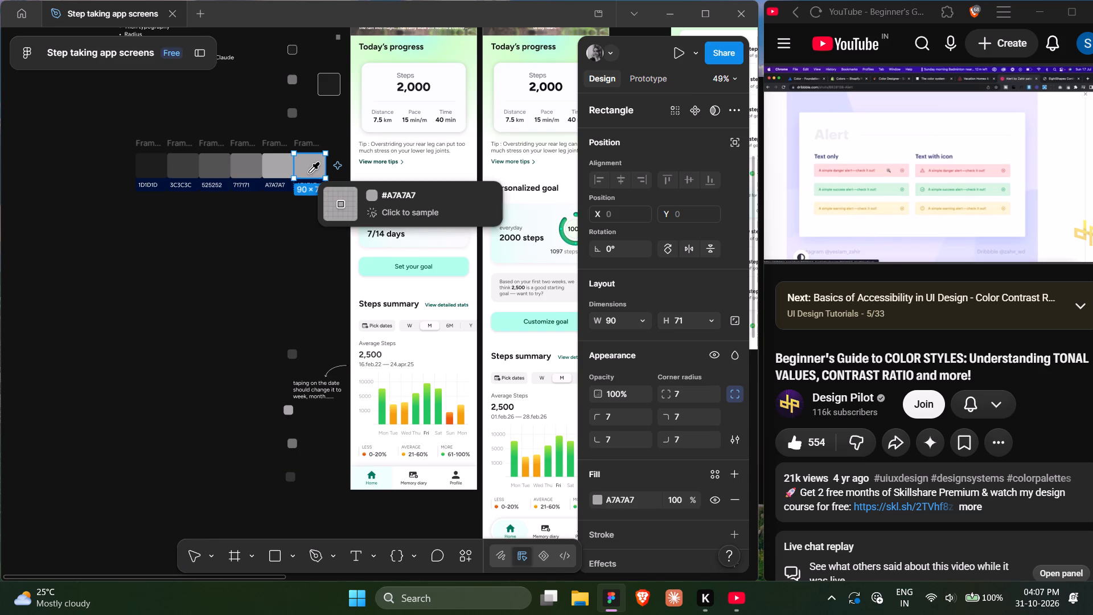
left_click(294, 445)
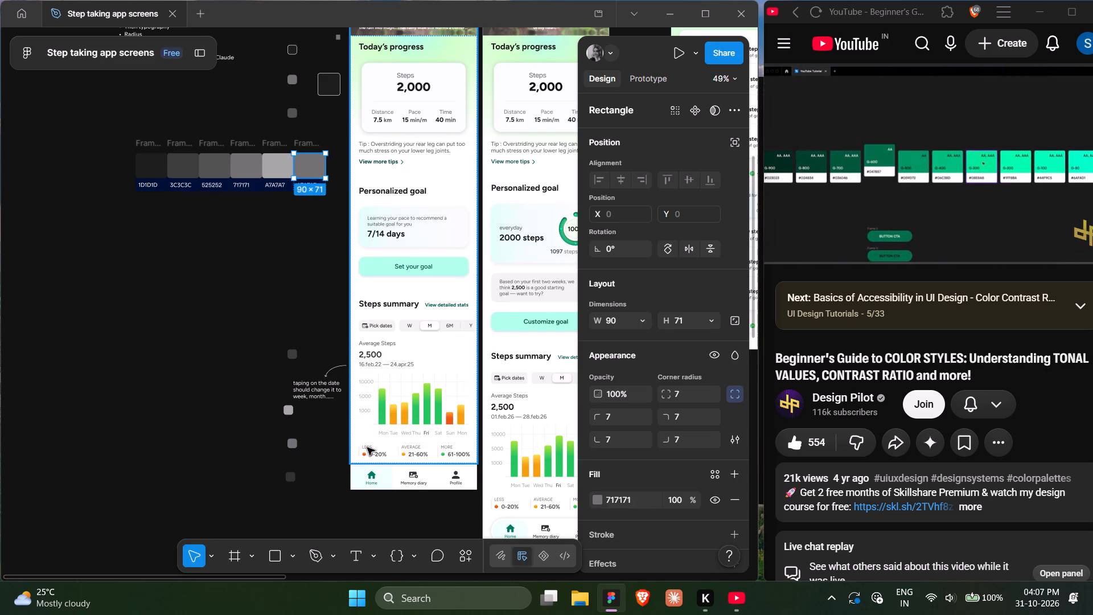
left_click(367, 448, "ctrl")
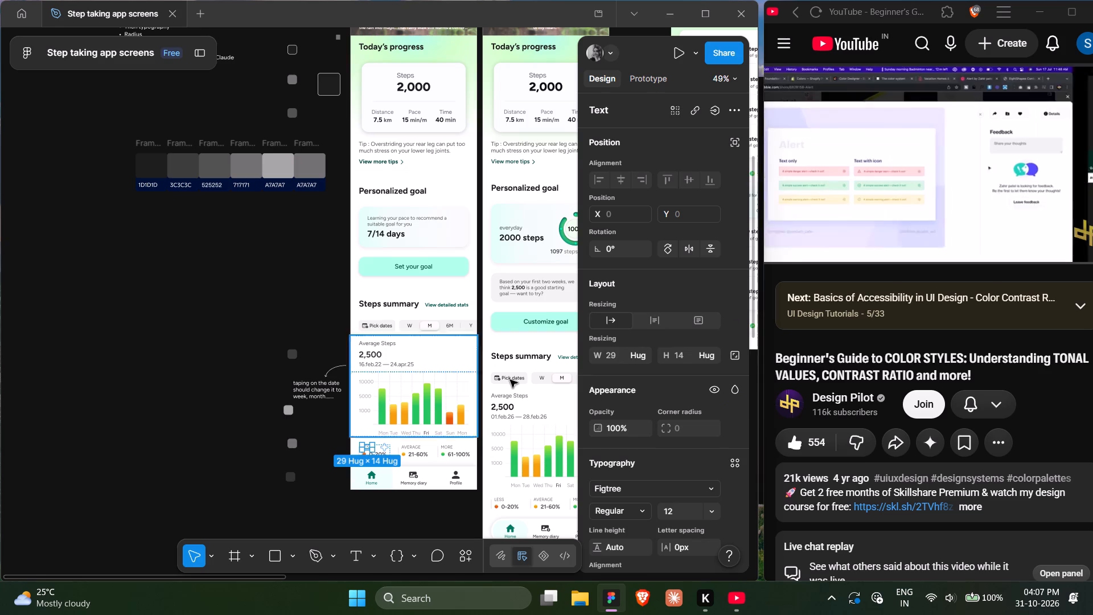
scroll(640, 395, "down", 5)
left_click(215, 289)
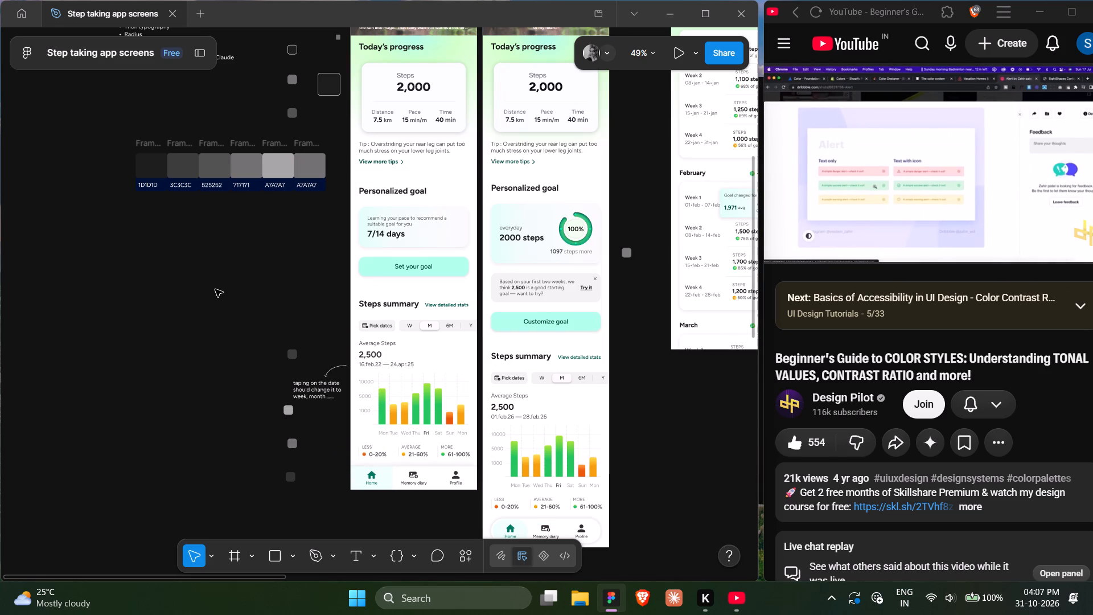
Move all six palette cards together to the left, keeping the row at its original height, to free space at its end.
left_click_drag(108, 124, 279, 152)
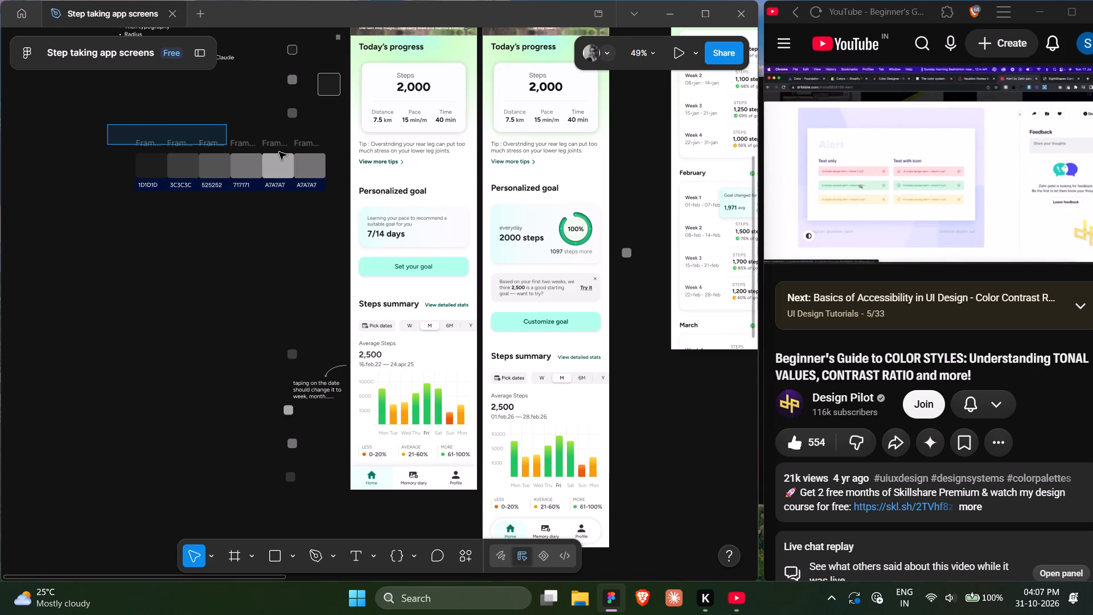
left_click_drag(279, 152, 360, 215)
left_click(177, 308)
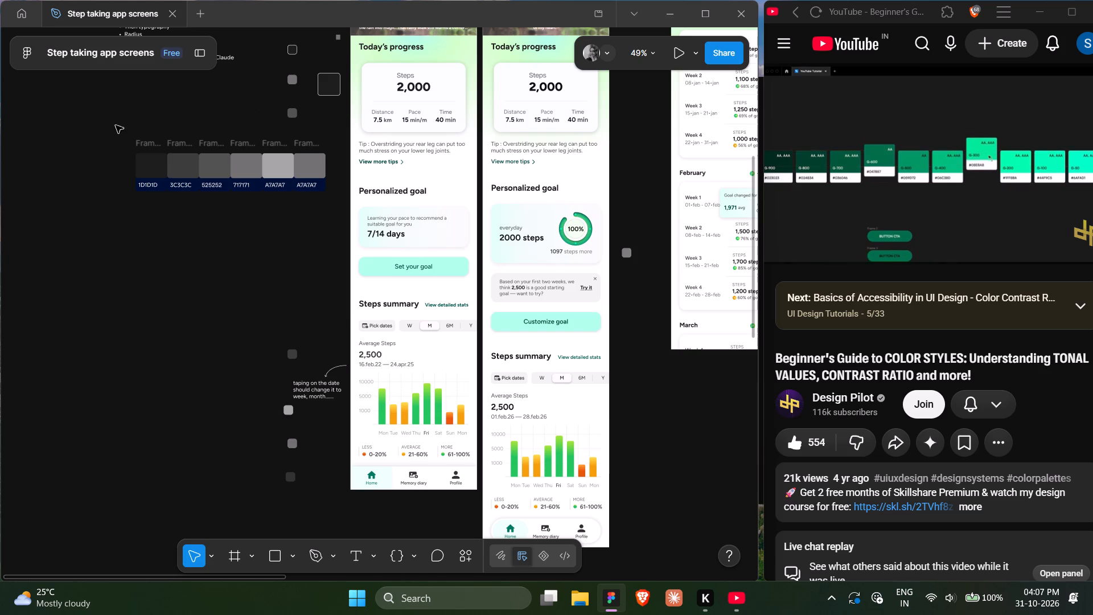
left_click_drag(117, 136, 332, 188)
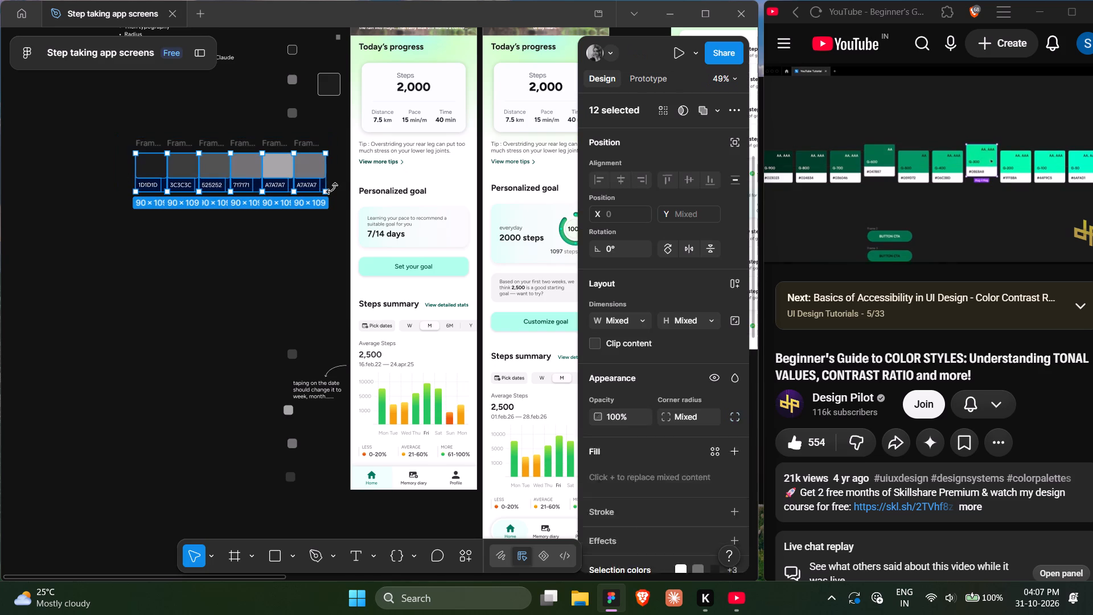
left_click(81, 130)
left_click_drag(81, 130, 329, 190)
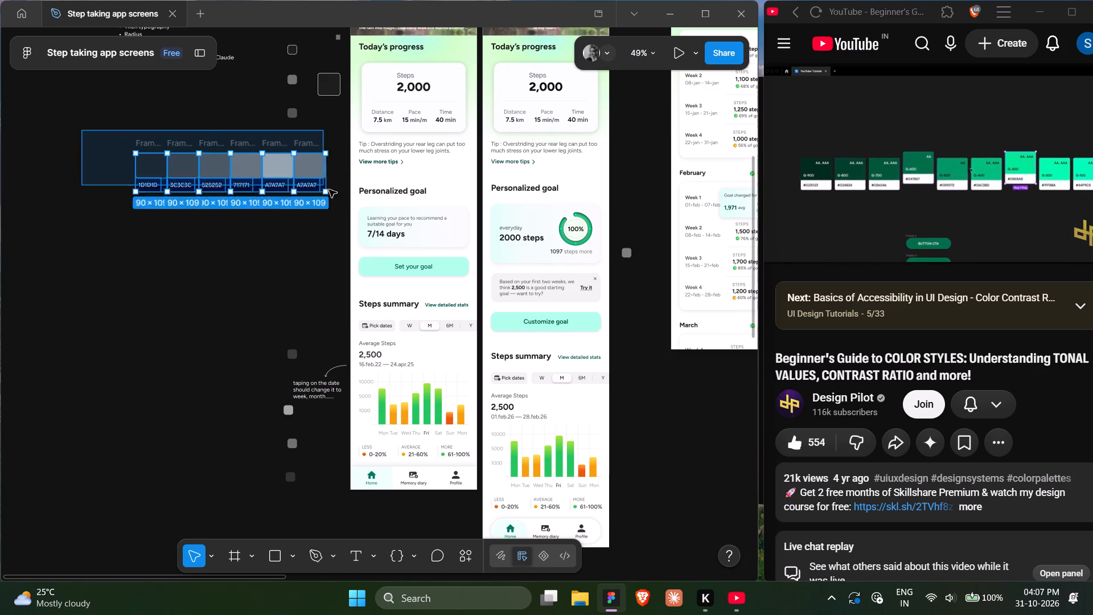
left_click_drag(329, 190, 335, 207)
left_click_drag(248, 167, 174, 171)
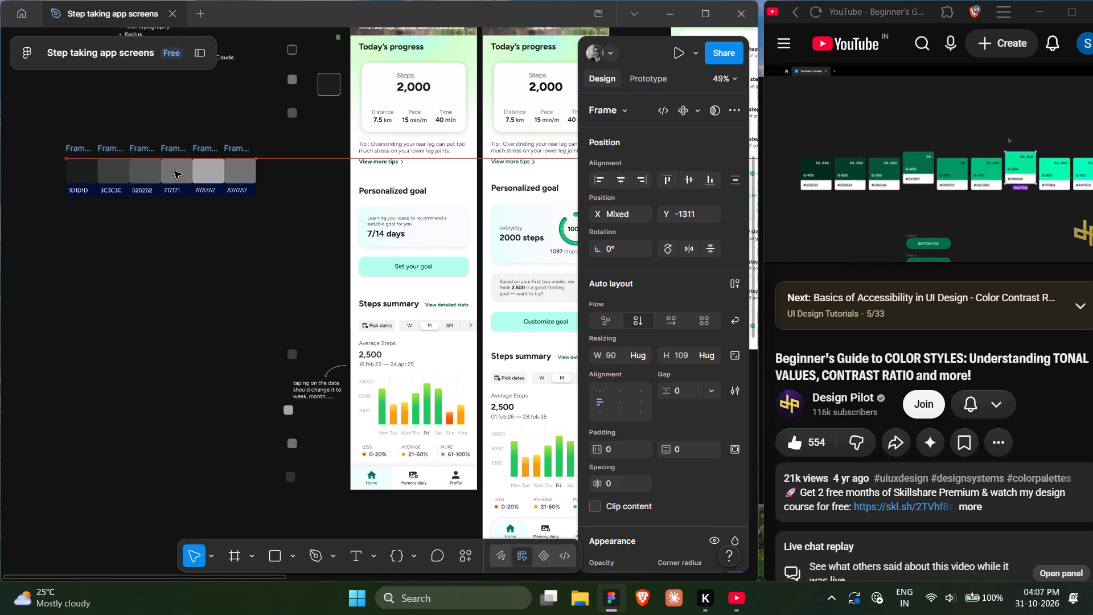
left_click_drag(174, 171, 180, 172)
left_click(194, 319)
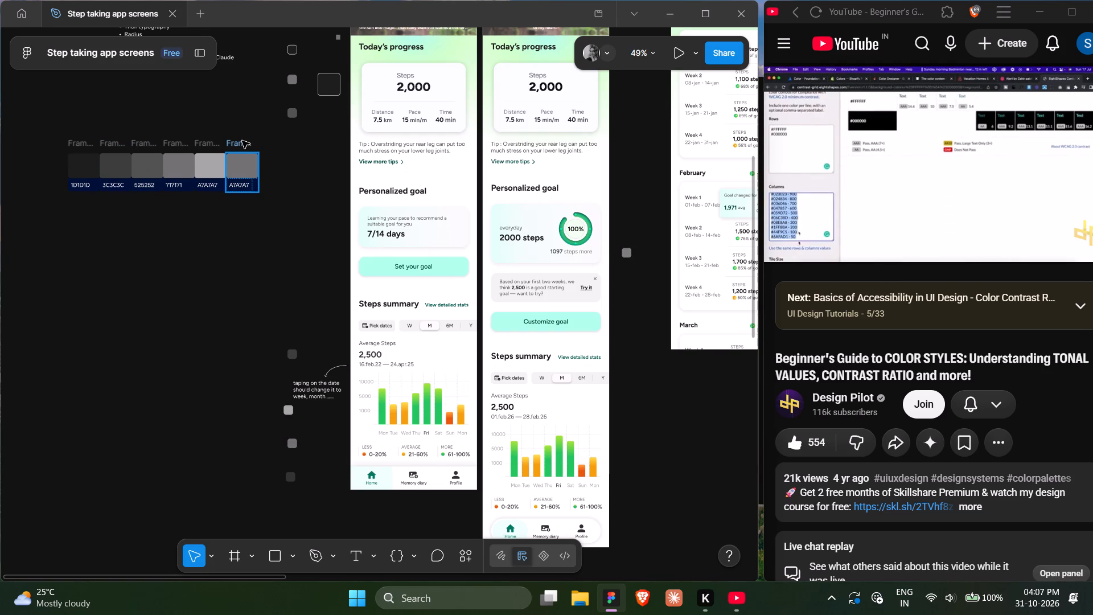
Duplicate the sixth card and place the copy directly to its right as the seventh card.
left_click_drag(242, 141, 277, 144, "alt")
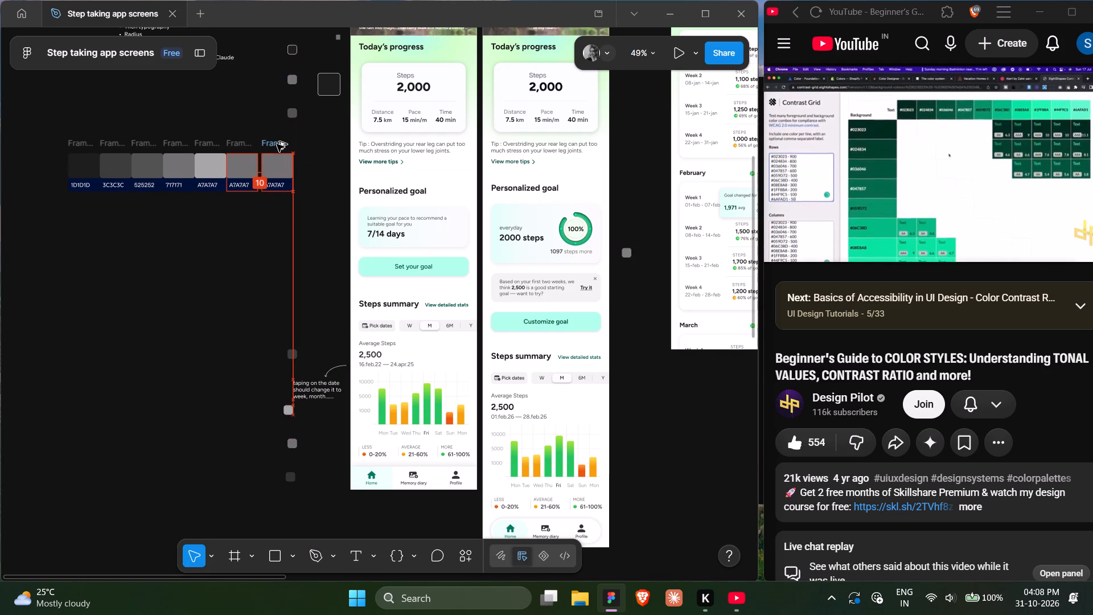
left_click_drag(277, 144, 274, 145, "alt")
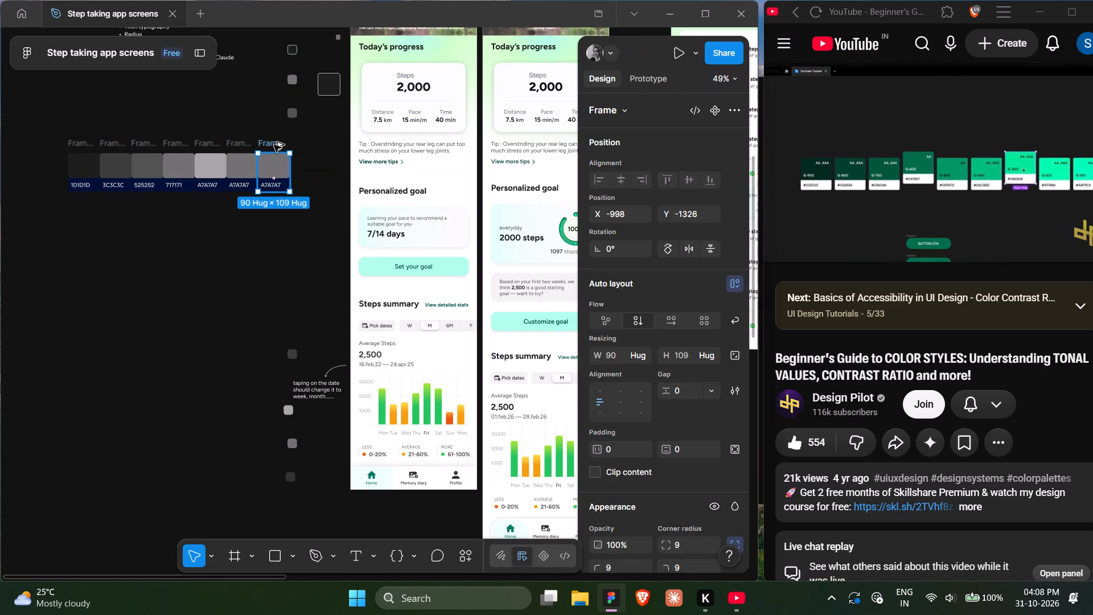
Recolor the seventh card's square to 323232 from the dark small swatch below the mid-grey one.
scroll(271, 170, "up", 1)
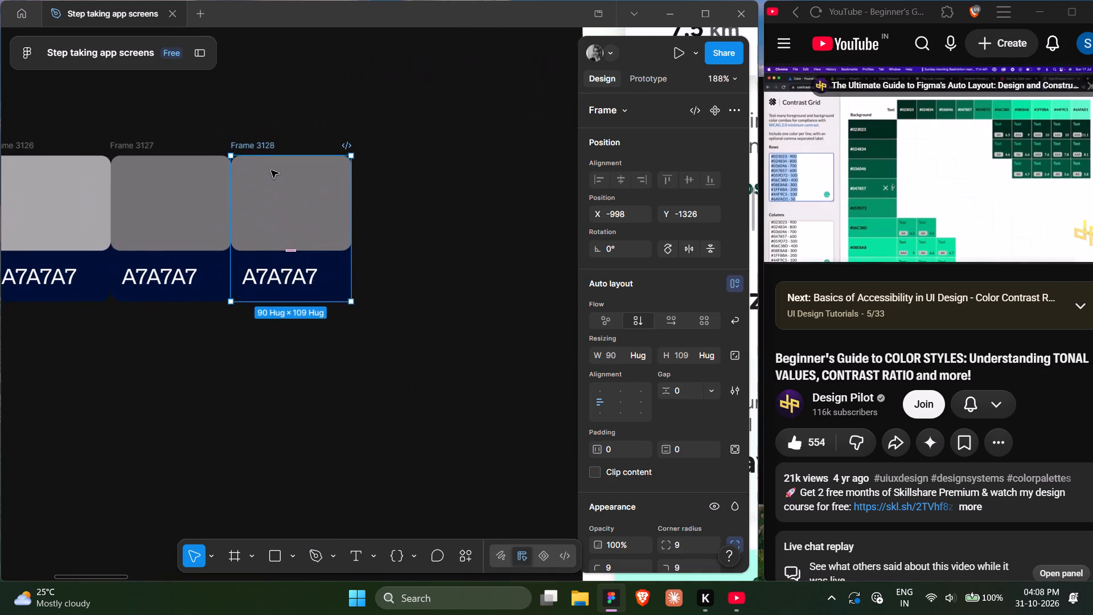
scroll(271, 170, "up", 1)
left_click(276, 177)
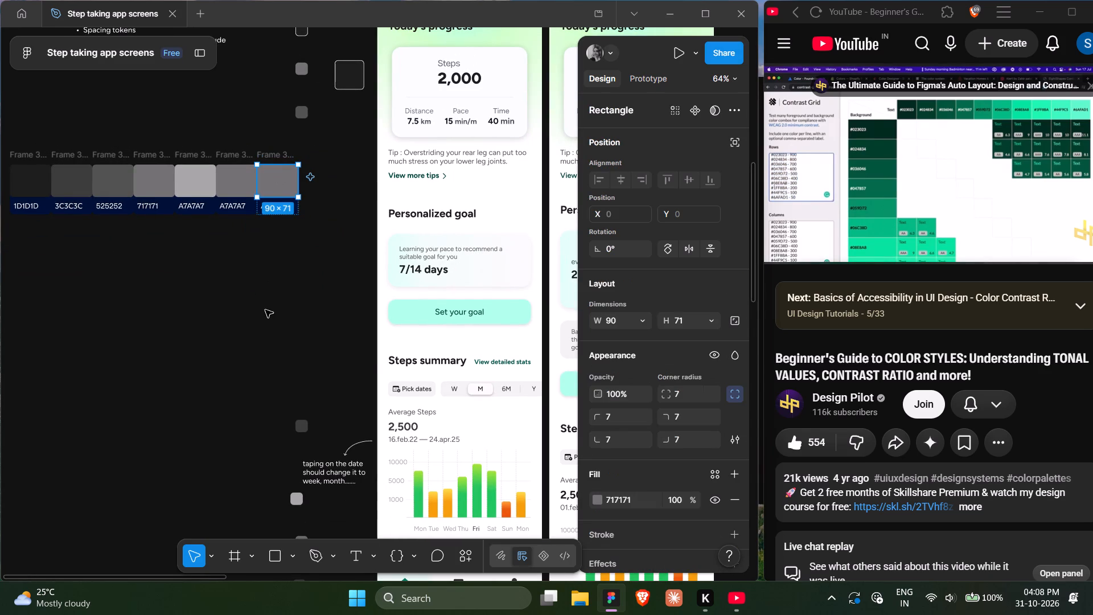
key("i")
scroll(265, 310, "down", 3)
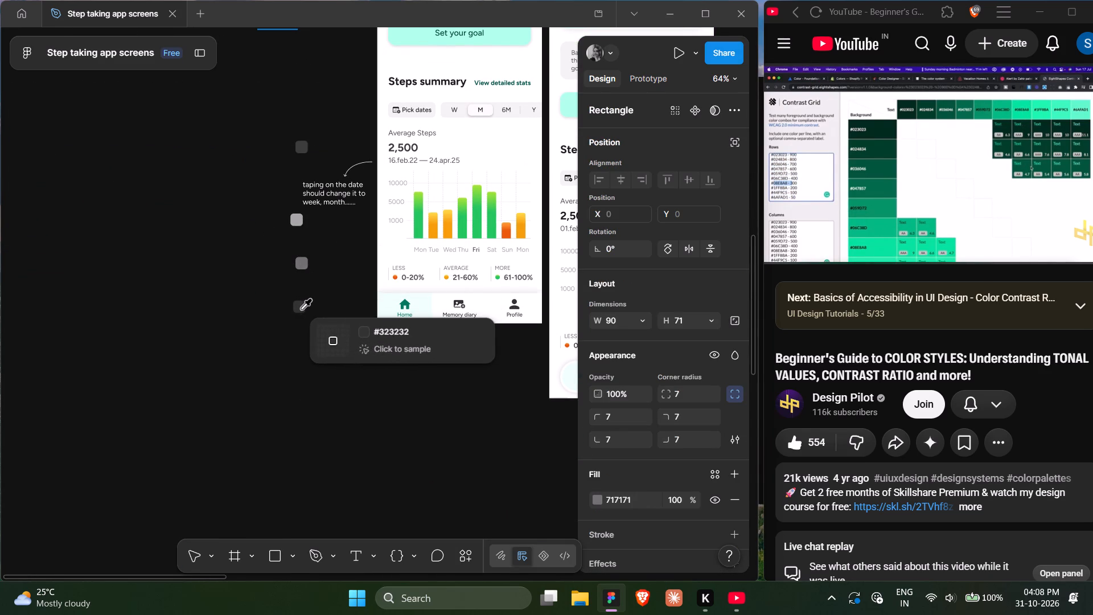
left_click(302, 309)
scroll(302, 309, "up", 3)
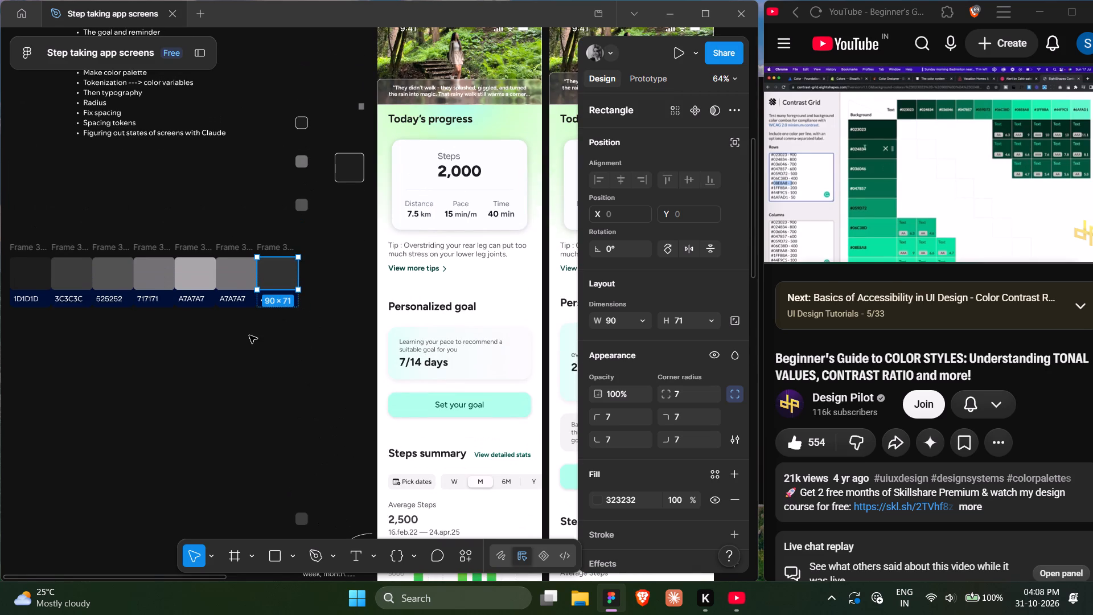
left_click(249, 335)
Check the fill hex code of the sixth card's square in the palette row.
scroll(249, 335, "up", 1)
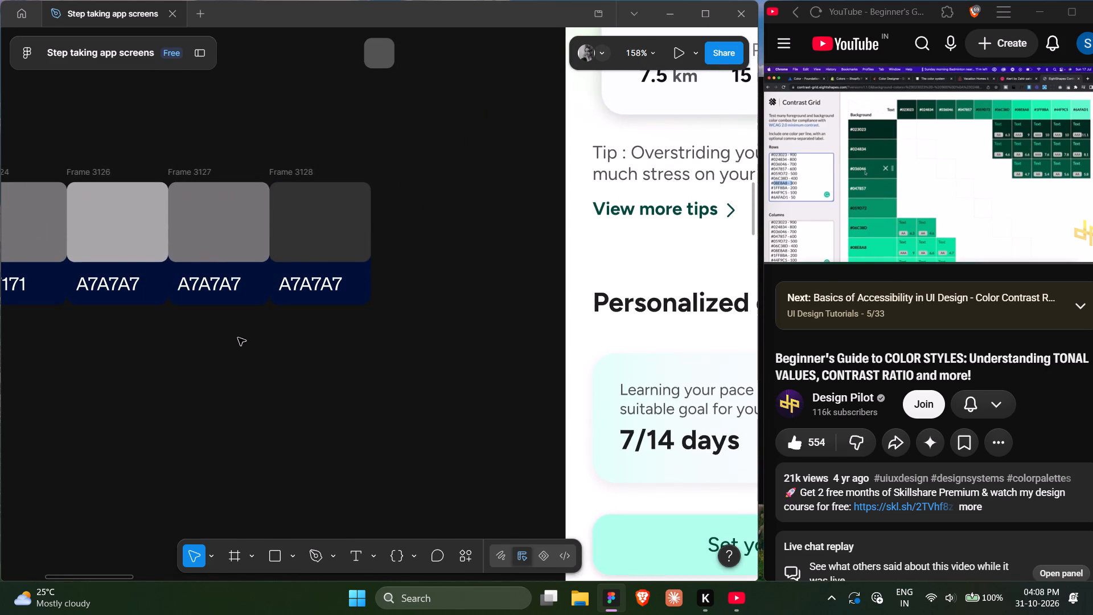
scroll(238, 338, "right", 3)
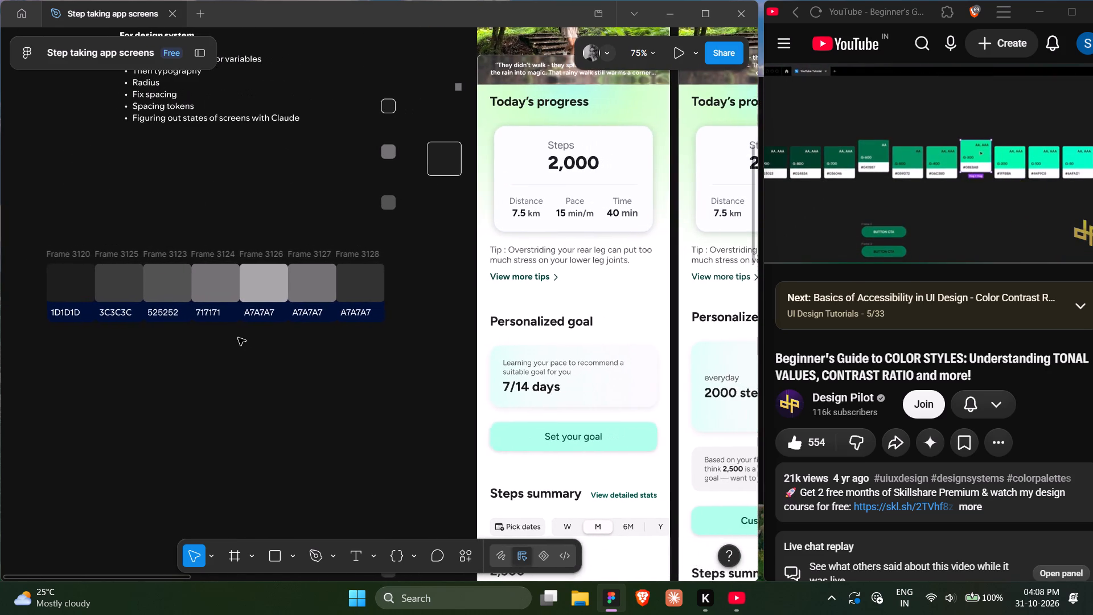
scroll(238, 338, "right", 1)
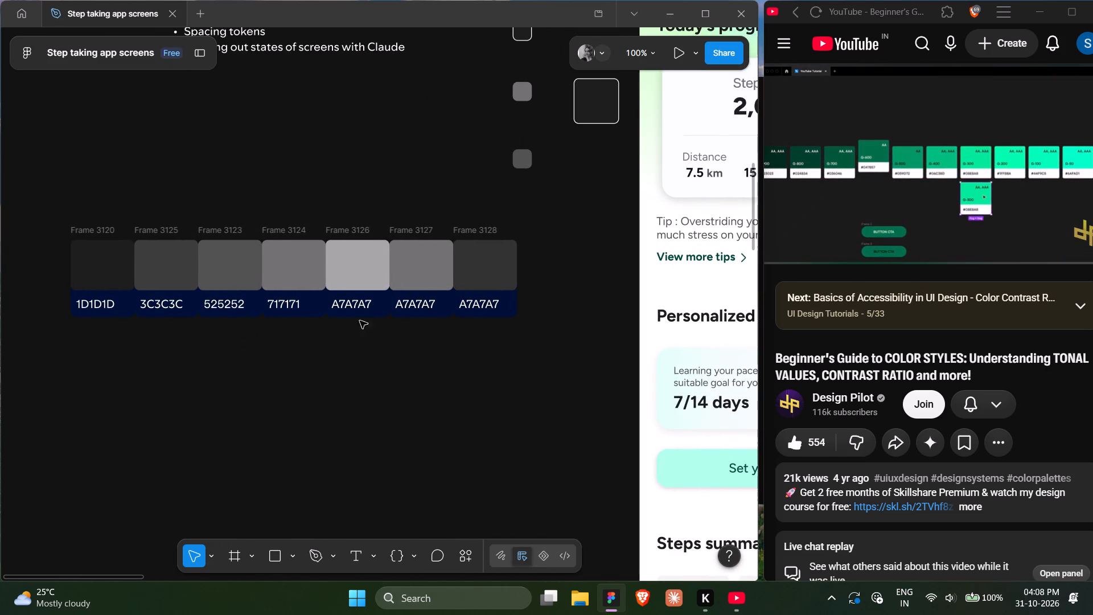
left_click(417, 266)
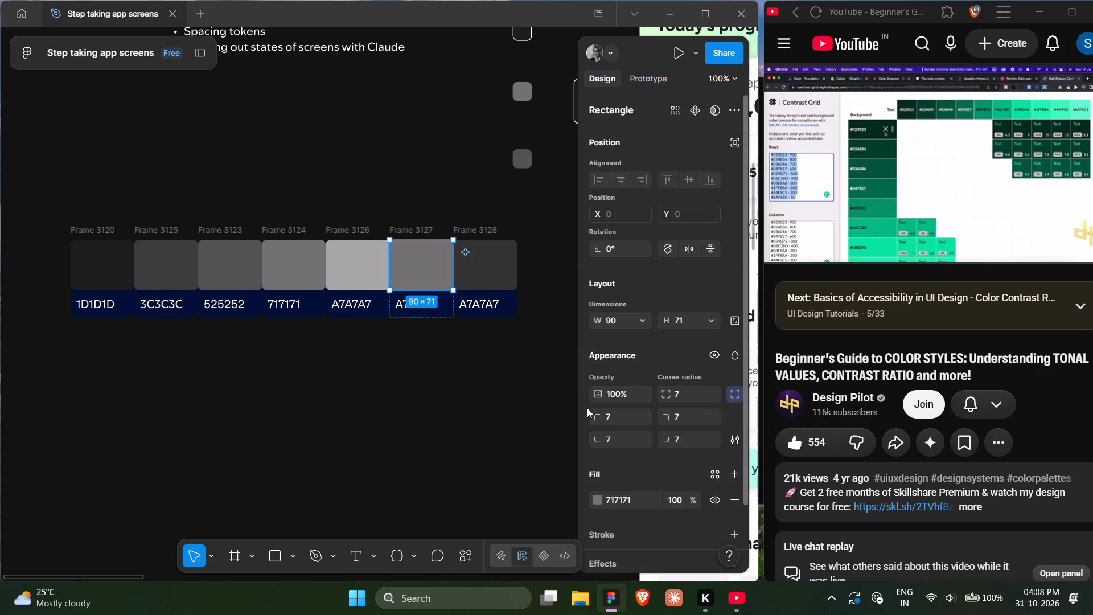
left_click(635, 499)
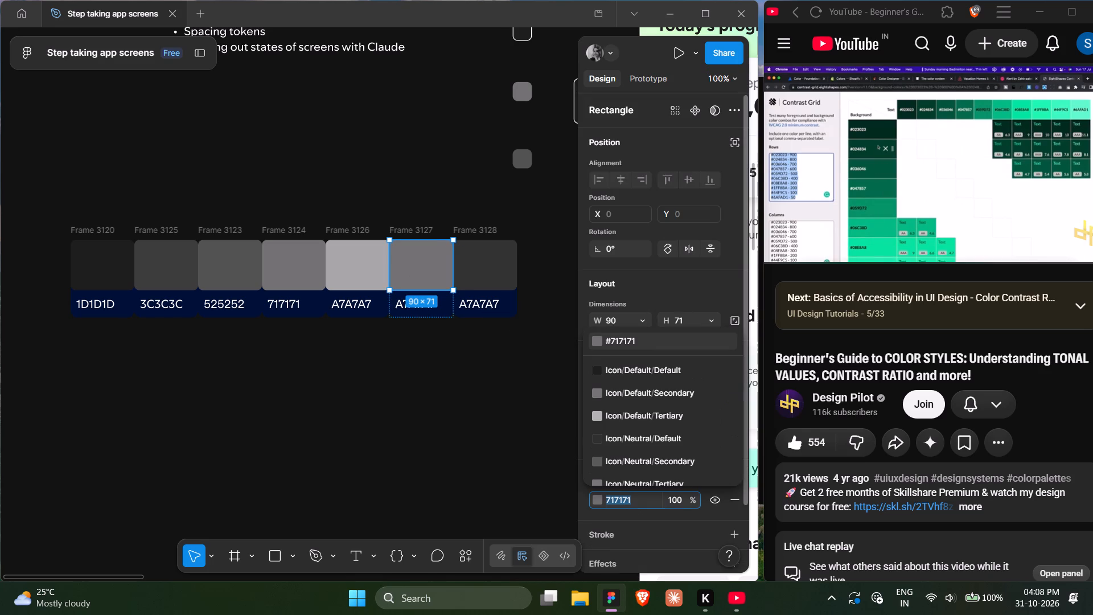
left_click(386, 465)
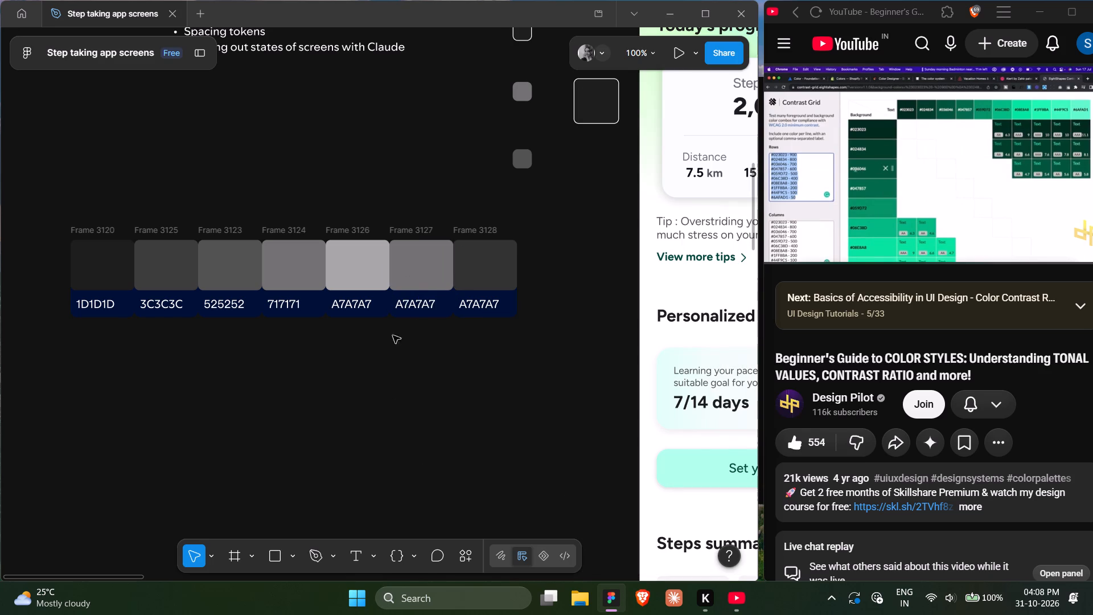
left_click(420, 266)
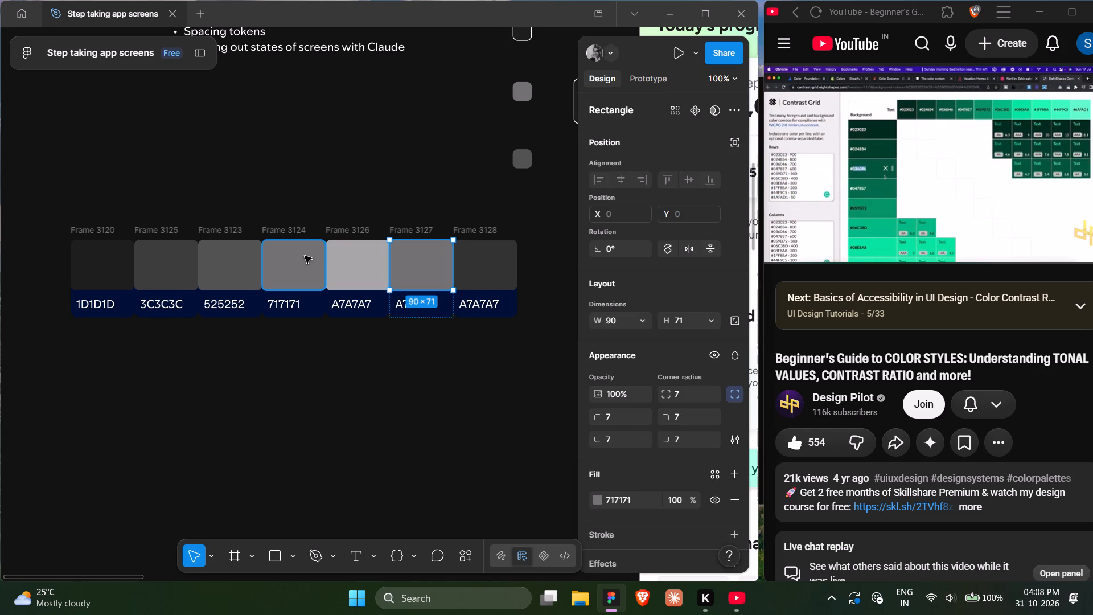
Delete the sixth palette card, the second one with a 717171 square.
left_click(298, 256)
left_click(307, 366)
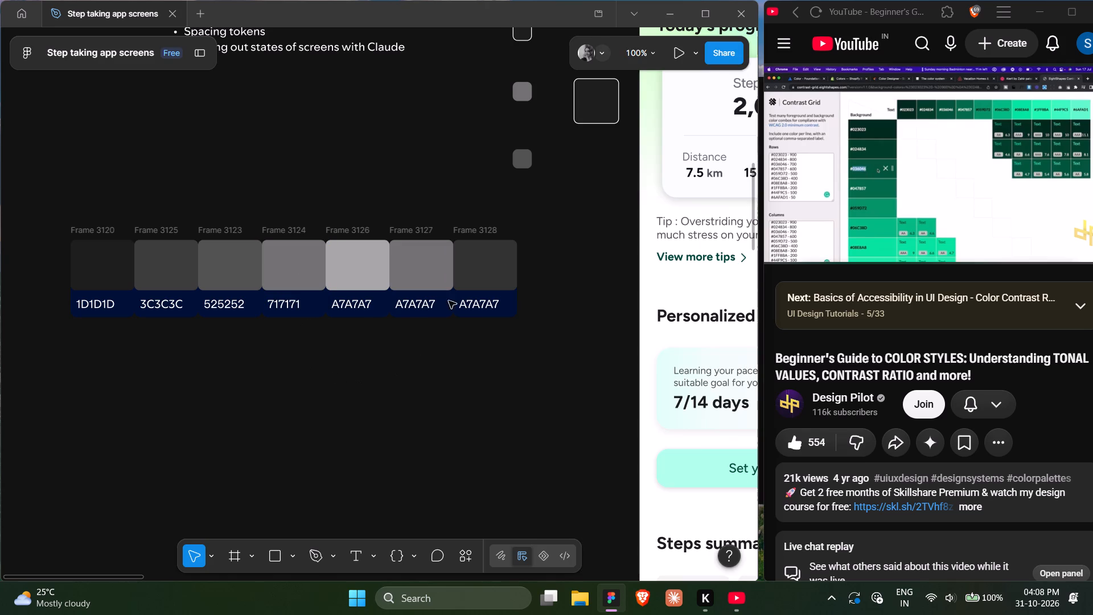
left_click(412, 227)
key("Delete")
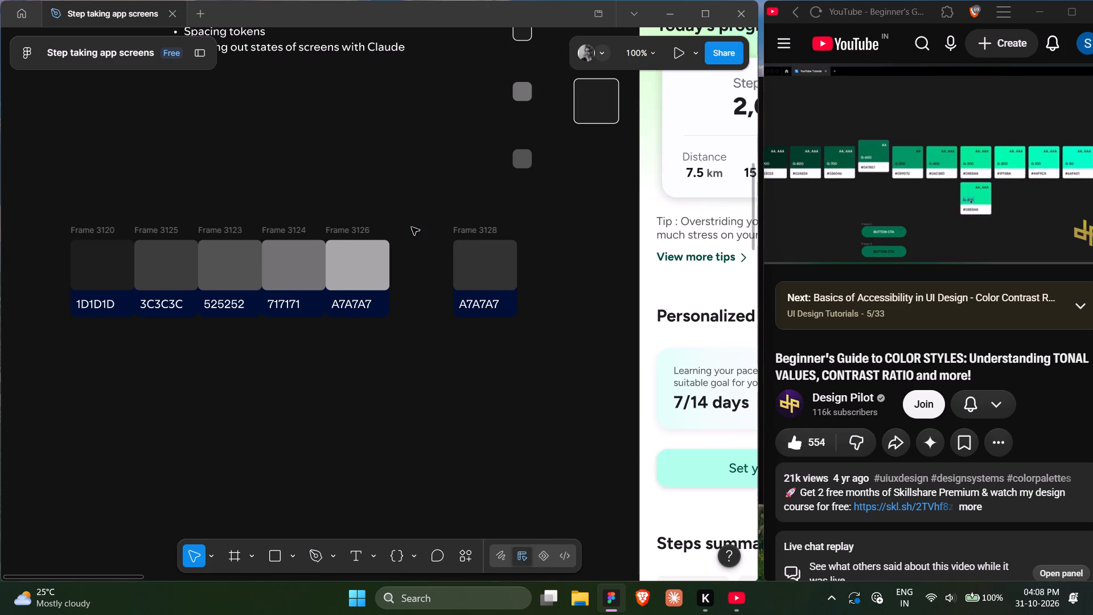
Move the last palette card left until it sits directly against the A7A7A7 card.
left_click_drag(470, 226, 418, 225)
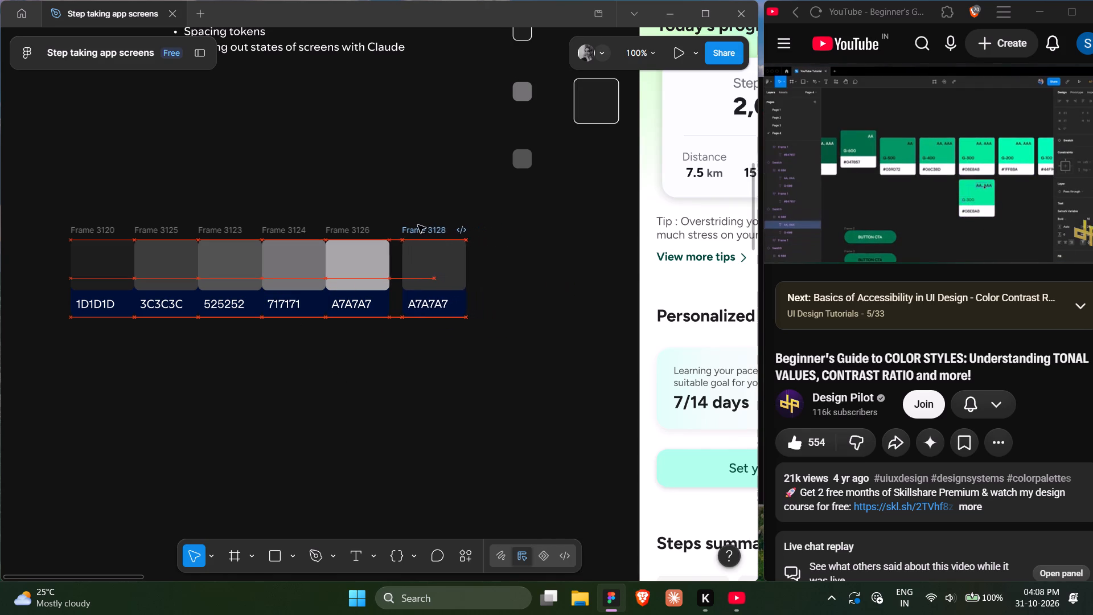
left_click_drag(418, 225, 406, 225)
Change the sixth card's label to its square's fill hex code, 323232.
left_click(433, 264)
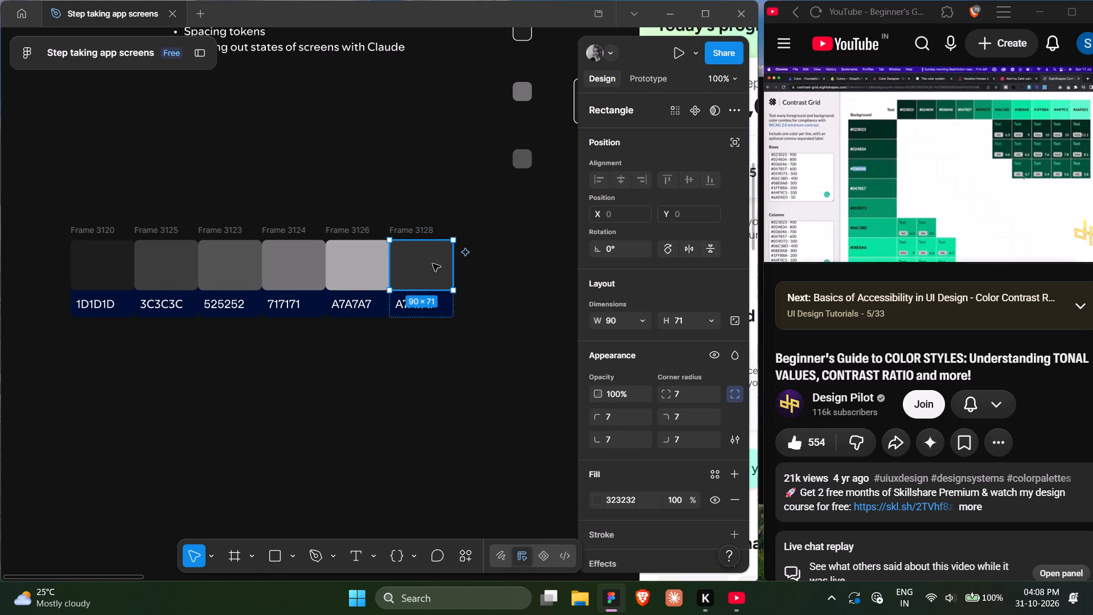
left_click(639, 501)
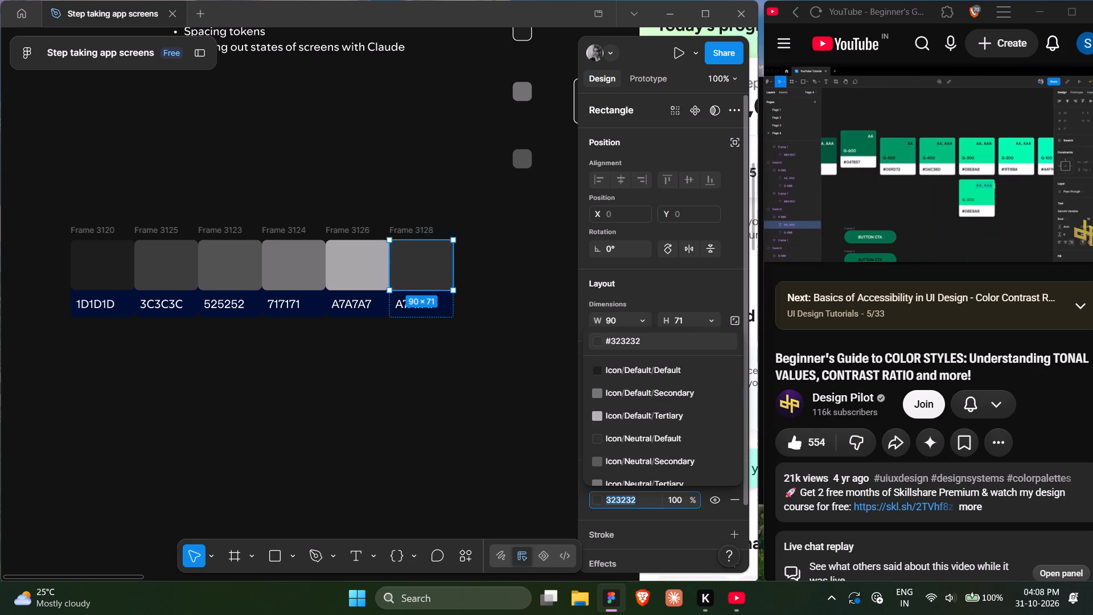
key("ctrl+c")
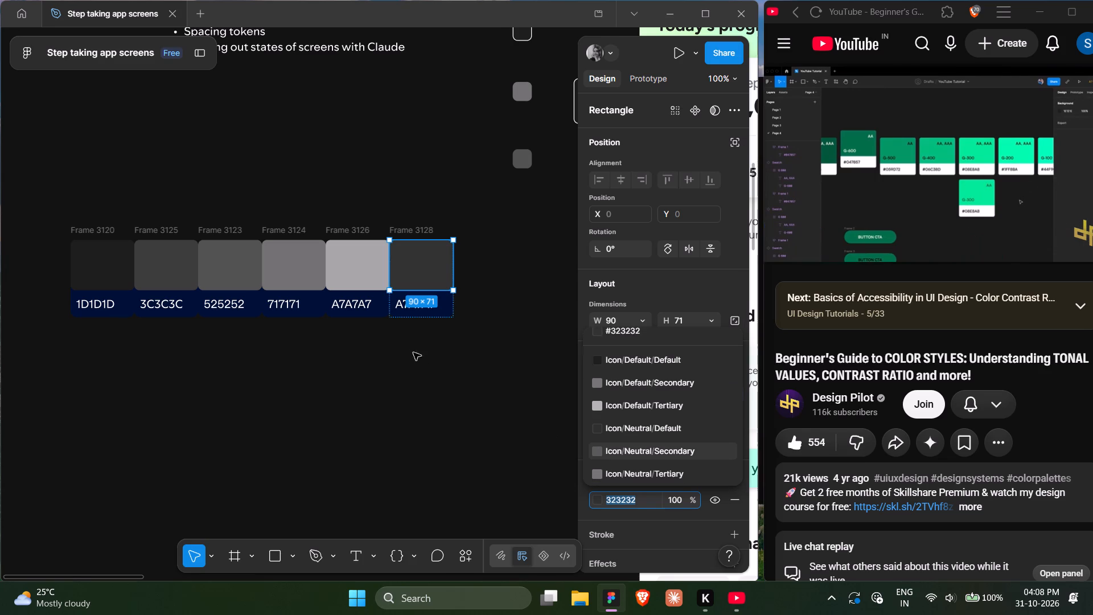
double_click(402, 305, "ctrl")
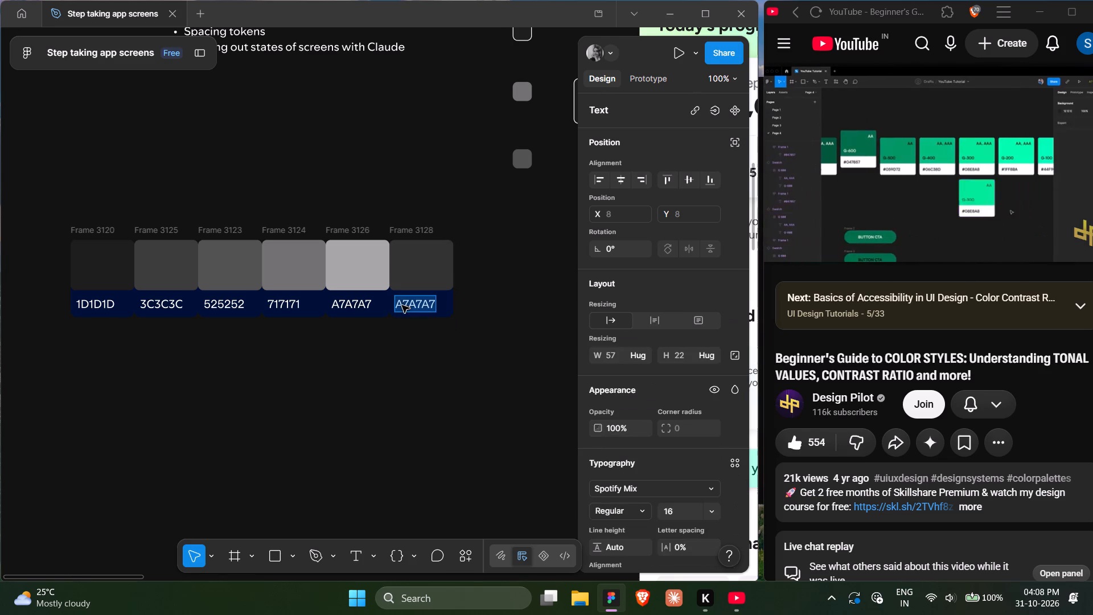
key("ctrl+v")
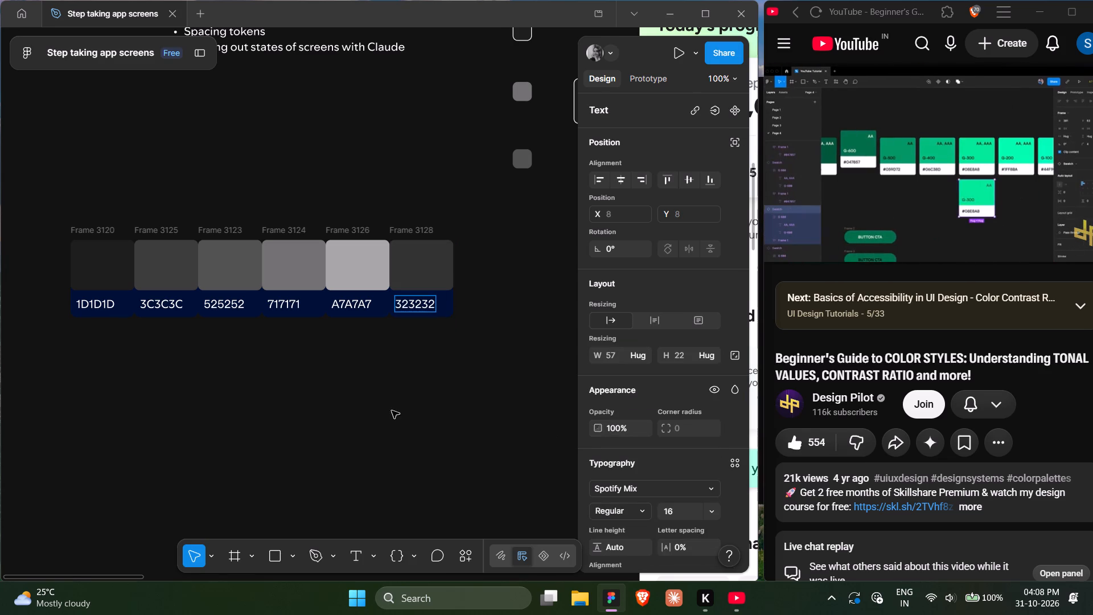
double_click(388, 449)
Reorder the palette row so the 323232 card sits second, between the 1D1D1D and 3C3C3C cards.
left_click_drag(36, 193, 586, 375)
left_click_drag(420, 278, 411, 278)
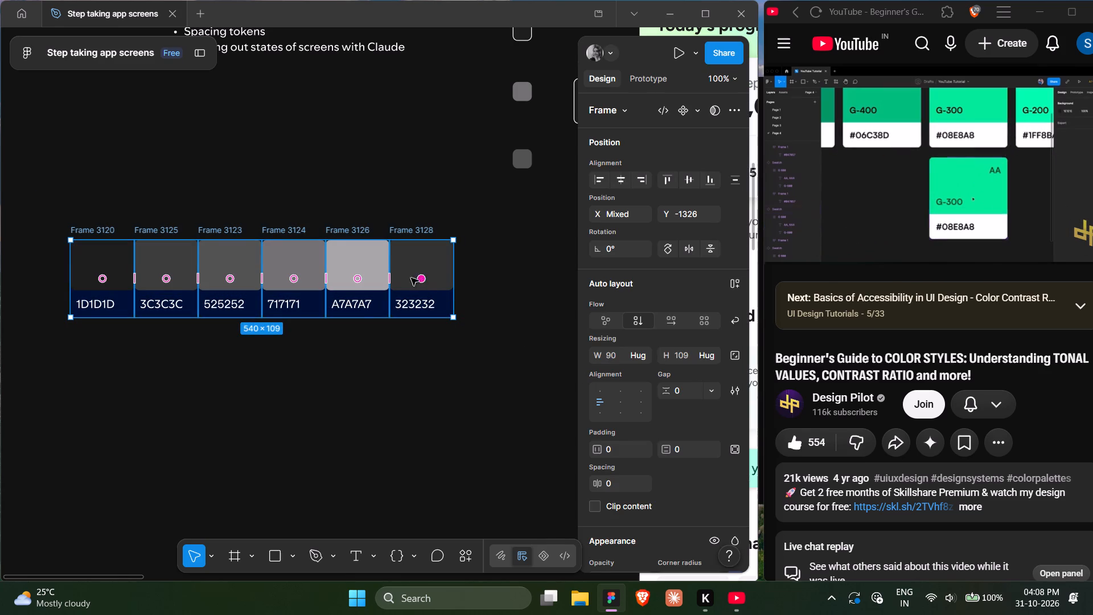
left_click_drag(411, 278, 203, 277)
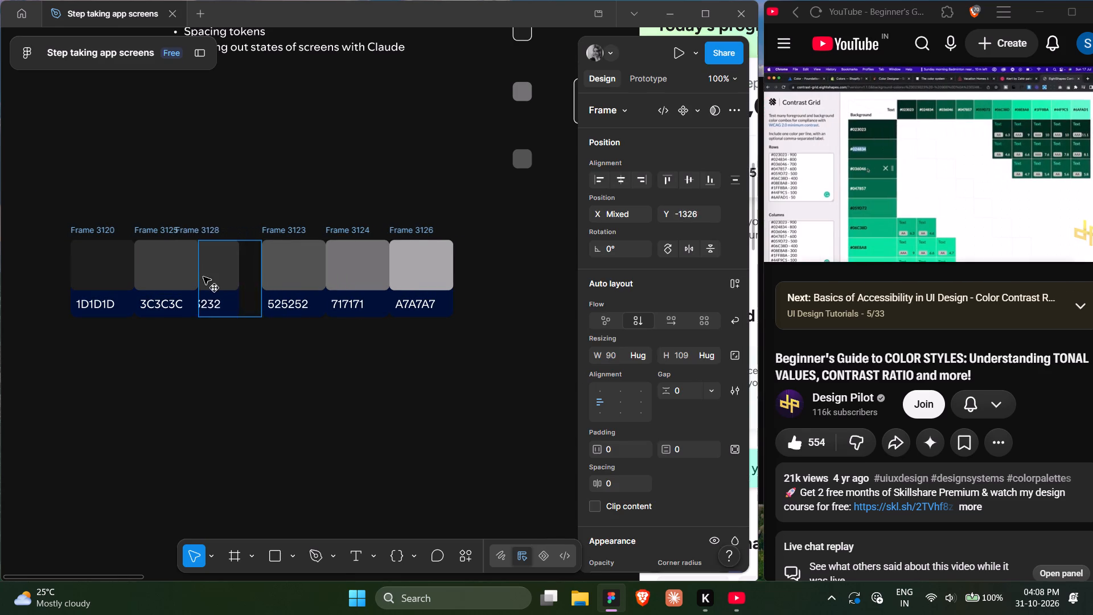
left_click_drag(203, 277, 170, 281)
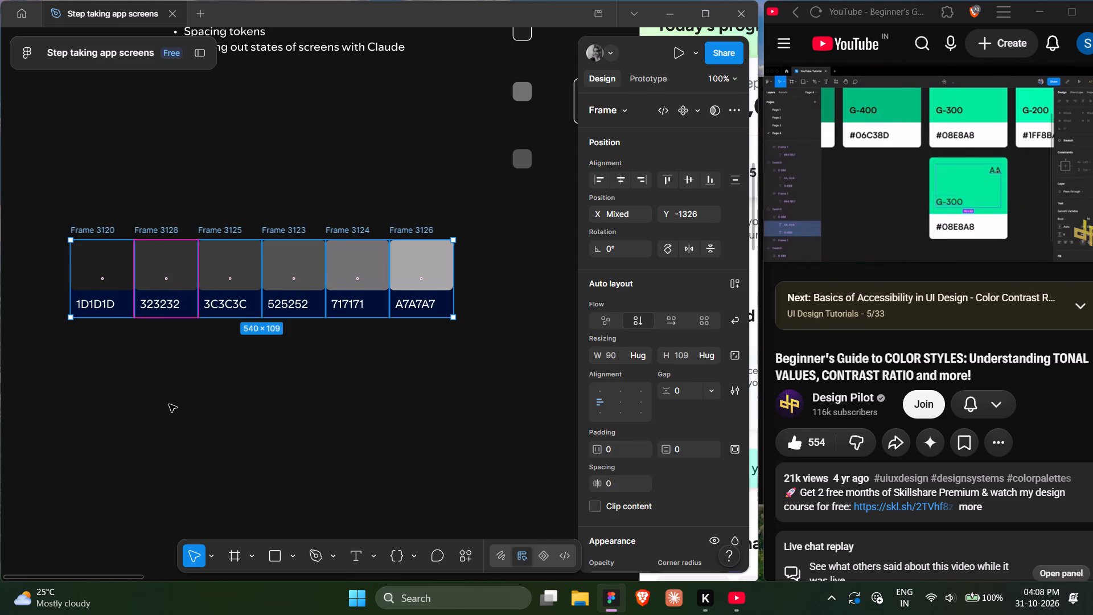
left_click(169, 404)
Examine the palette row's neighbouring shades and hex labels up close, especially the 323232 and 3C3C3C cards.
scroll(174, 352, "up", 2)
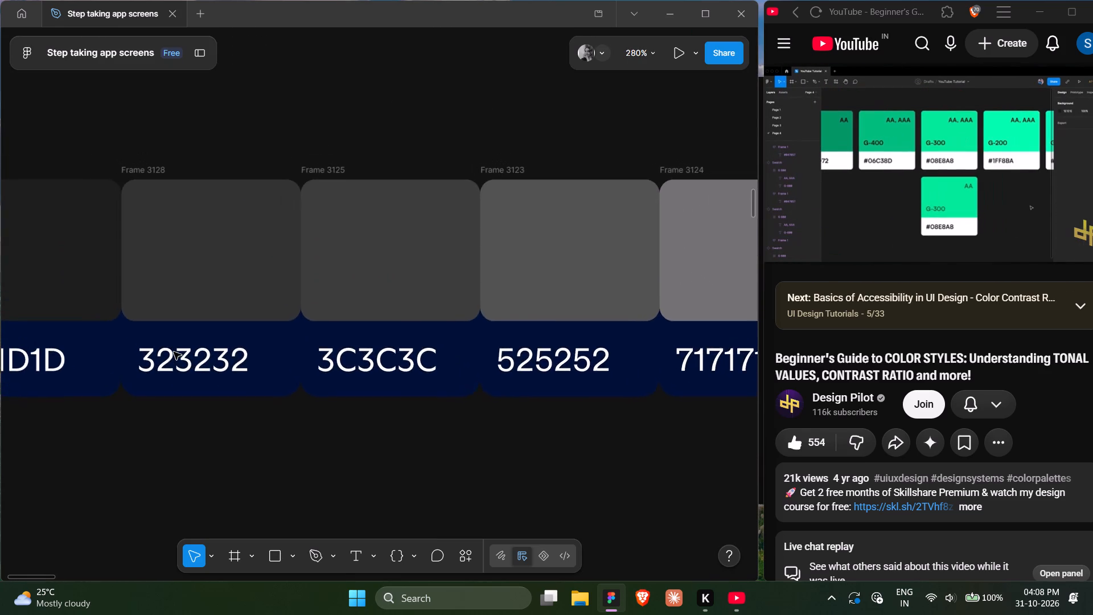
left_click(264, 438)
scroll(264, 438, "down", 1)
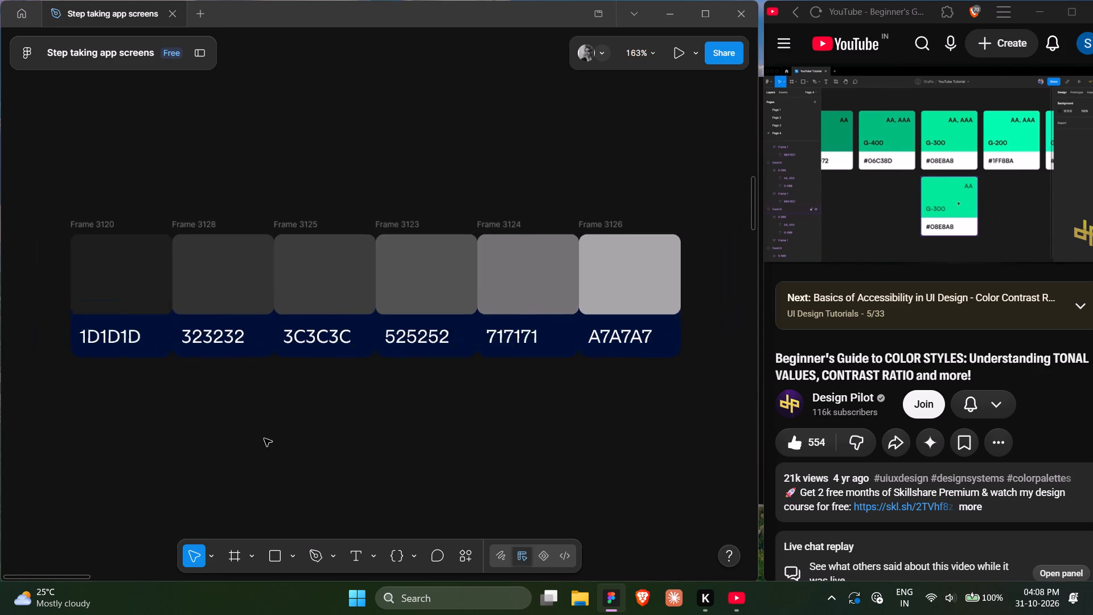
left_click(381, 430)
scroll(381, 430, "down", 1)
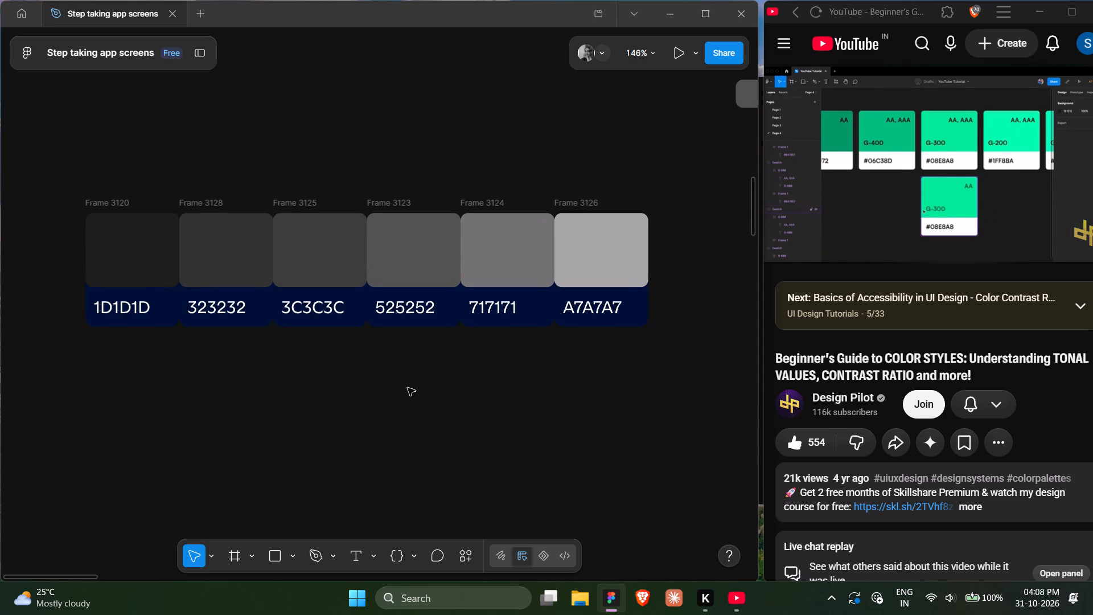
left_click(408, 388)
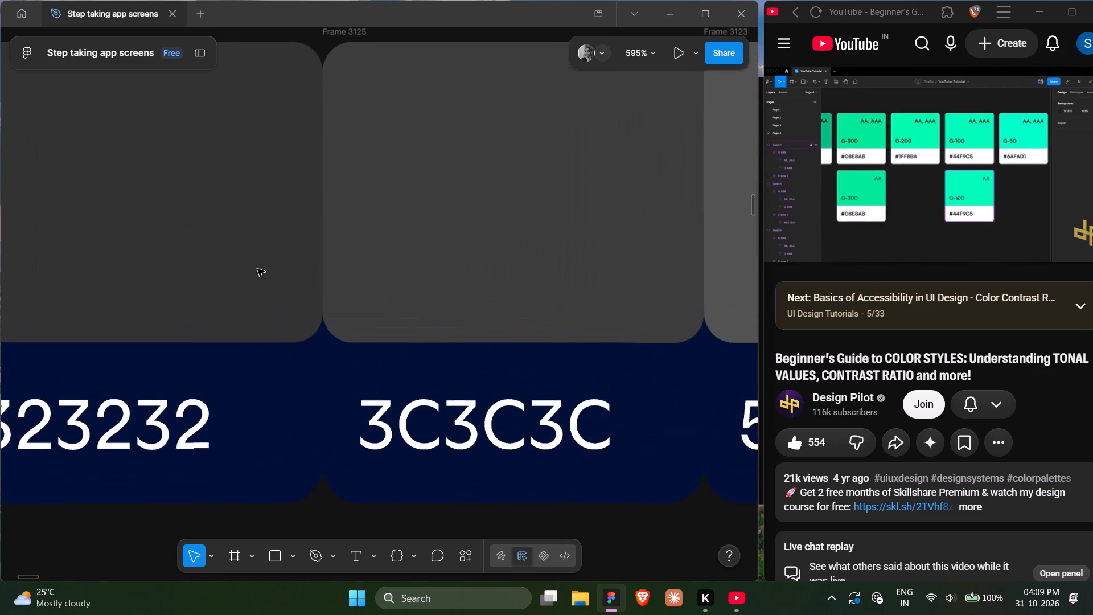
scroll(327, 451, "down", 1)
left_click(327, 451)
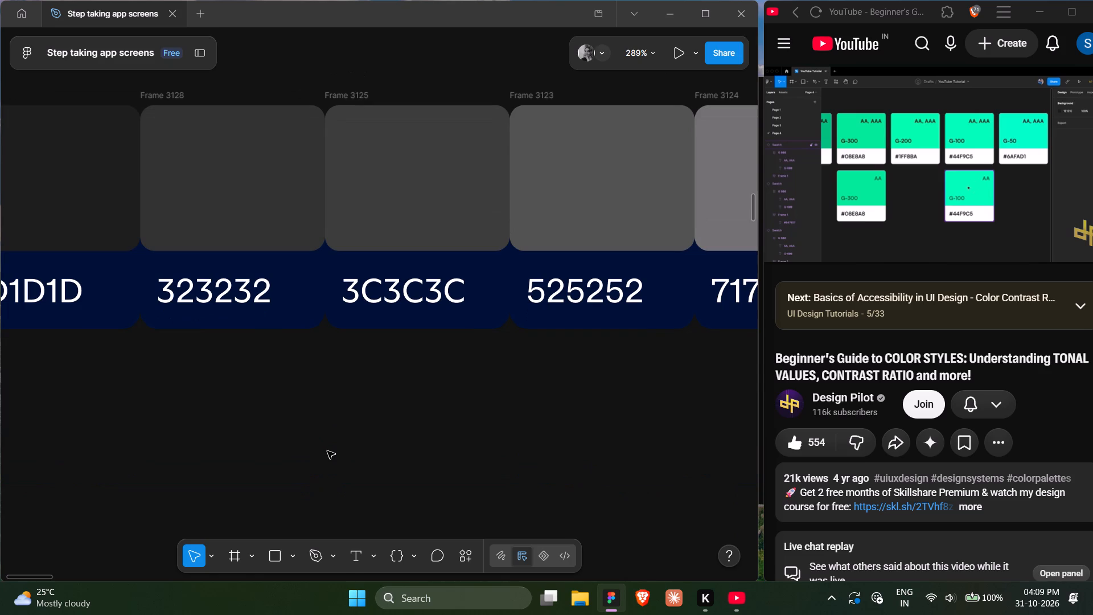
scroll(327, 451, "down", 4)
left_click(375, 417)
scroll(375, 417, "left", 1)
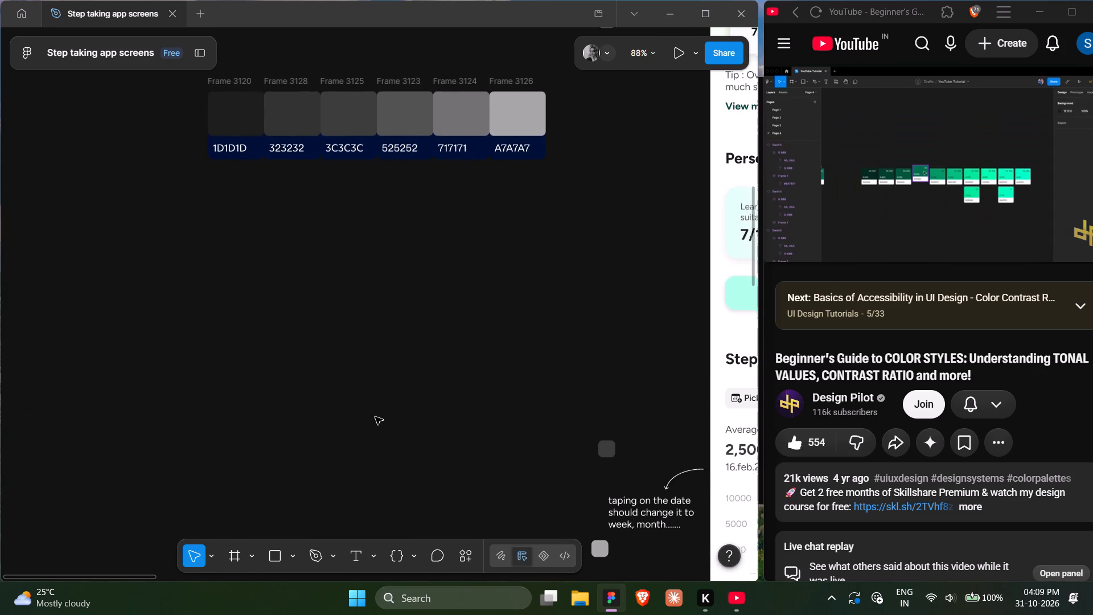
Check the fill color of the Profile icon in the first home screen's bottom navigation.
scroll(375, 417, "left", 1)
scroll(375, 417, "down", 1)
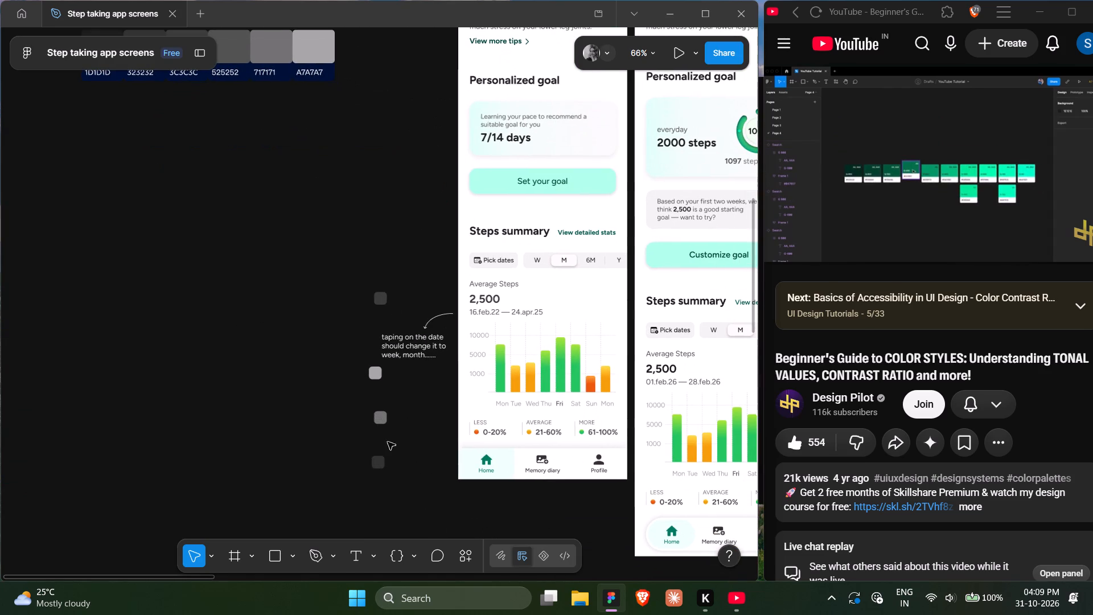
left_click(597, 461, "ctrl")
scroll(665, 431, "down", 3)
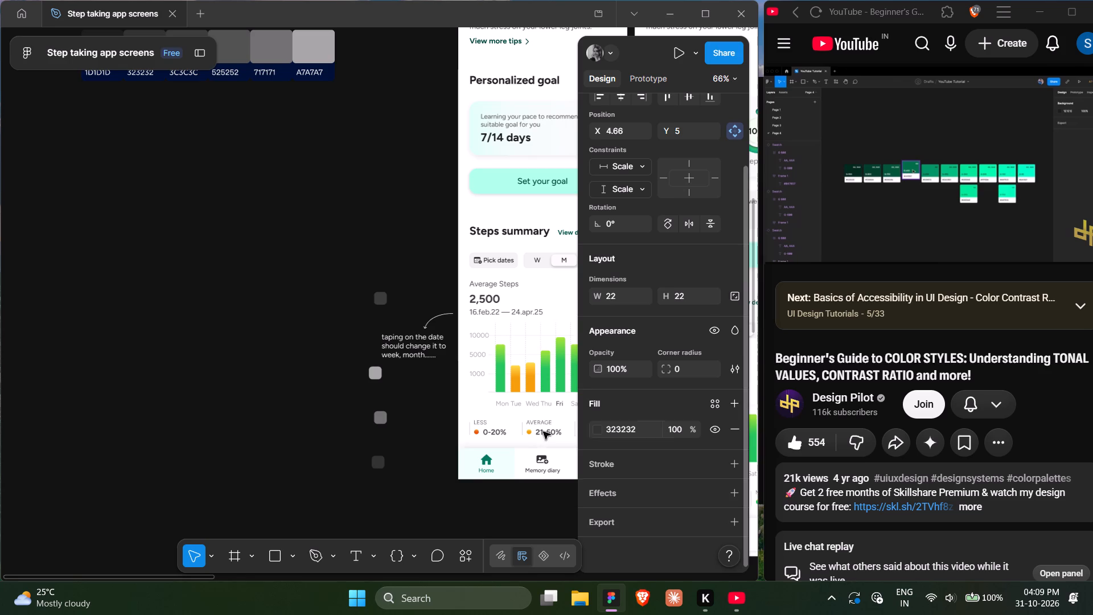
Compare the fill of the third palette card's square with the small dark swatch above the date-tapping note.
scroll(498, 436, "left", 1)
left_click(252, 220)
scroll(252, 220, "up", 1)
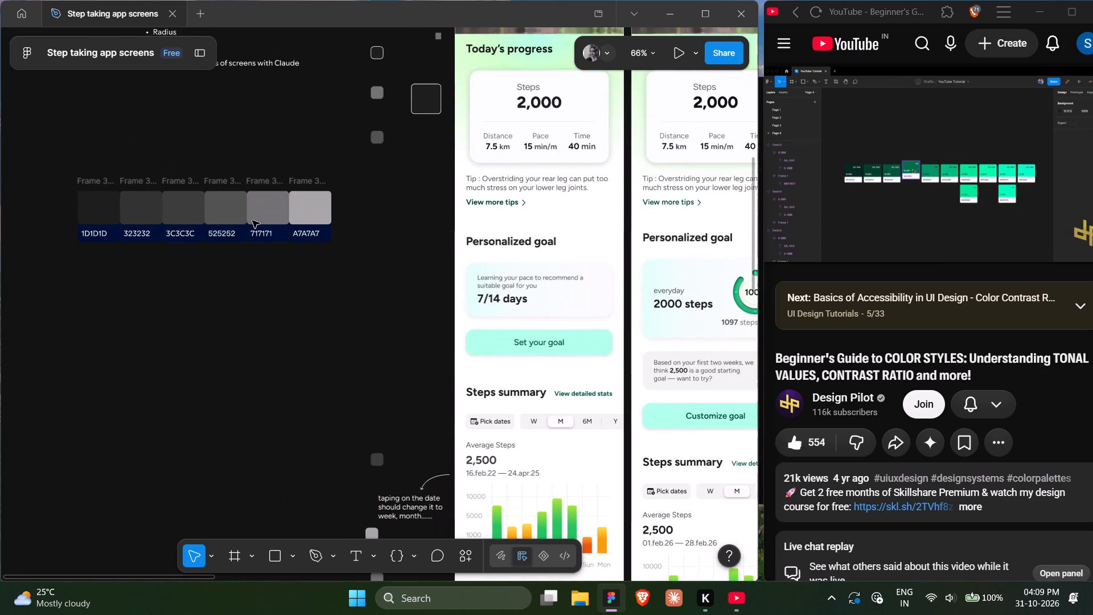
scroll(252, 220, "up", 1)
left_click(190, 211)
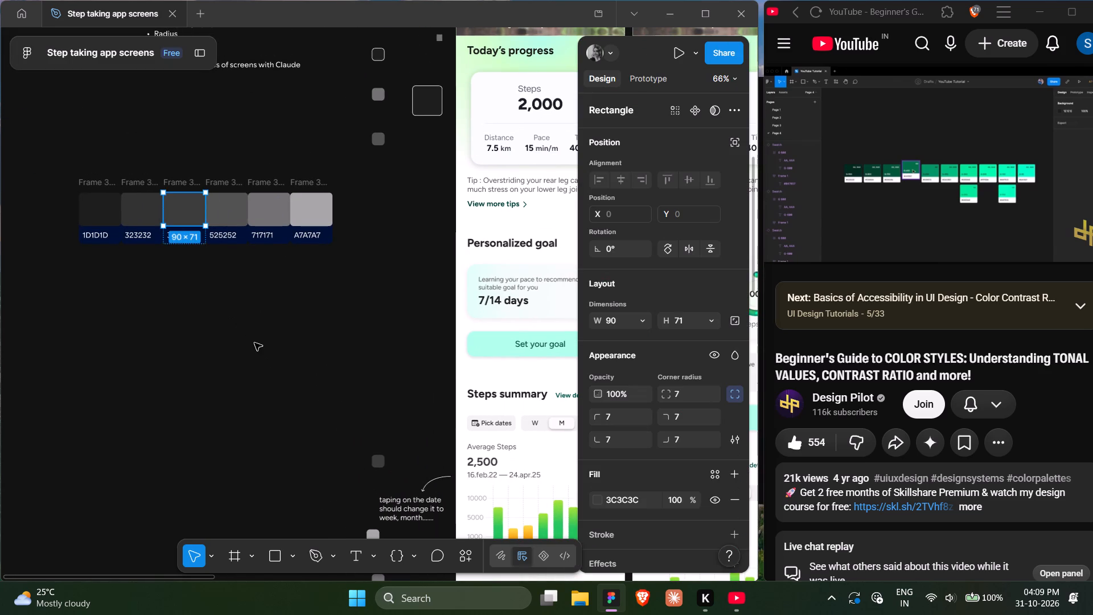
scroll(358, 334, "left", 1)
left_click(327, 335)
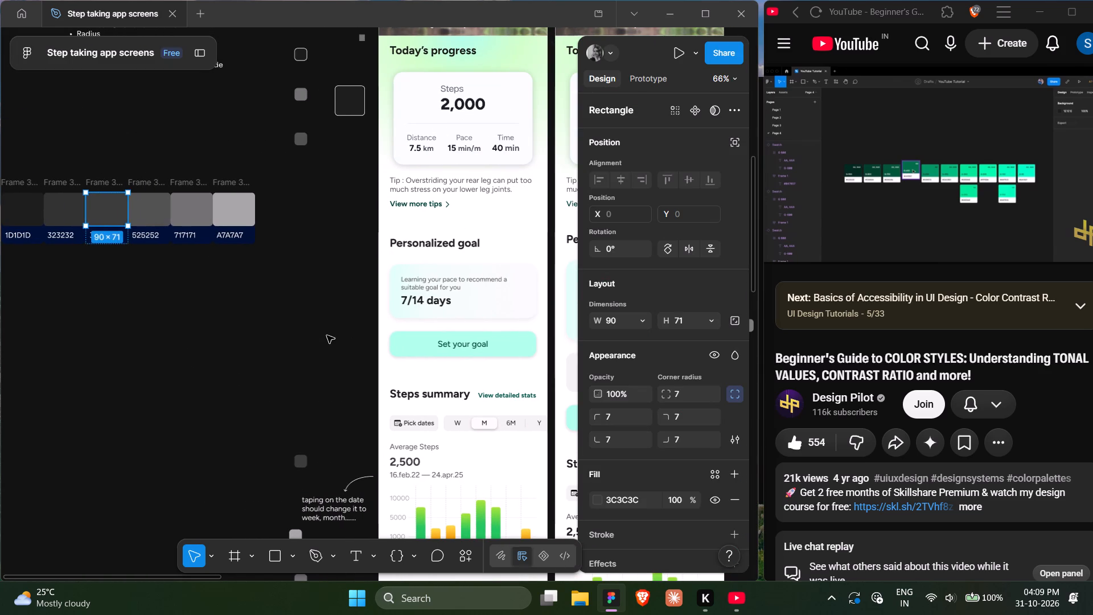
scroll(327, 335, "right", 1)
left_click(319, 458)
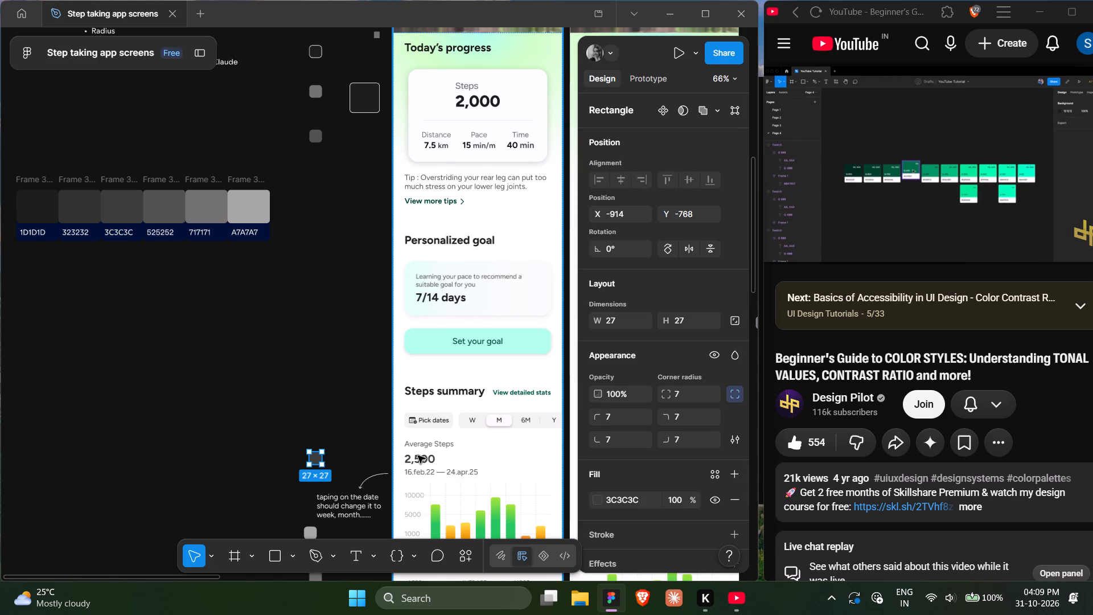
Check the text fill colors of the pace value, distance value and Distance label in the Today's progress card.
scroll(385, 340, "up", 1)
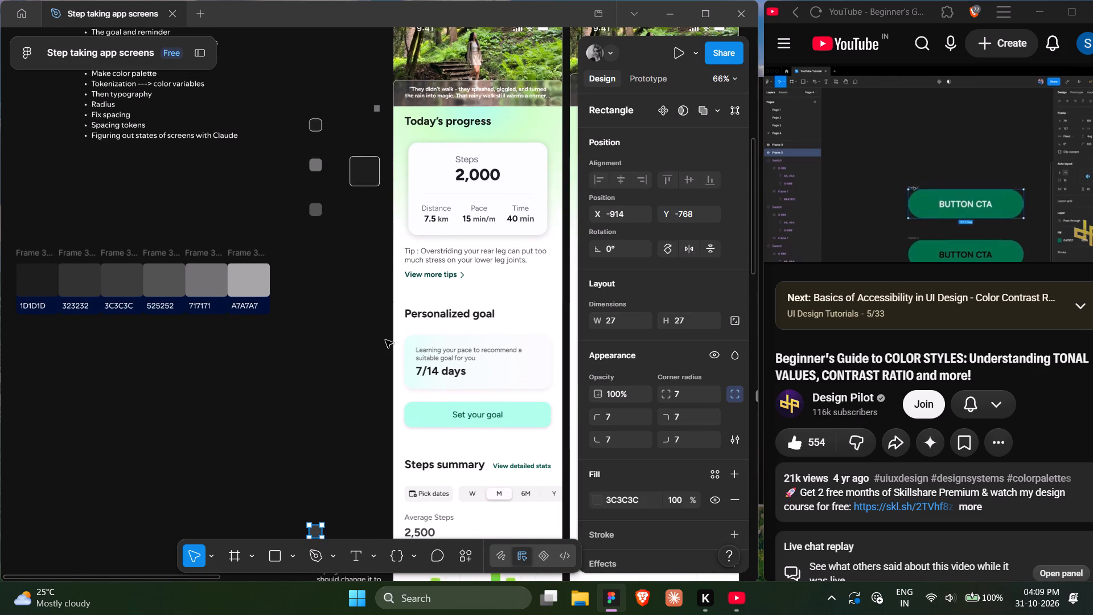
double_click(486, 219, "ctrl")
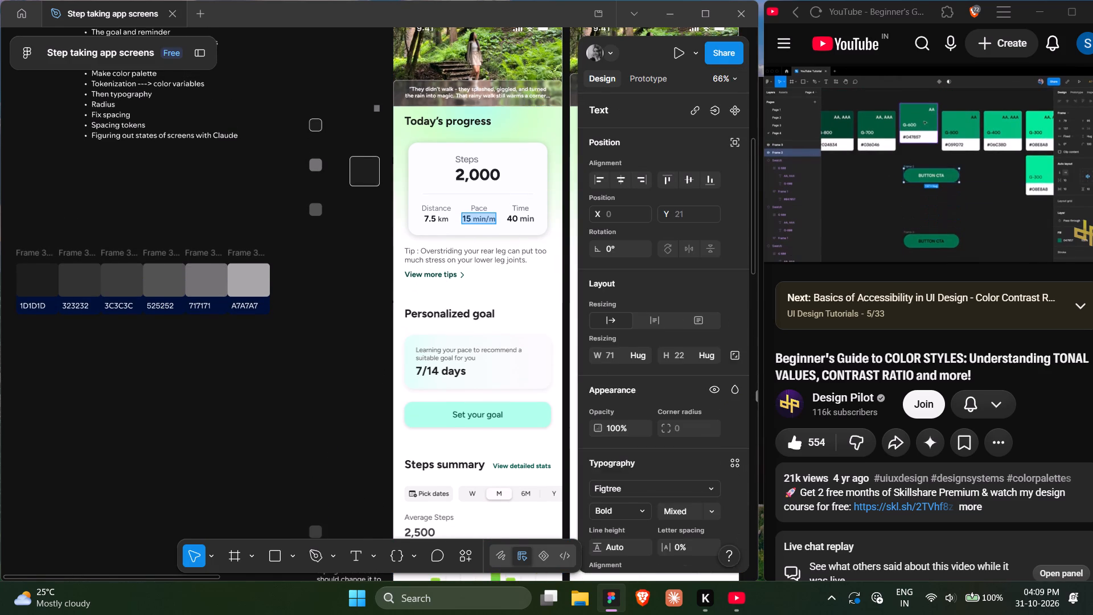
left_click(486, 219)
scroll(717, 433, "down", 4)
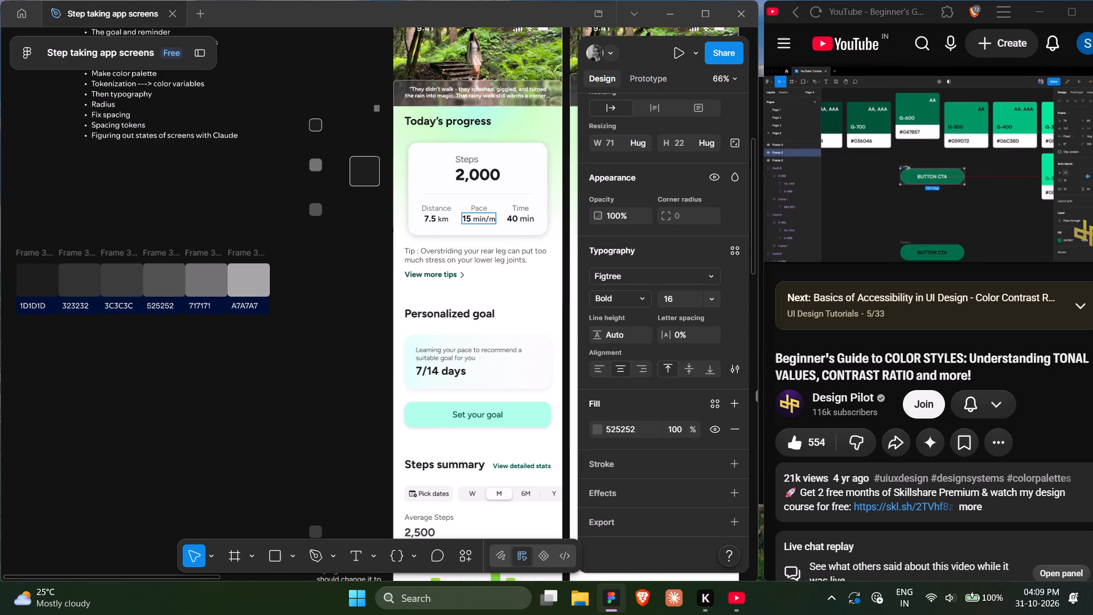
left_click(435, 206)
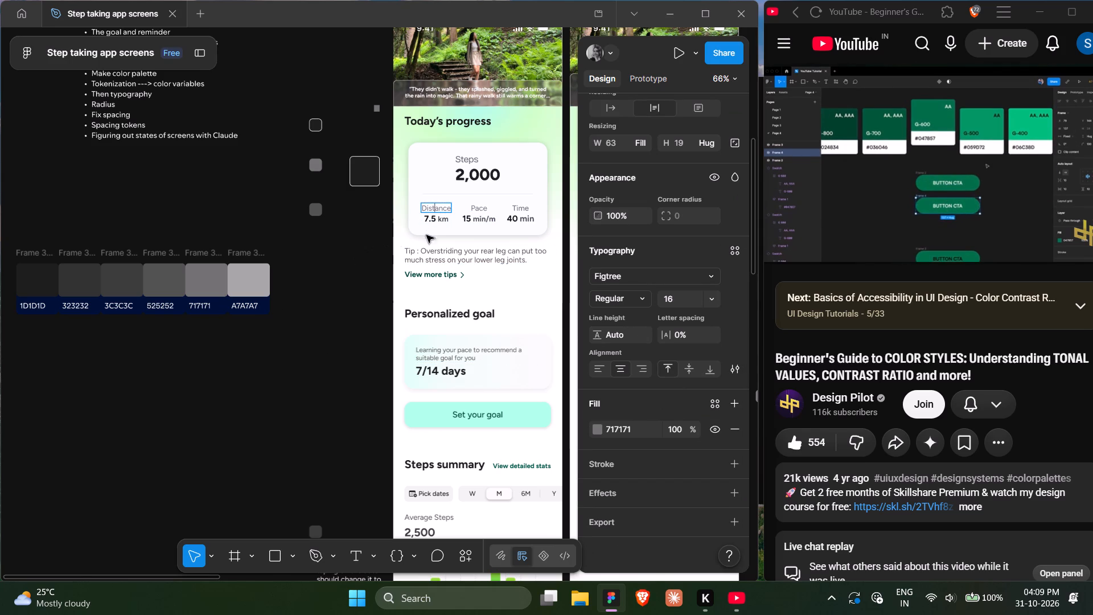
left_click(444, 219)
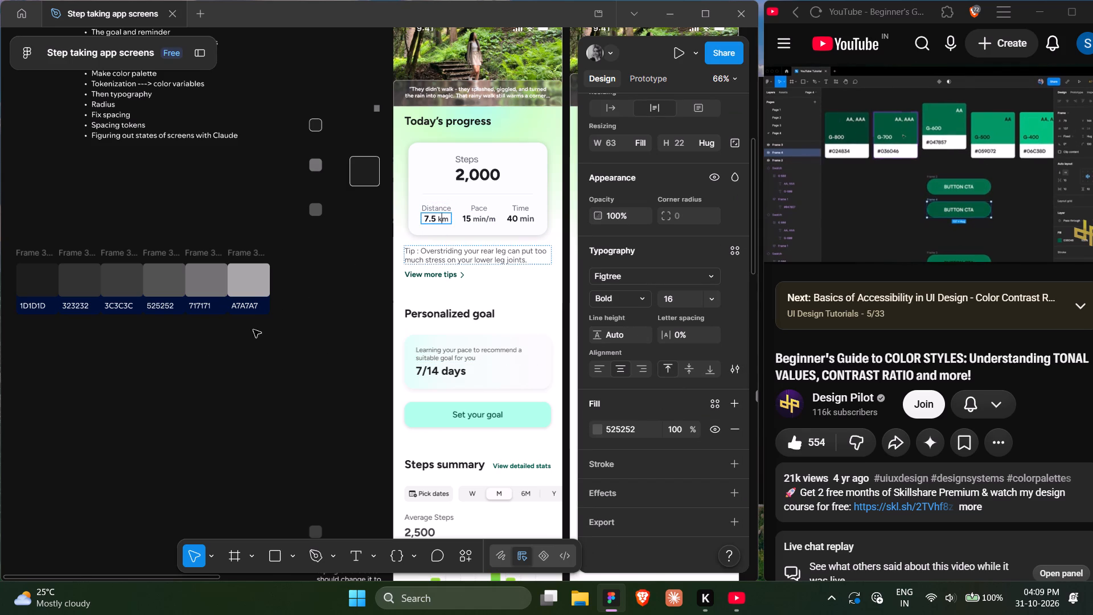
scroll(196, 360, "right", 1)
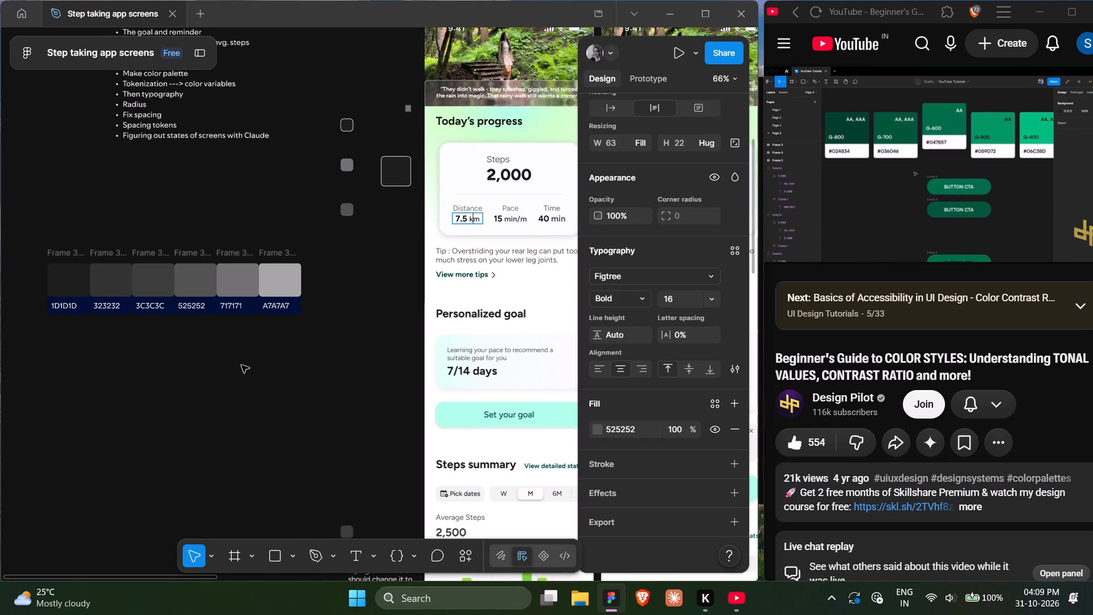
left_click(273, 373)
left_click(273, 373)
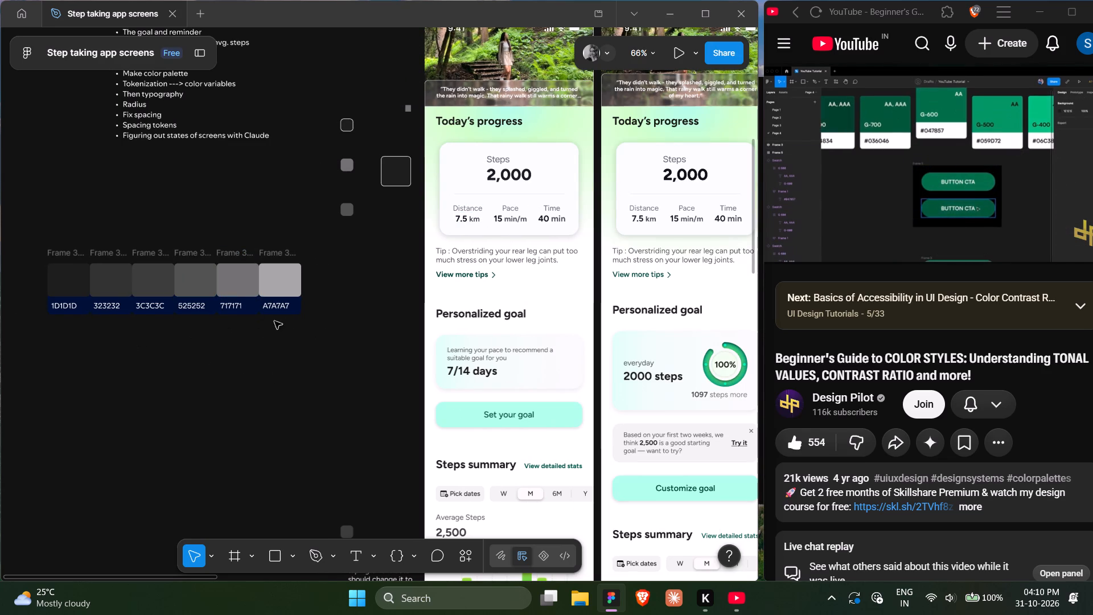
double_click(474, 219, "ctrl")
triple_click(474, 219)
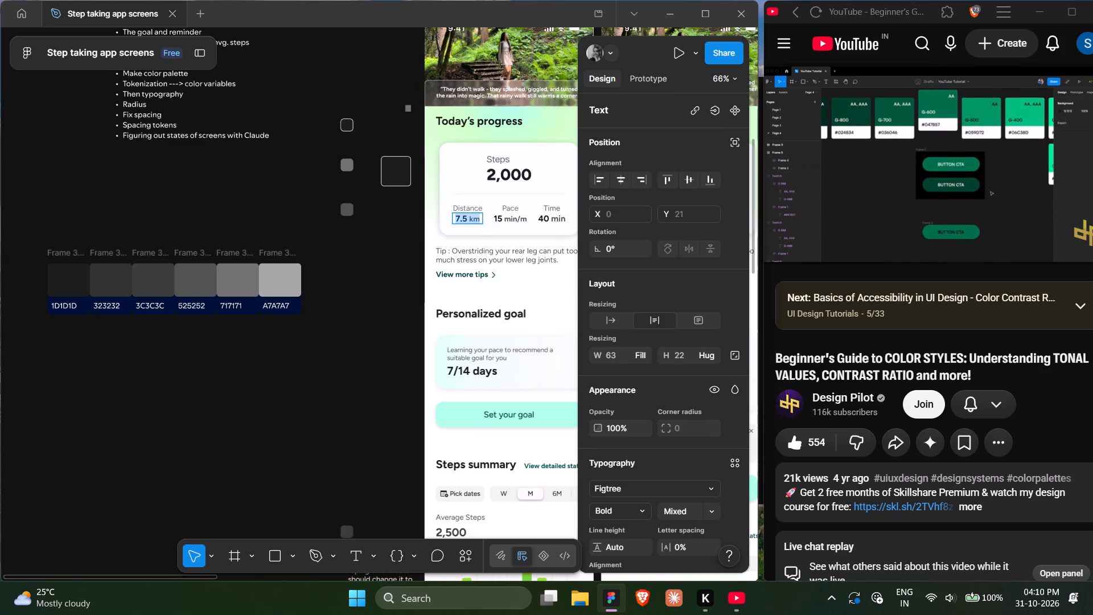
left_click(474, 219)
scroll(691, 376, "down", 4)
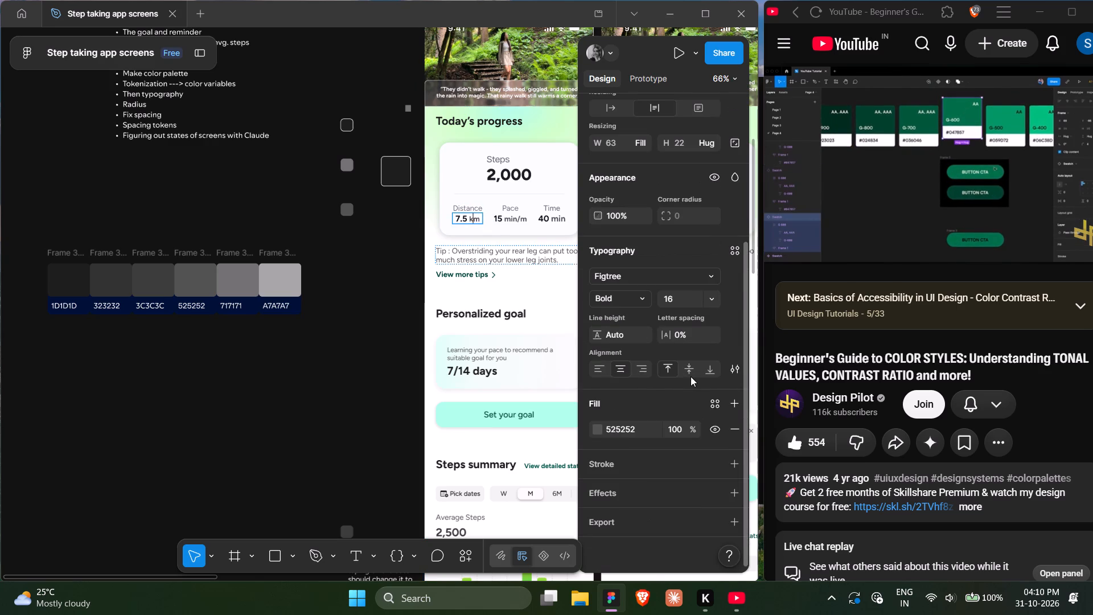
left_click(469, 208)
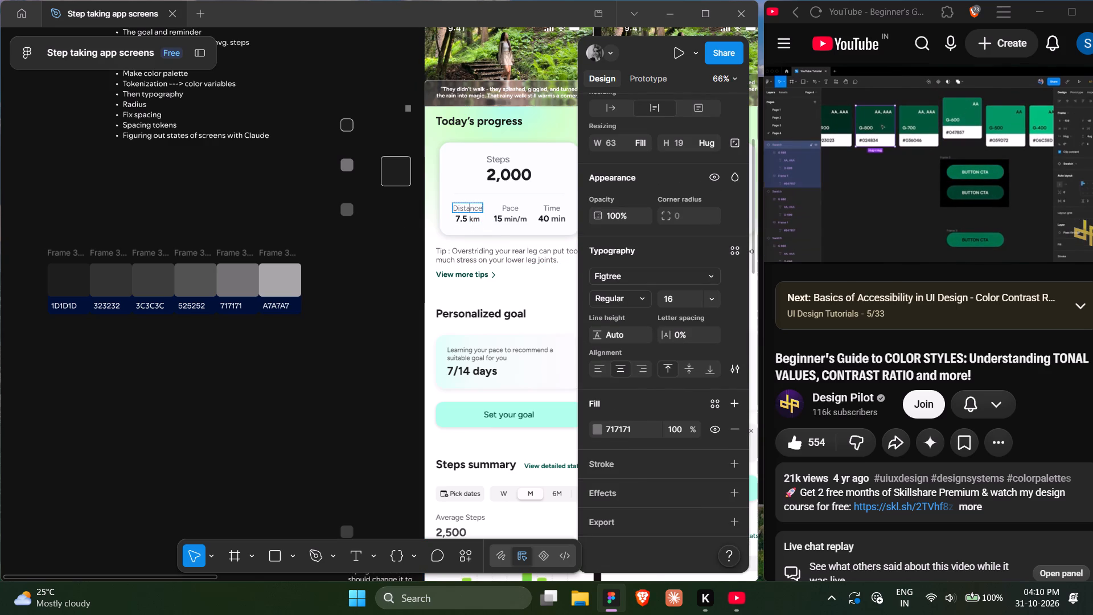
double_click(262, 352)
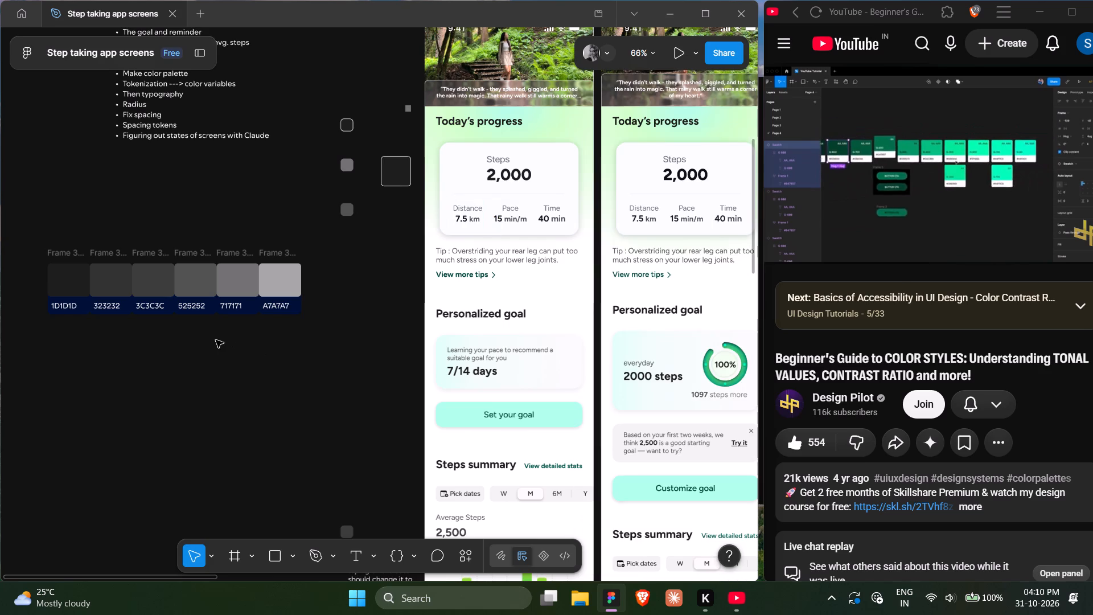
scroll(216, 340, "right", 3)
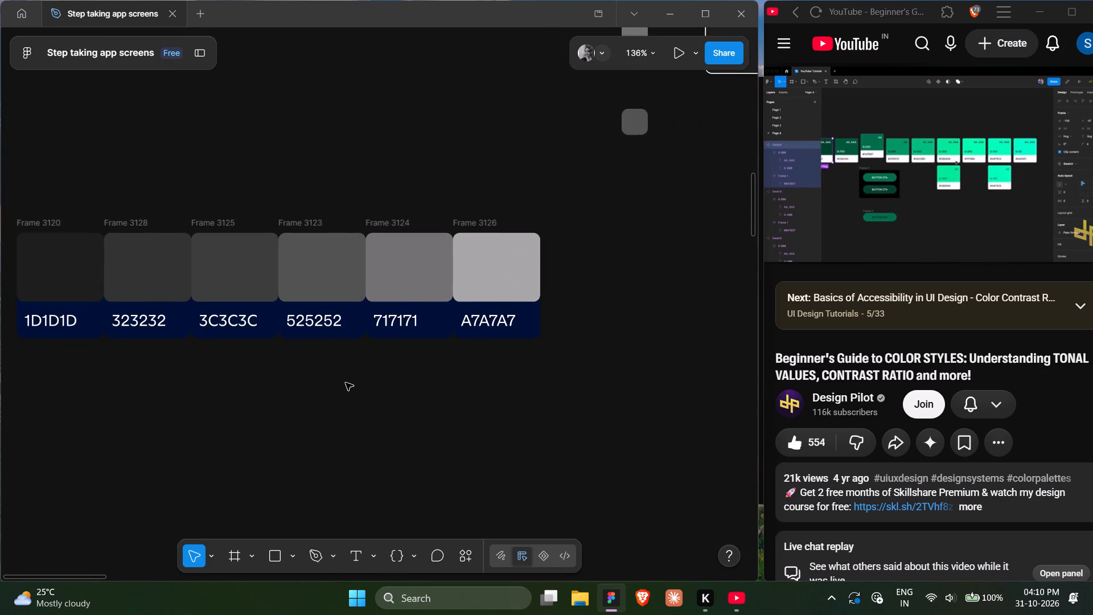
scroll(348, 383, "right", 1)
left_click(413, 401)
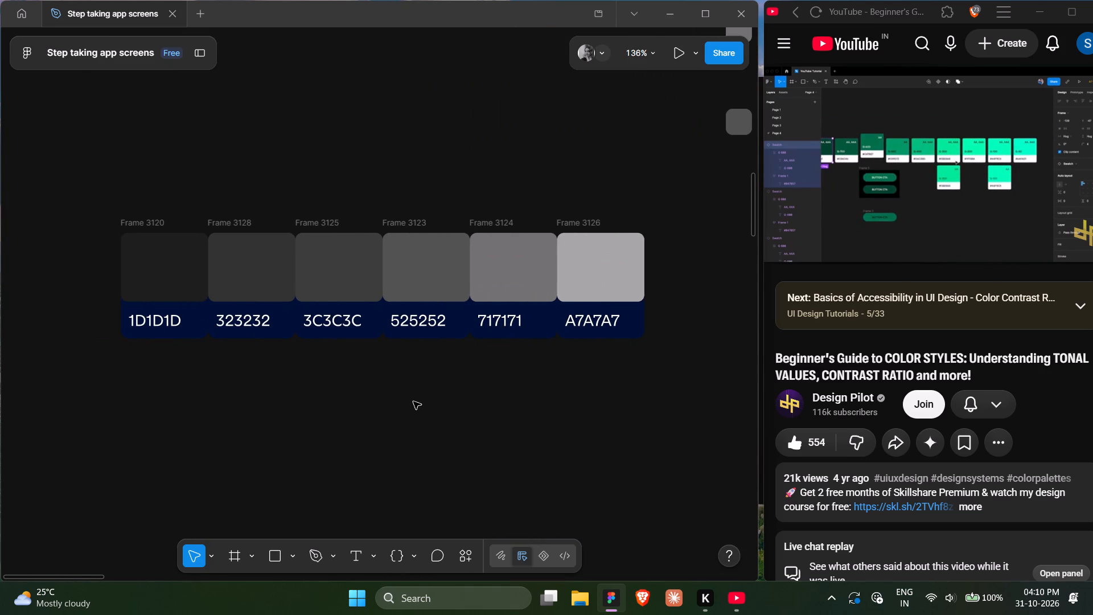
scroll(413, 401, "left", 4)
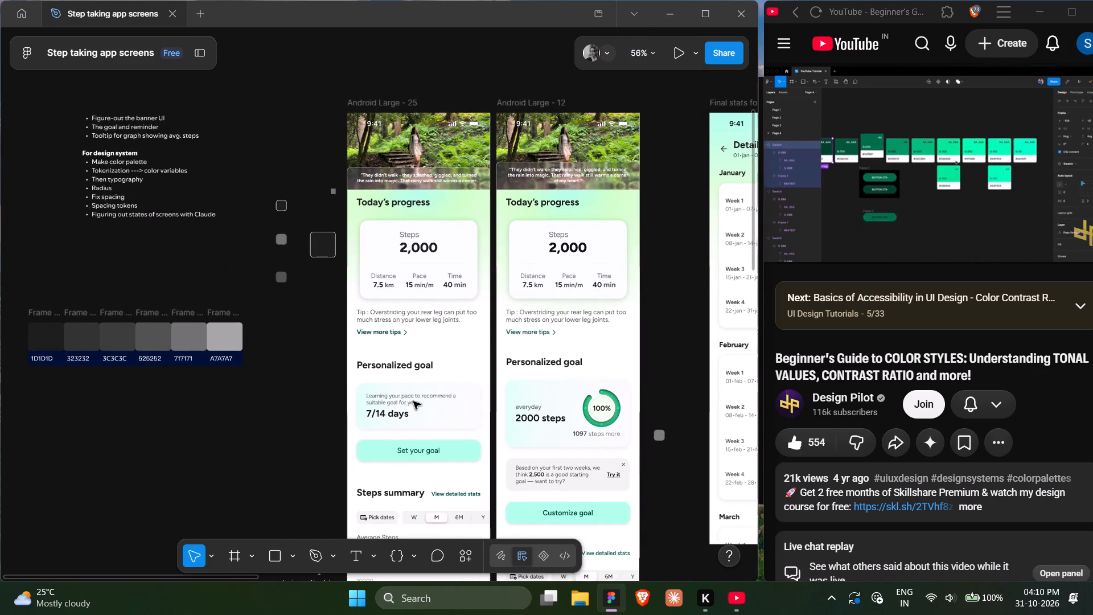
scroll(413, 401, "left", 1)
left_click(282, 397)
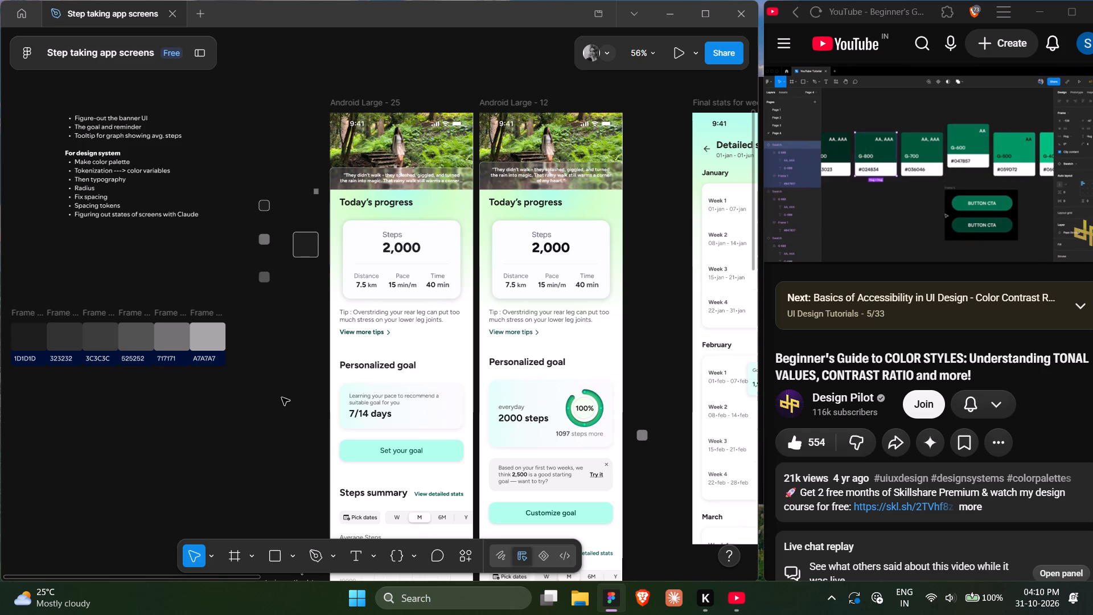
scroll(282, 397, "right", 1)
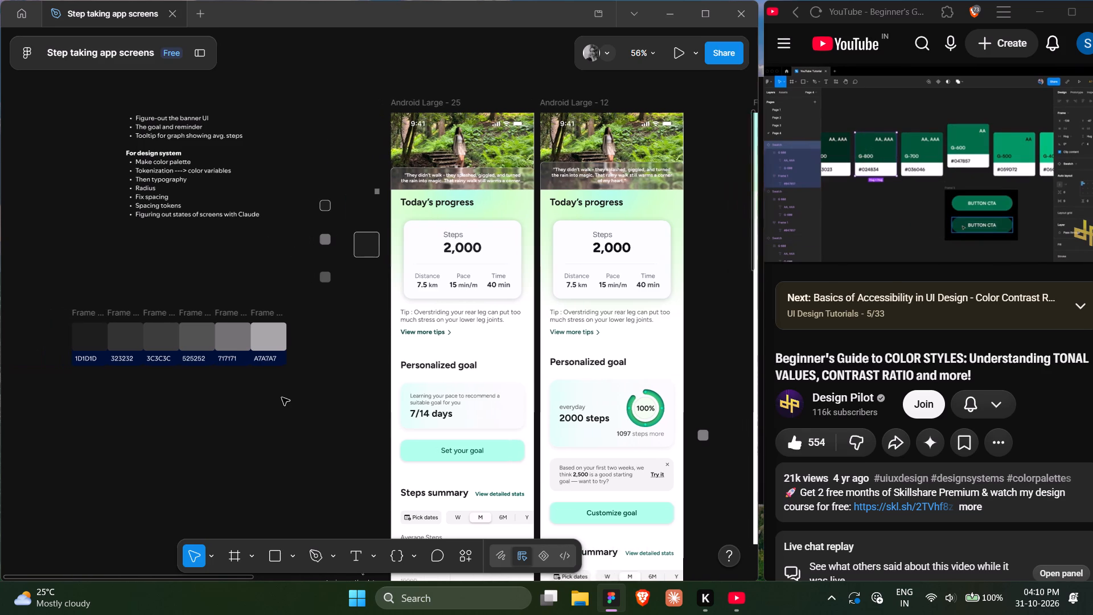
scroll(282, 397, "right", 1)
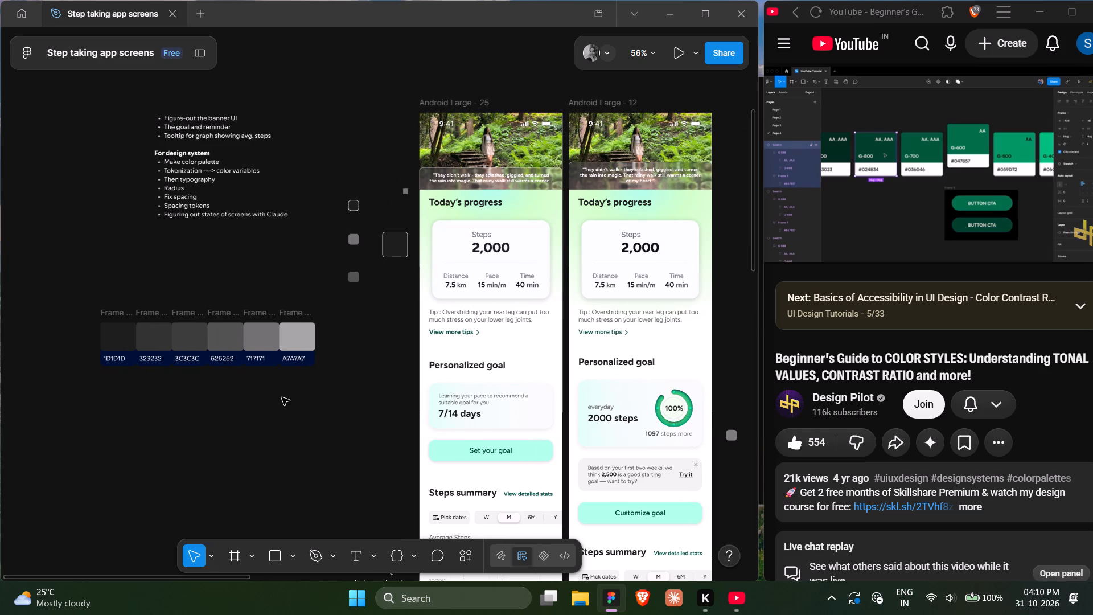
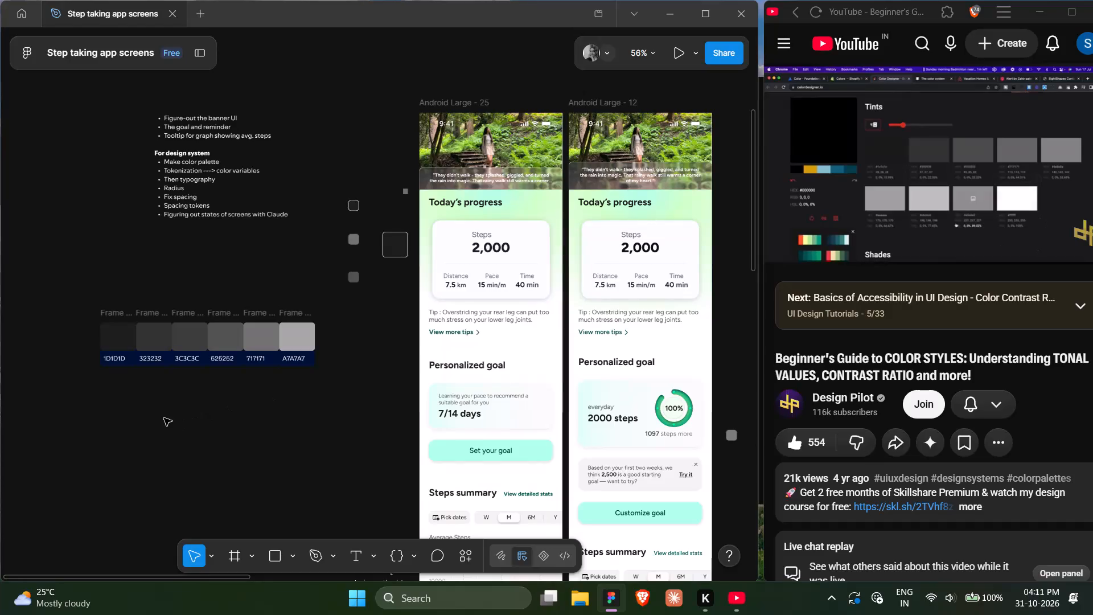
Check the text fill color of the Week 1 label in the January card on the Detailed stats screen.
left_click(164, 418)
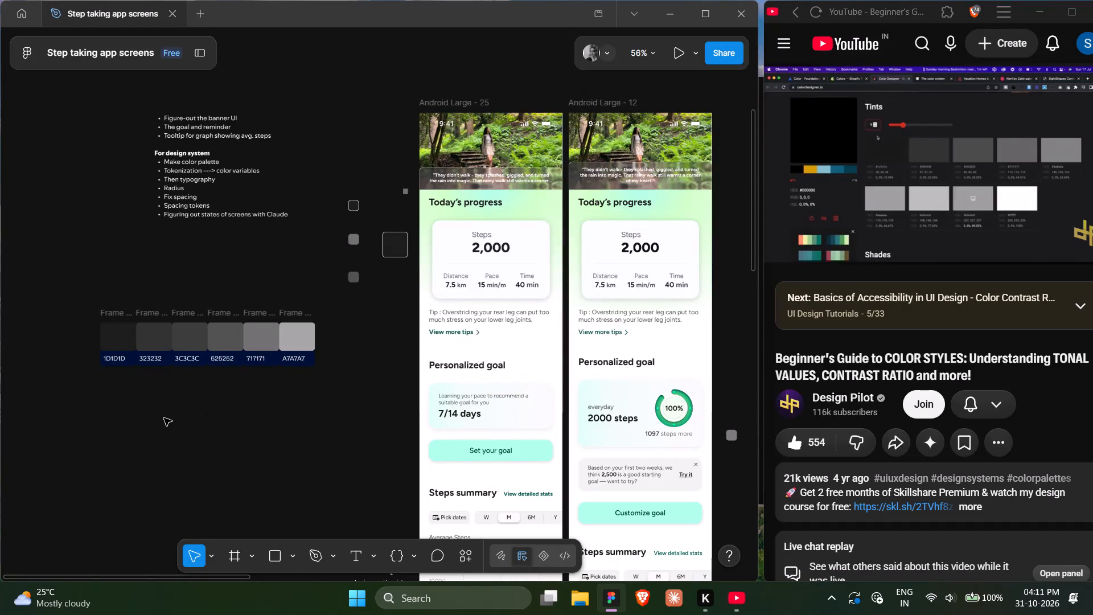
scroll(164, 418, "down", 4)
scroll(164, 418, "up", 3)
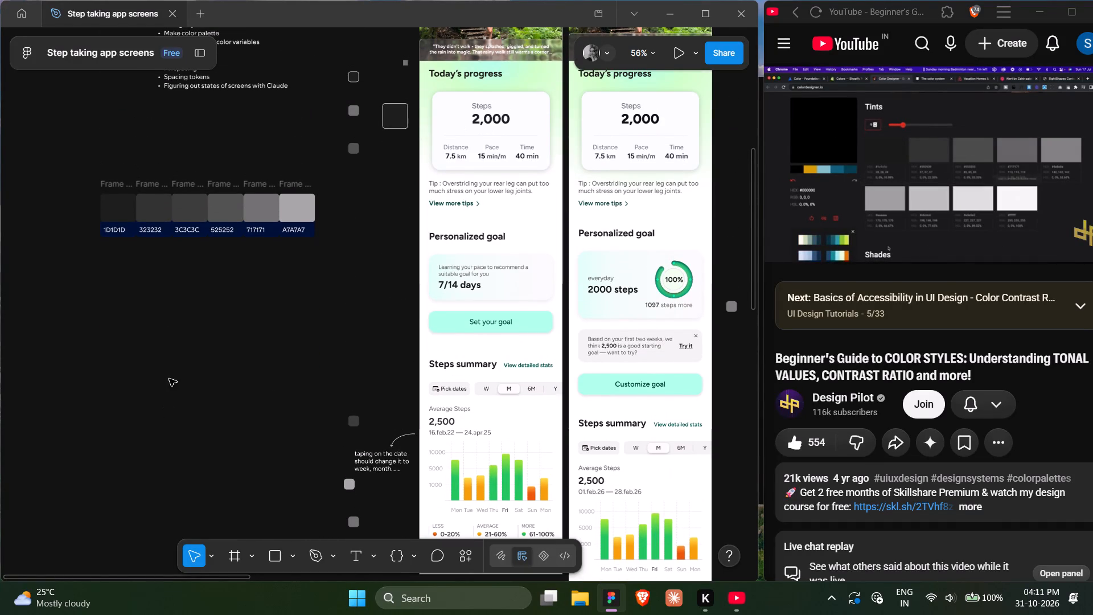
left_click(180, 339)
scroll(180, 339, "left", 2)
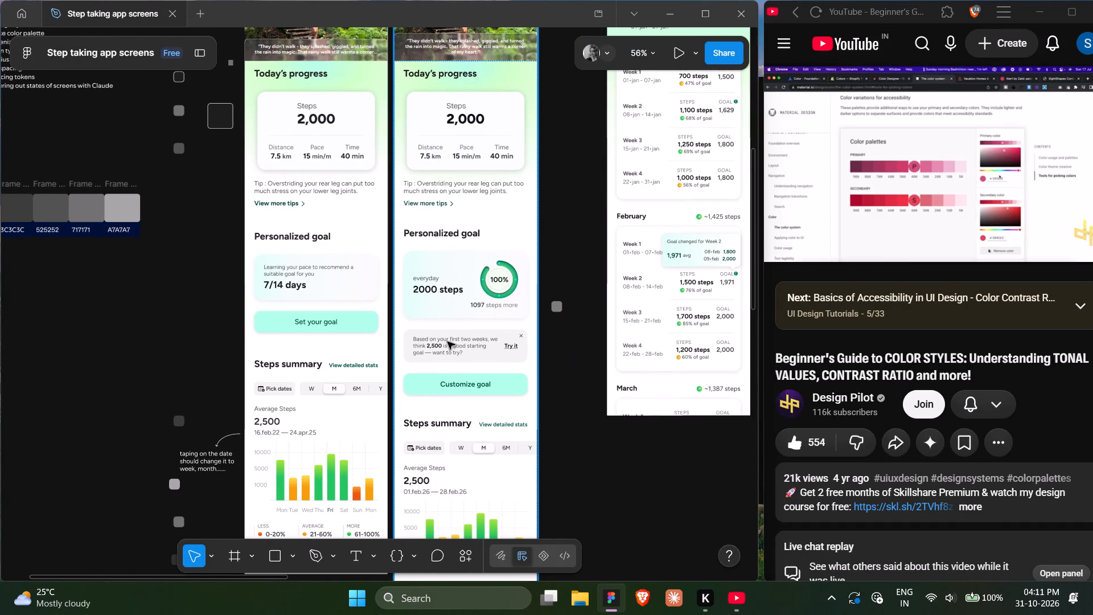
scroll(464, 399, "down", 1)
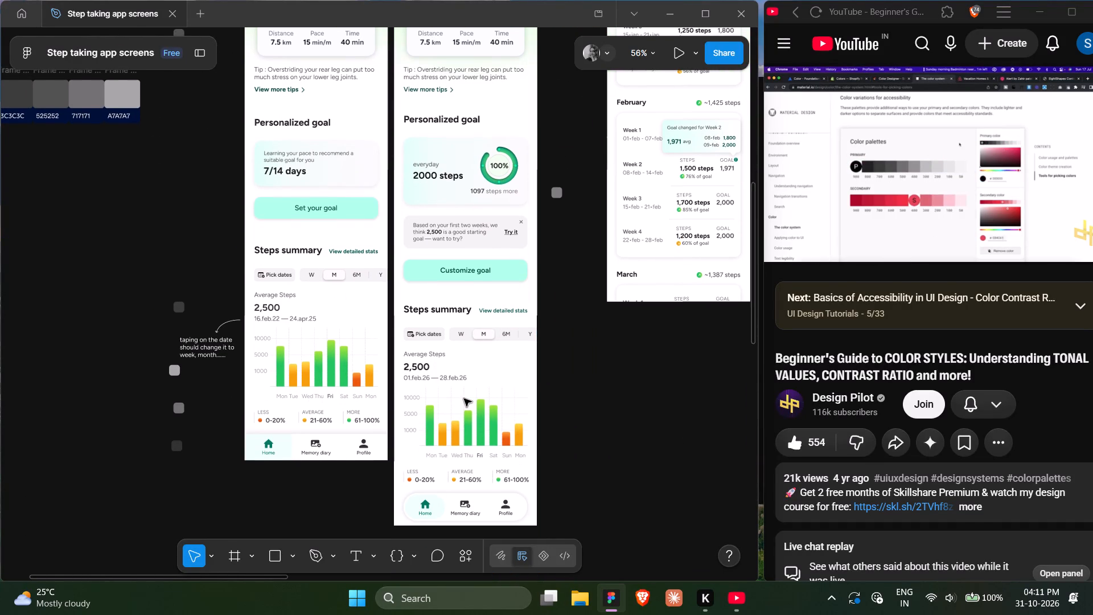
scroll(464, 399, "left", 1)
left_click(521, 391)
scroll(521, 391, "up", 2)
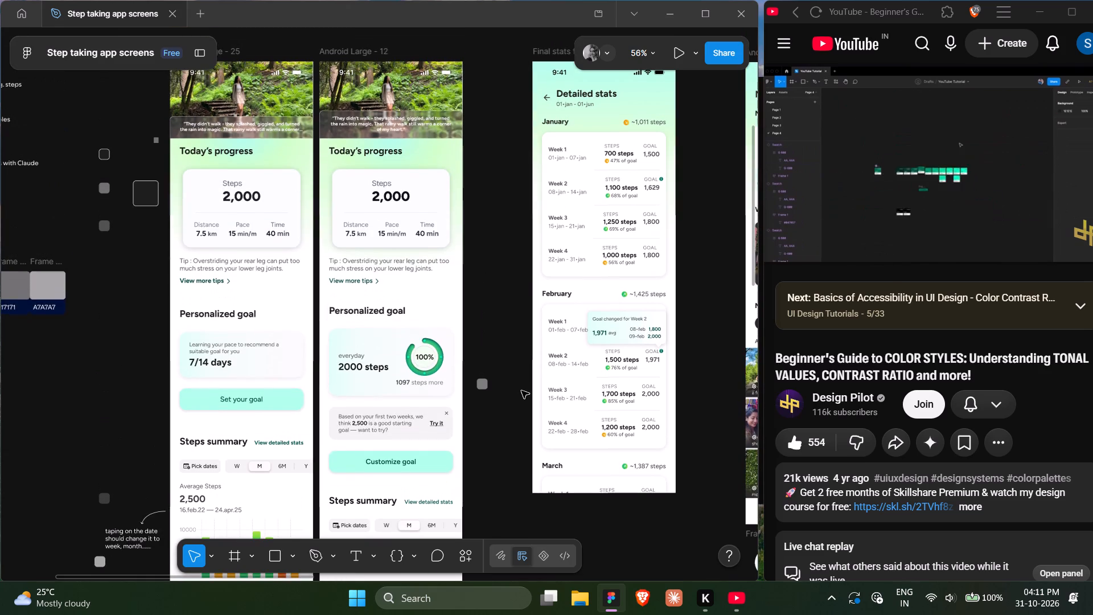
scroll(596, 266, "left", 1)
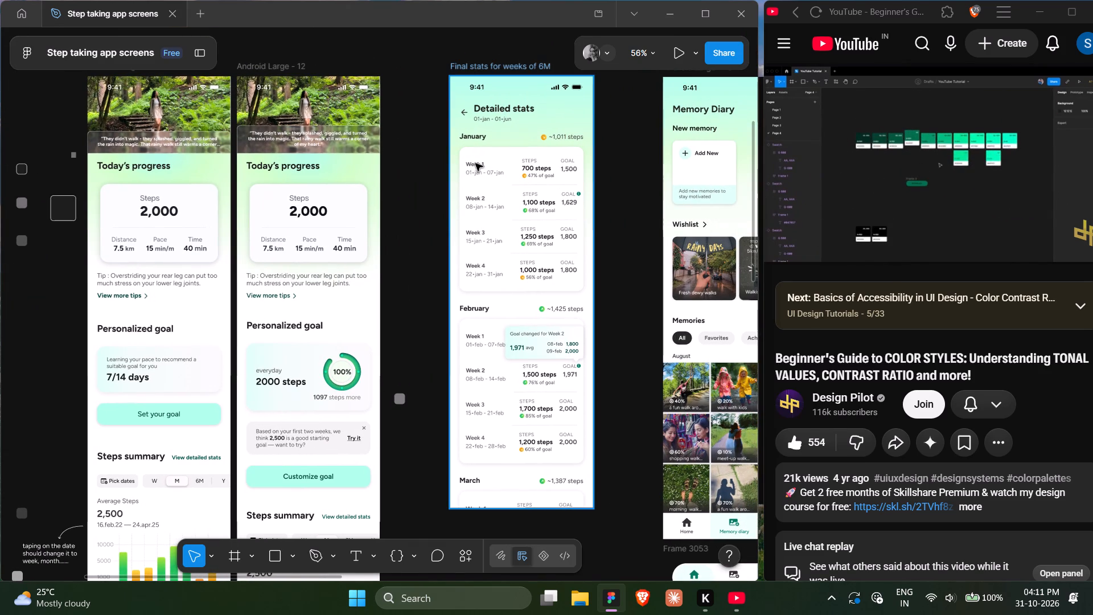
left_click(475, 163, "ctrl")
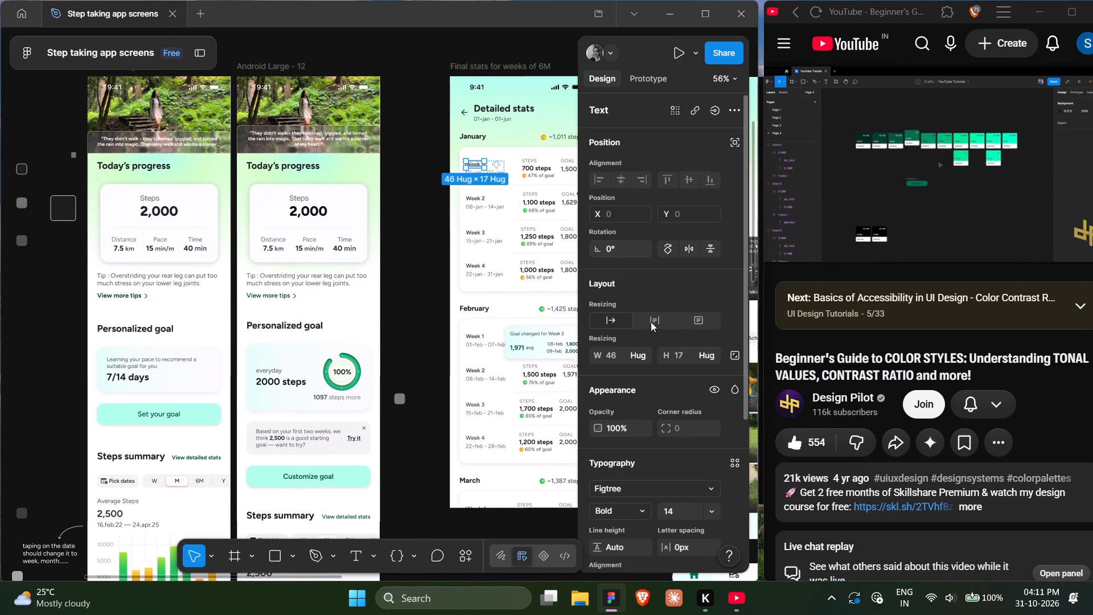
scroll(668, 396, "down", 6)
scroll(483, 307, "left", 1)
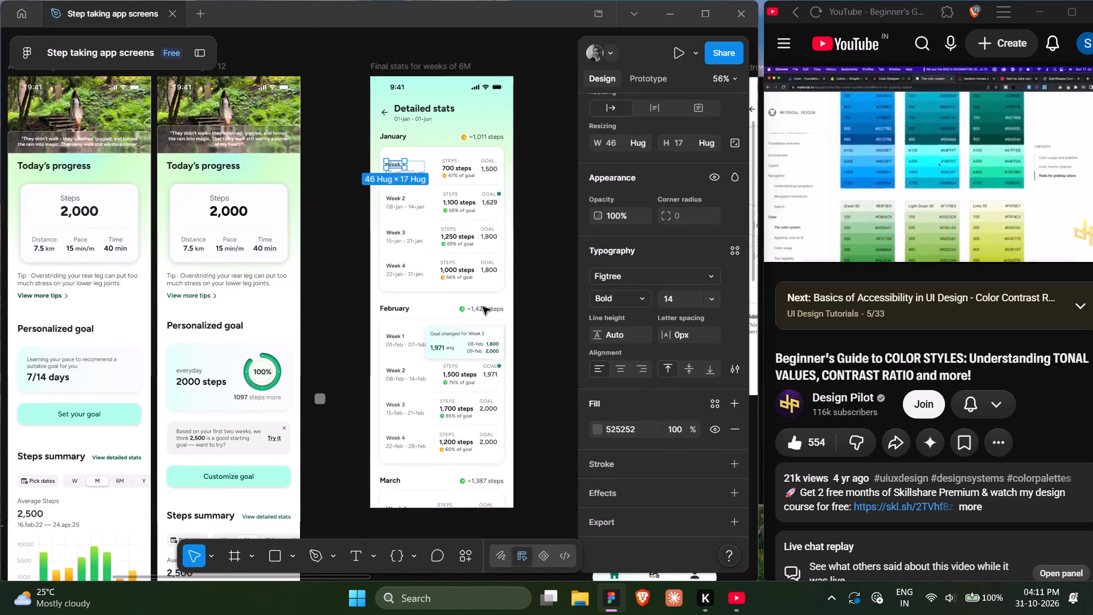
Check the text fill colors of the STEPS label, steps value and percent-of-goal text in January's Week 1 row.
scroll(483, 307, "left", 1)
scroll(443, 175, "left", 1)
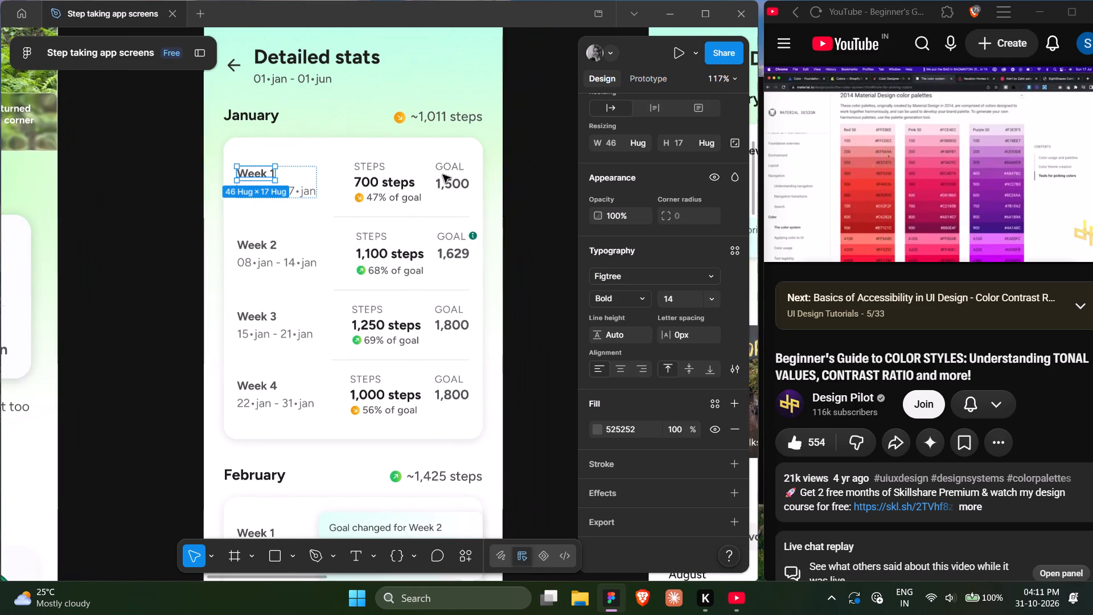
scroll(443, 175, "left", 1)
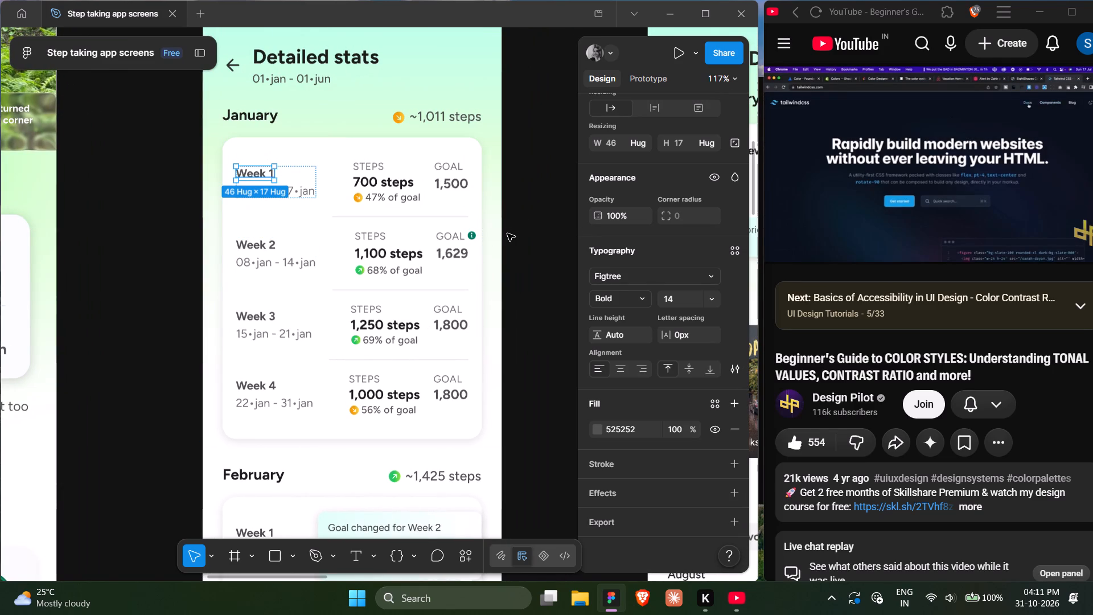
left_click(364, 163, "ctrl")
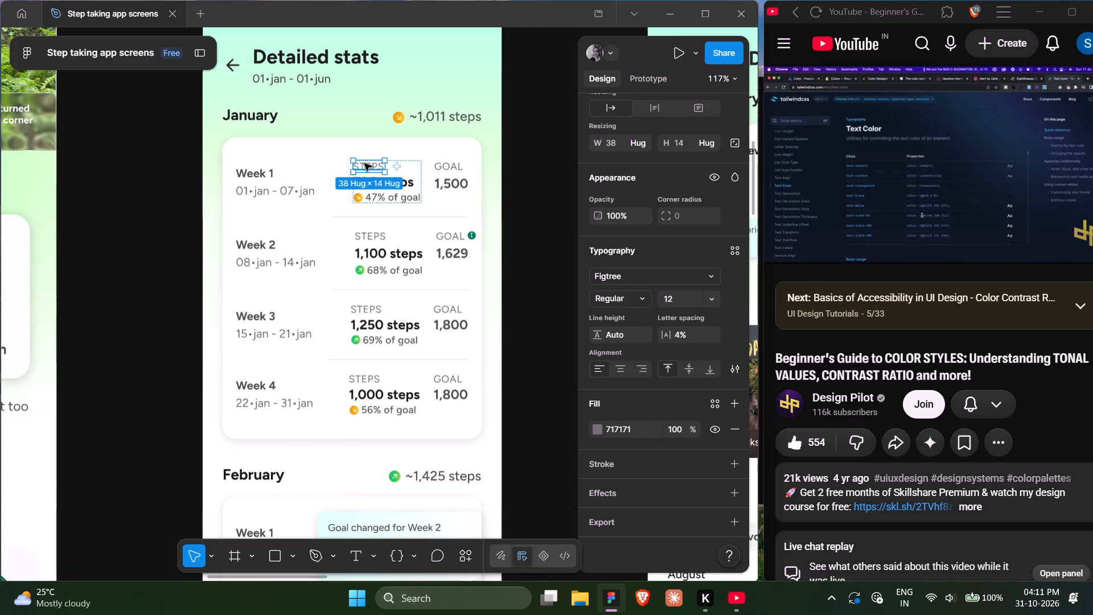
left_click(394, 202, "ctrl")
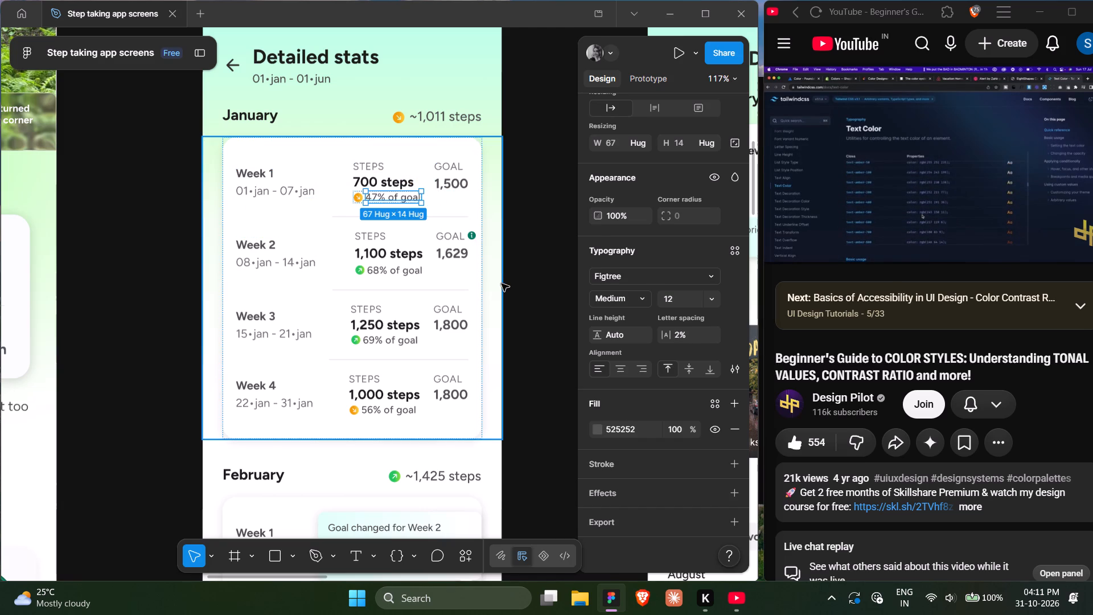
left_click(502, 284)
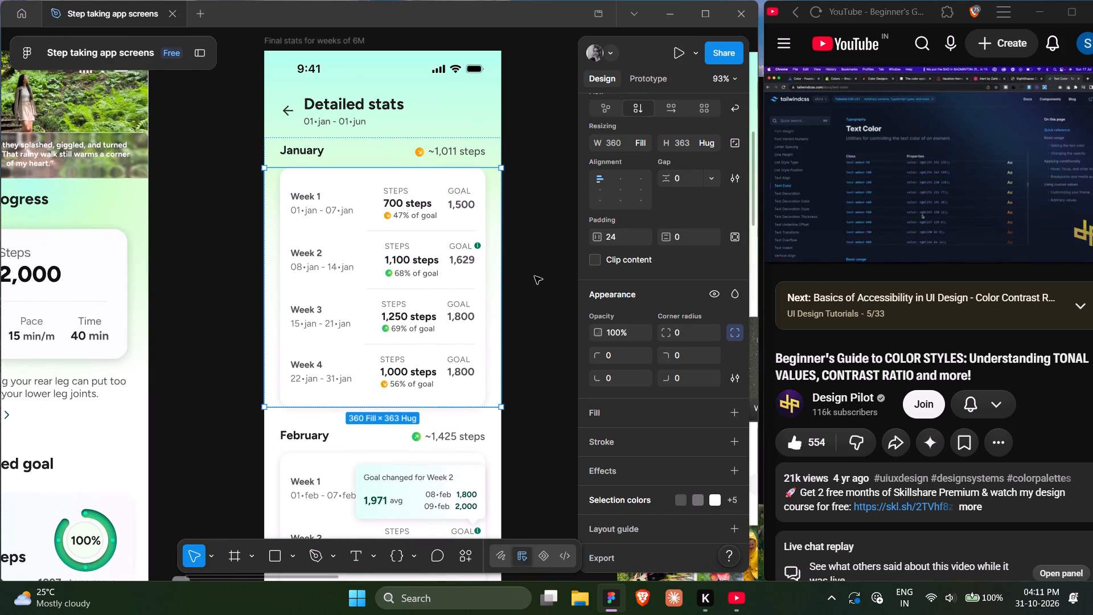
left_click(425, 218, "ctrl")
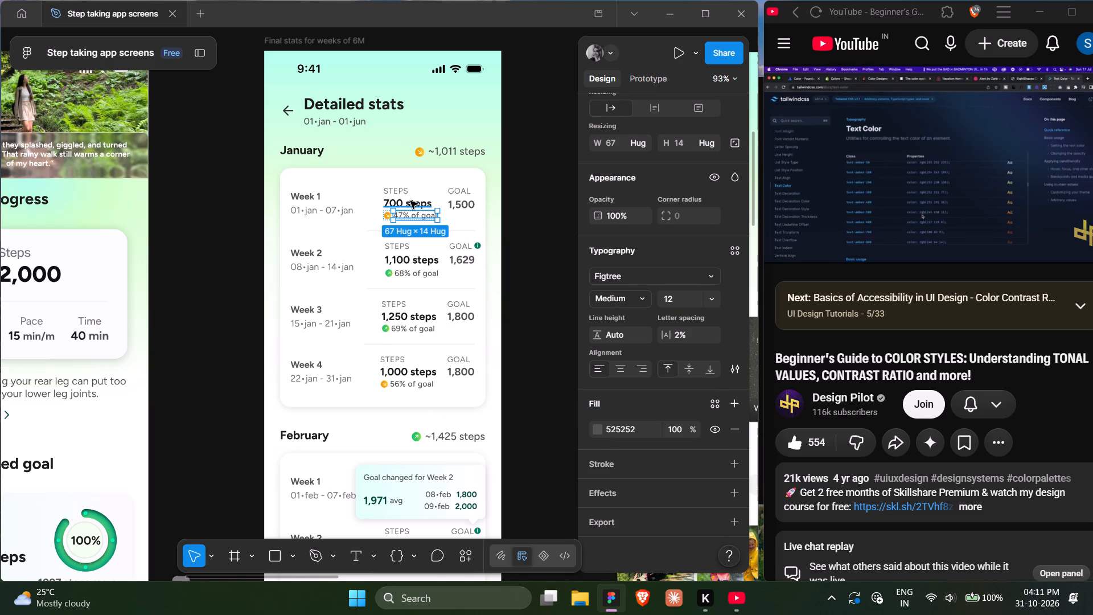
left_click(410, 201)
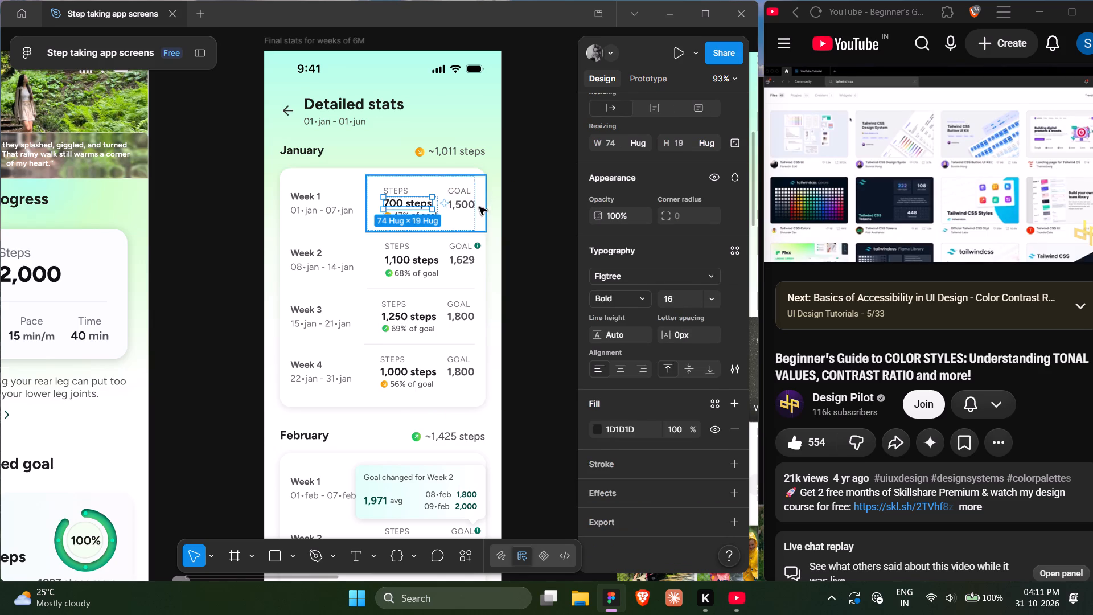
left_click(402, 188)
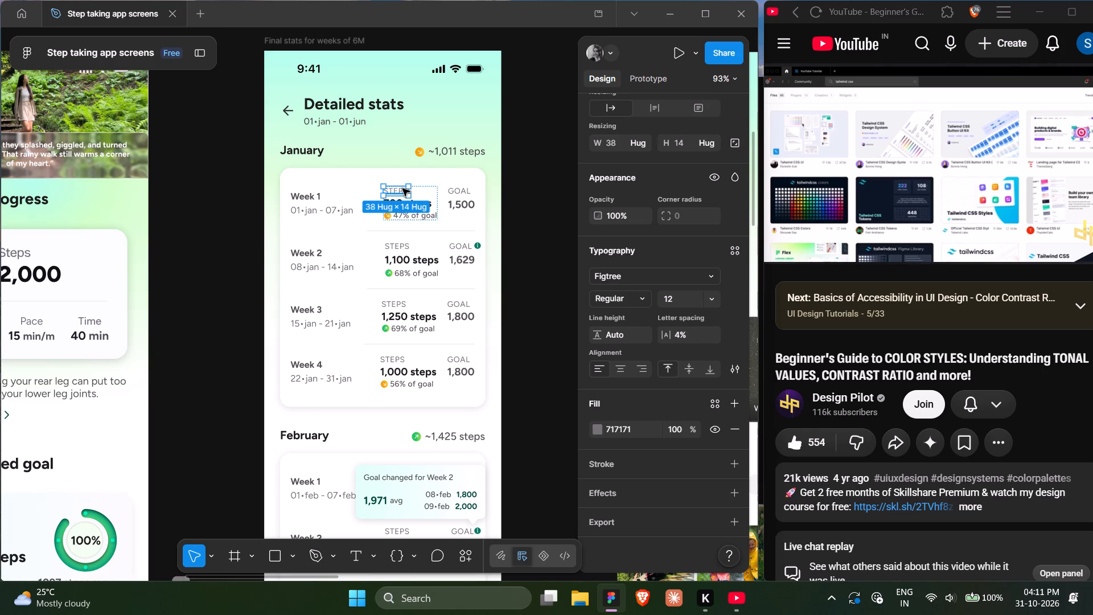
scroll(402, 188, "right", 1)
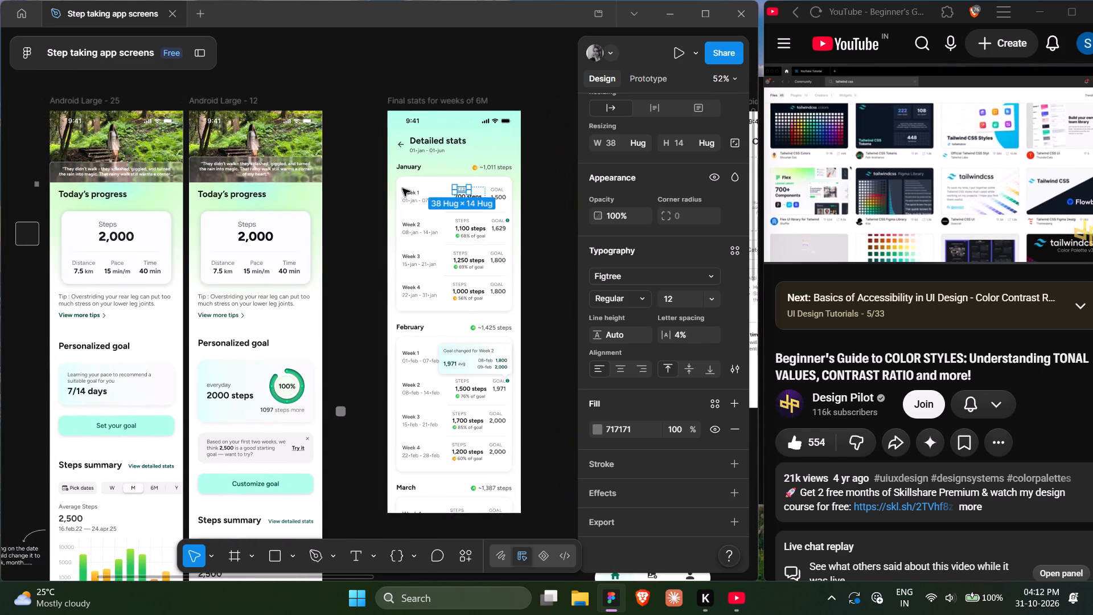
scroll(402, 188, "right", 1)
left_click(371, 274)
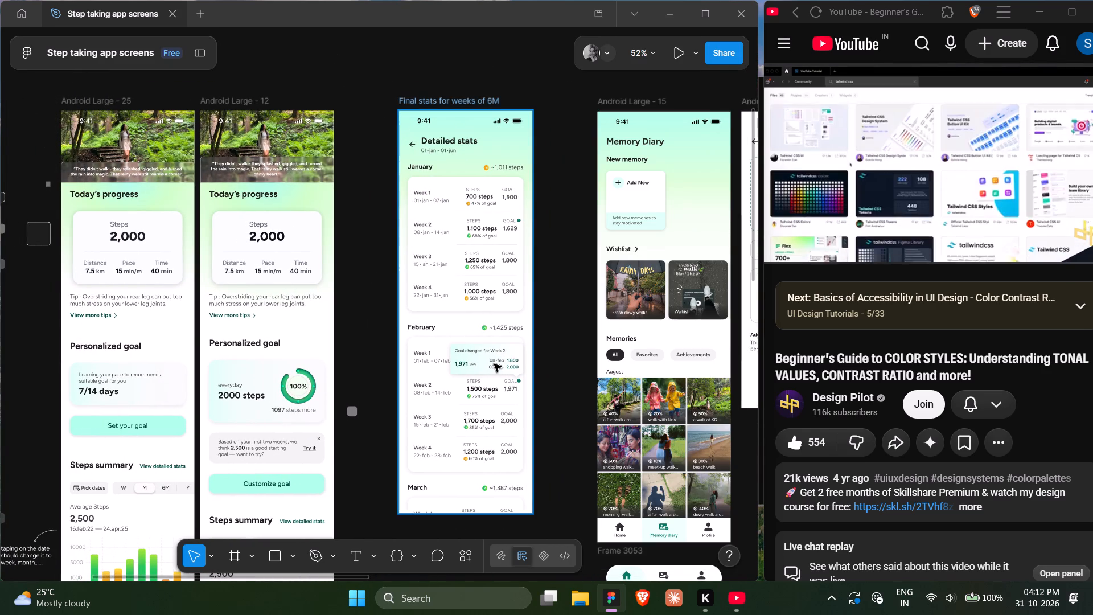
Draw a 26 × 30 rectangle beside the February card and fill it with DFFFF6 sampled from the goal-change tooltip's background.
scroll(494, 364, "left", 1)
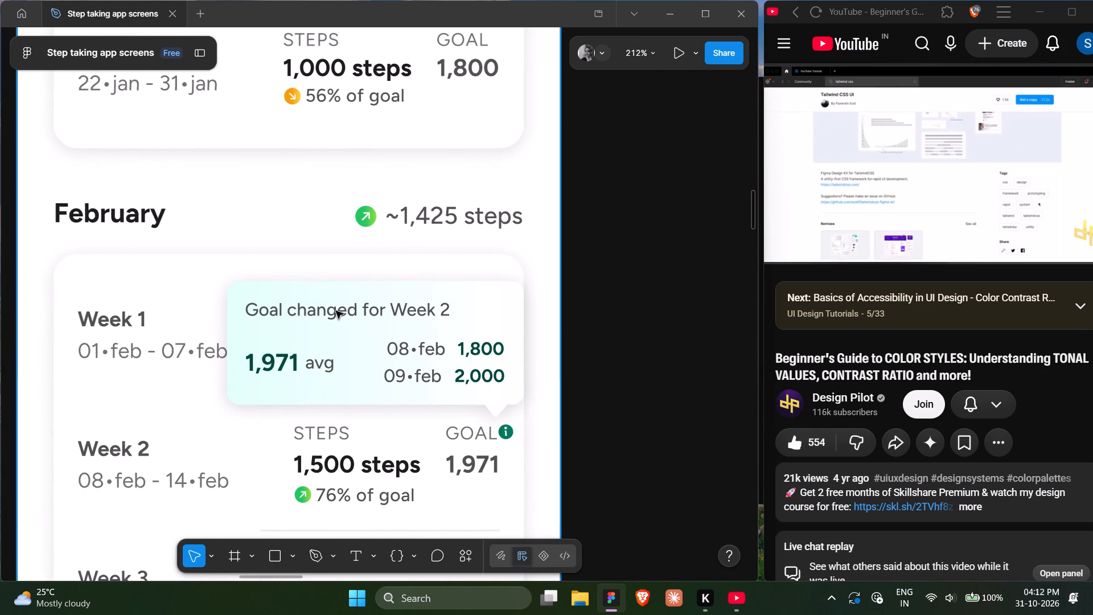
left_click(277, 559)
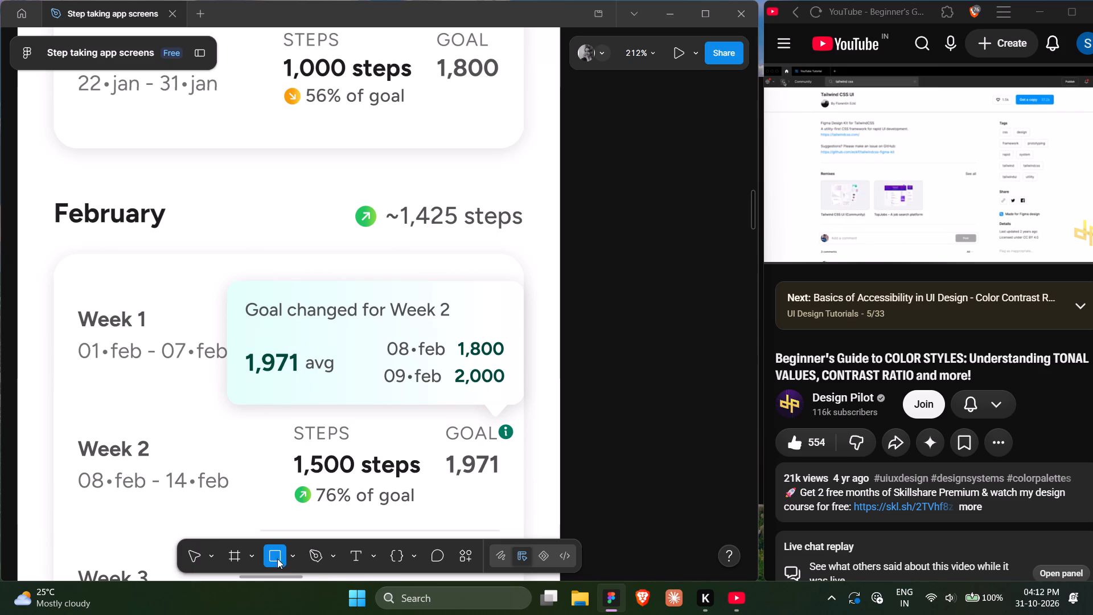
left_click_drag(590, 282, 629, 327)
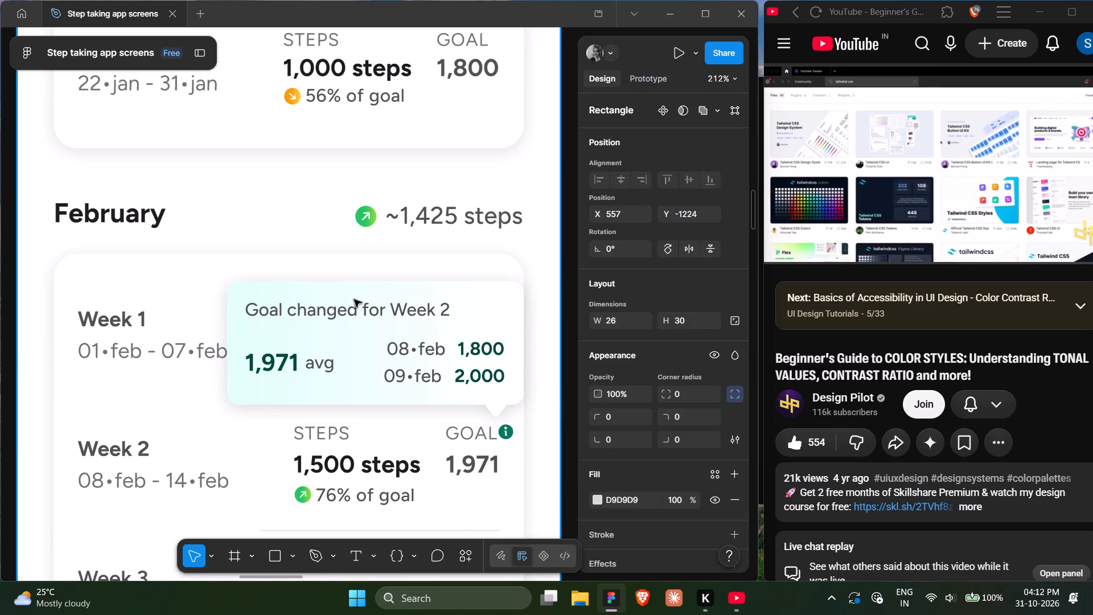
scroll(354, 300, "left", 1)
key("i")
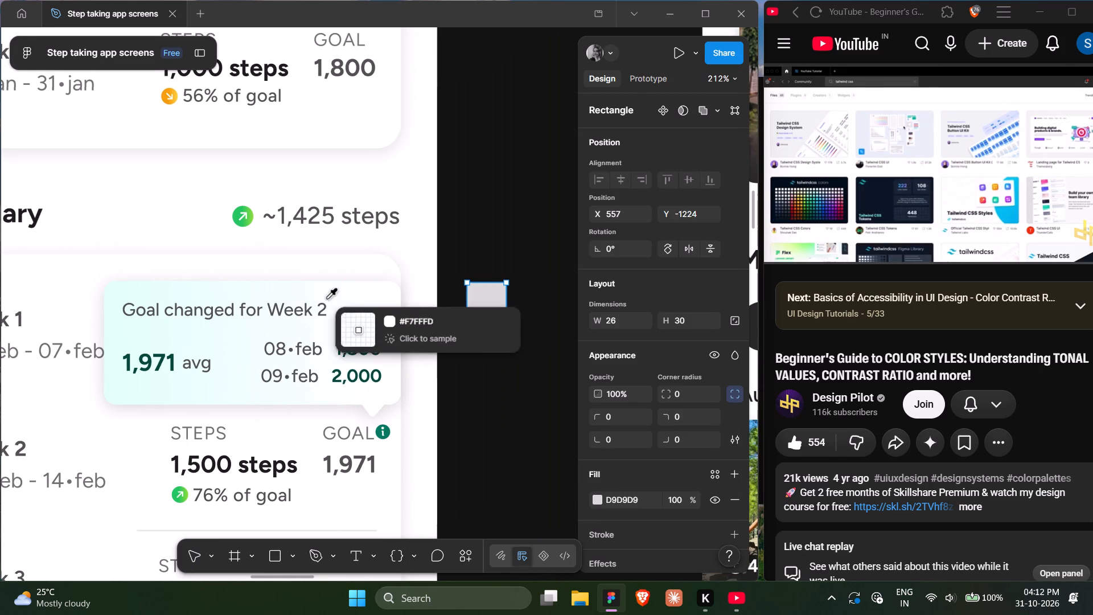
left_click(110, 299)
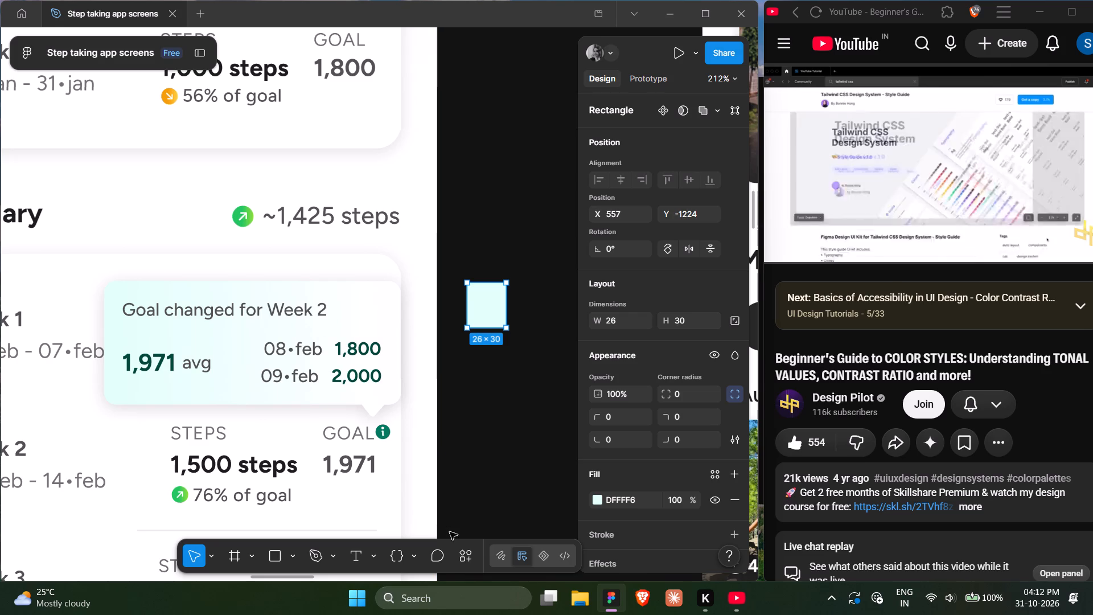
Check the contrast of the DFFFF6 rectangle against the "Goal changed for Week 2" text with the Eightshapes Contrast grid plugin.
left_click(469, 560)
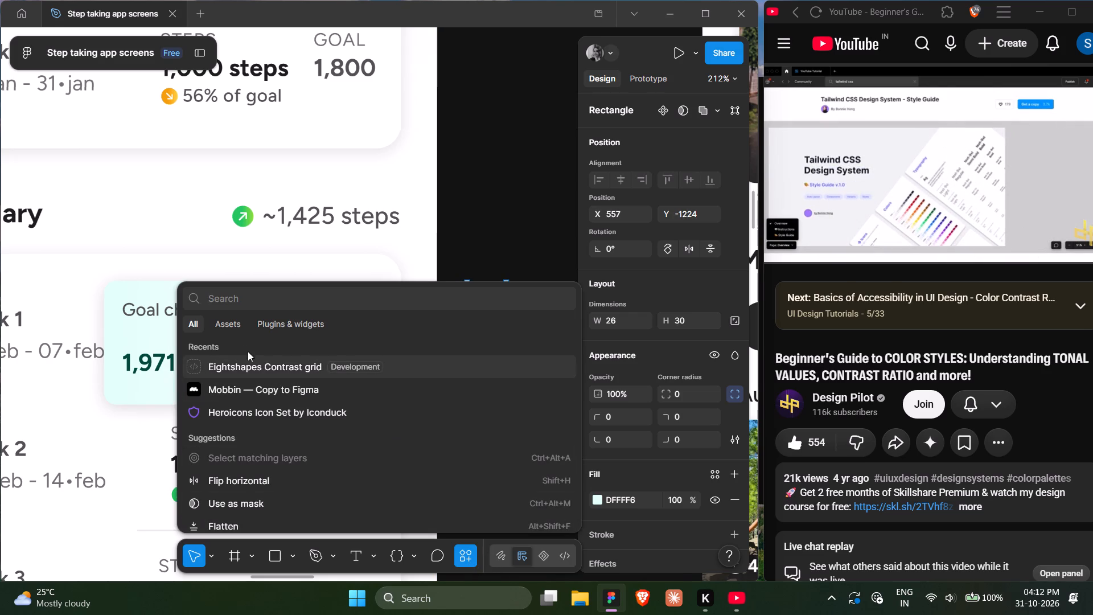
left_click(246, 368)
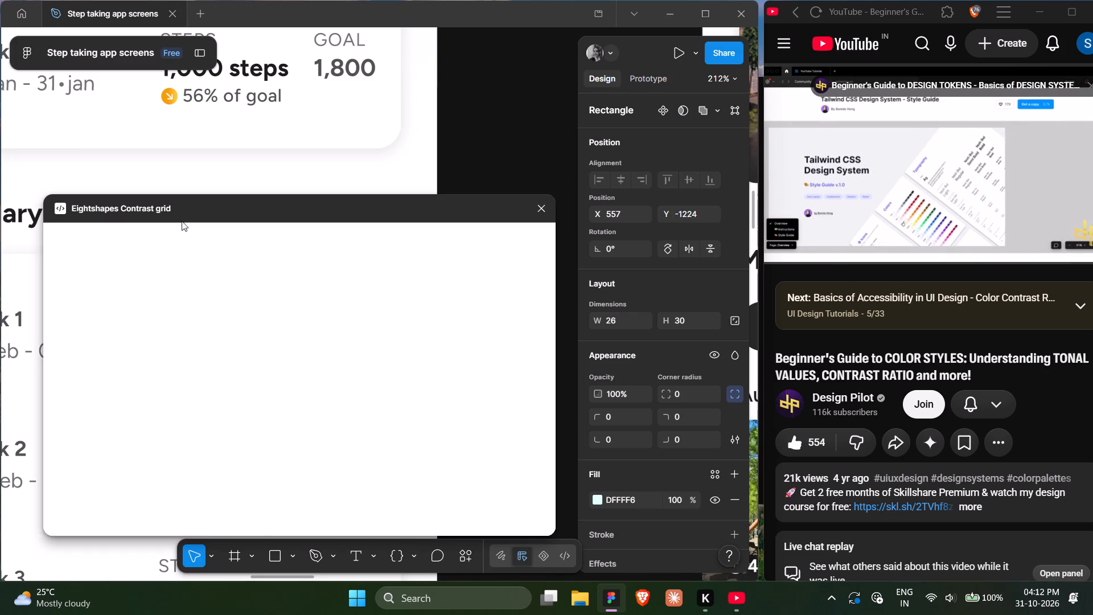
scroll(182, 221, "down", 3)
scroll(269, 102, "down", 1)
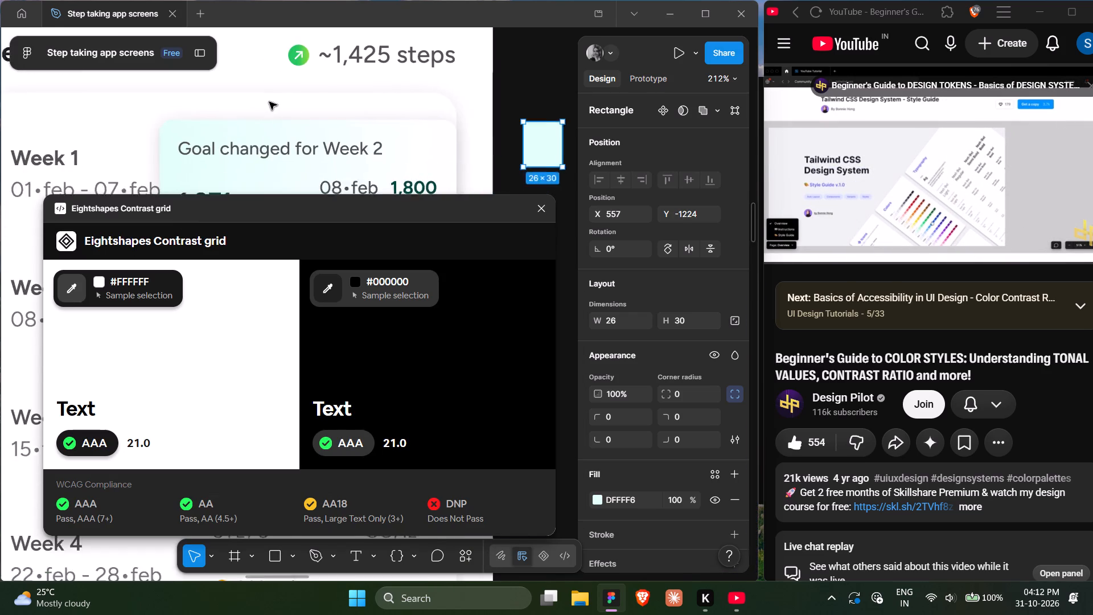
scroll(269, 102, "down", 1)
scroll(269, 102, "left", 1)
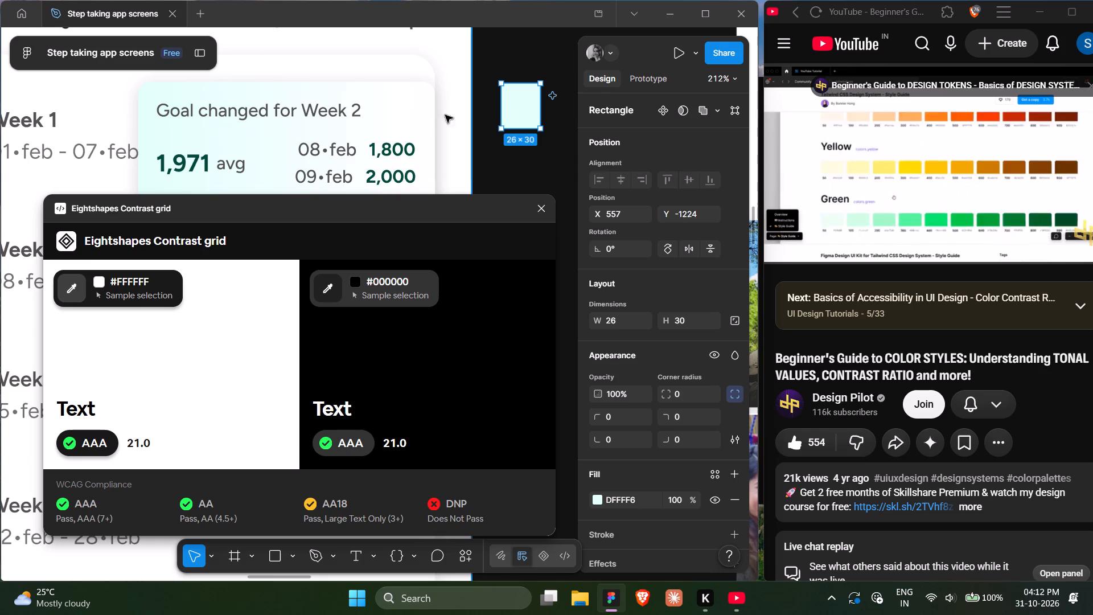
left_click(75, 286)
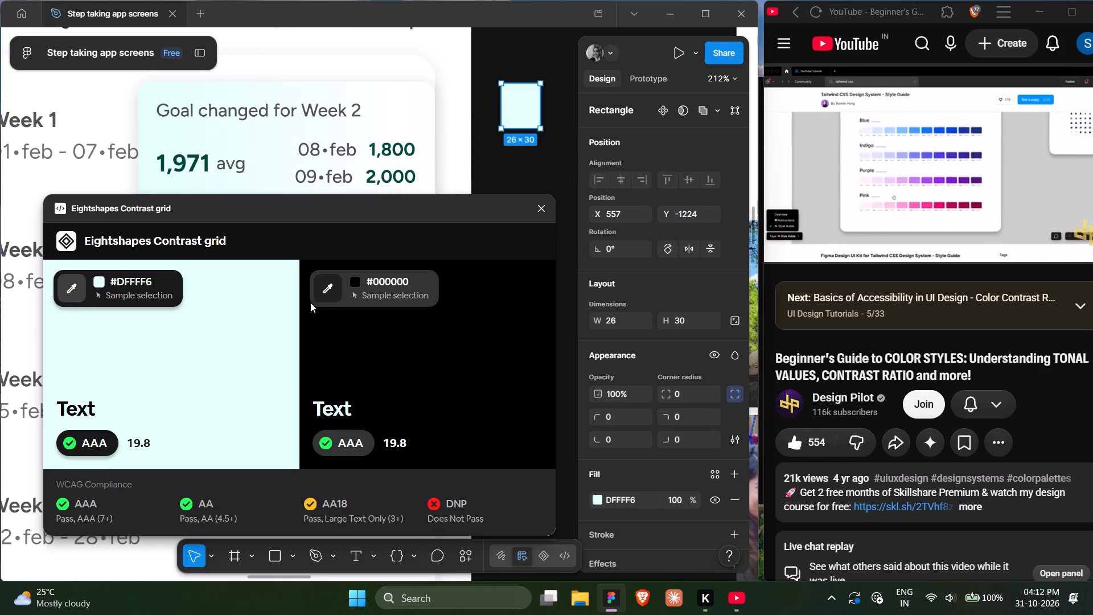
left_click(238, 109, "ctrl")
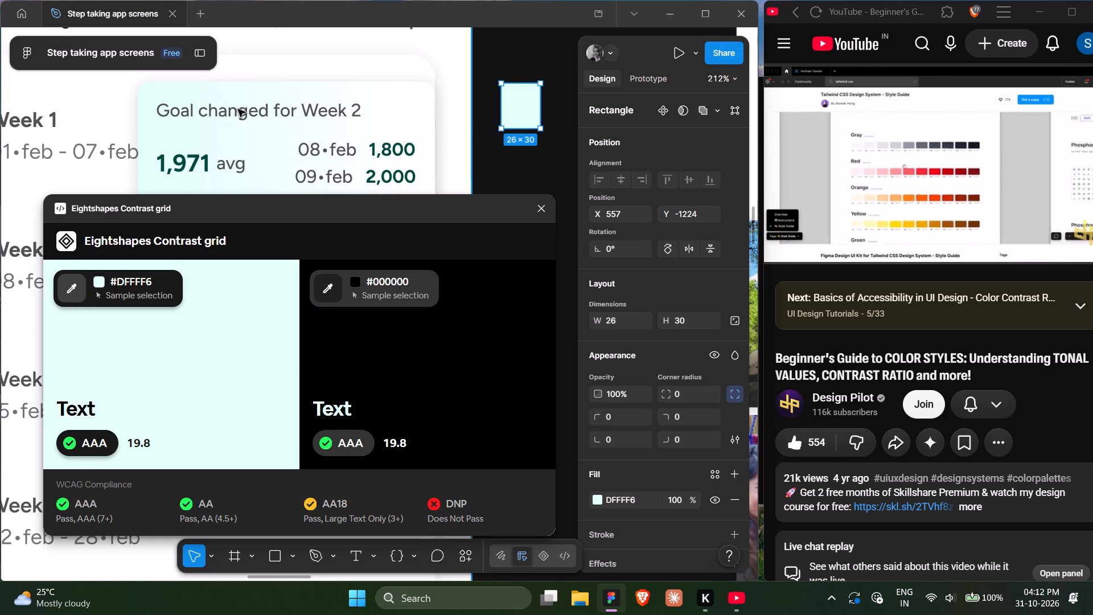
left_click(327, 286)
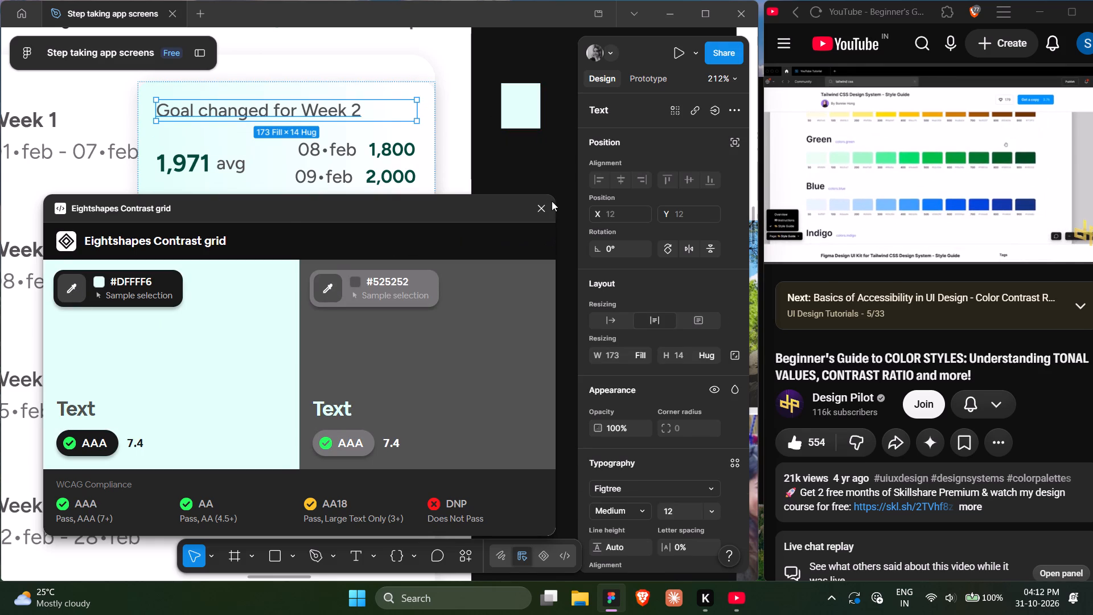
left_click(545, 208)
left_click(534, 308)
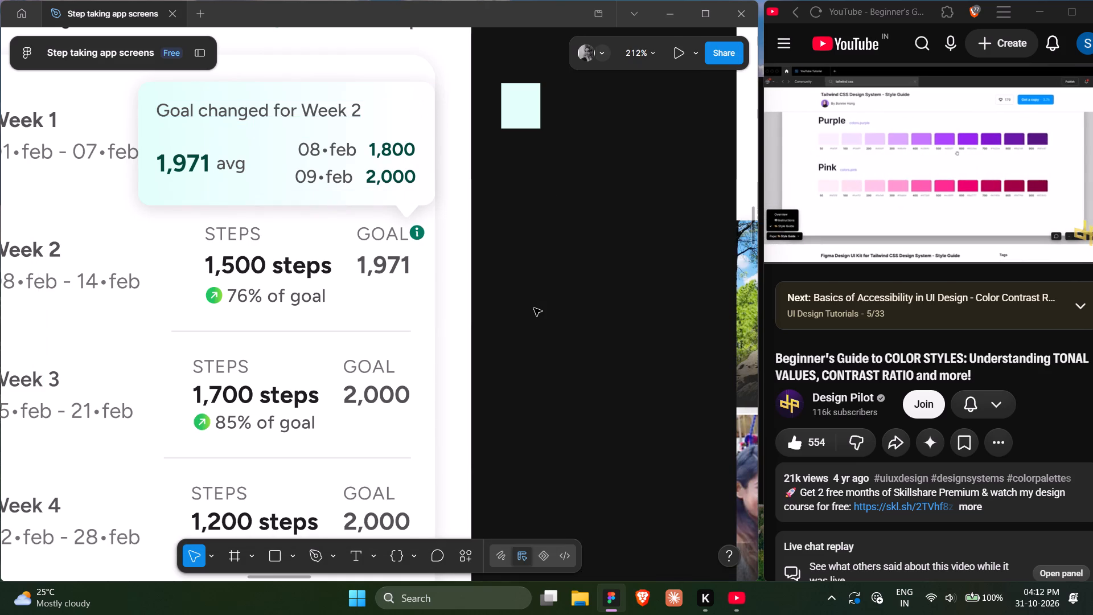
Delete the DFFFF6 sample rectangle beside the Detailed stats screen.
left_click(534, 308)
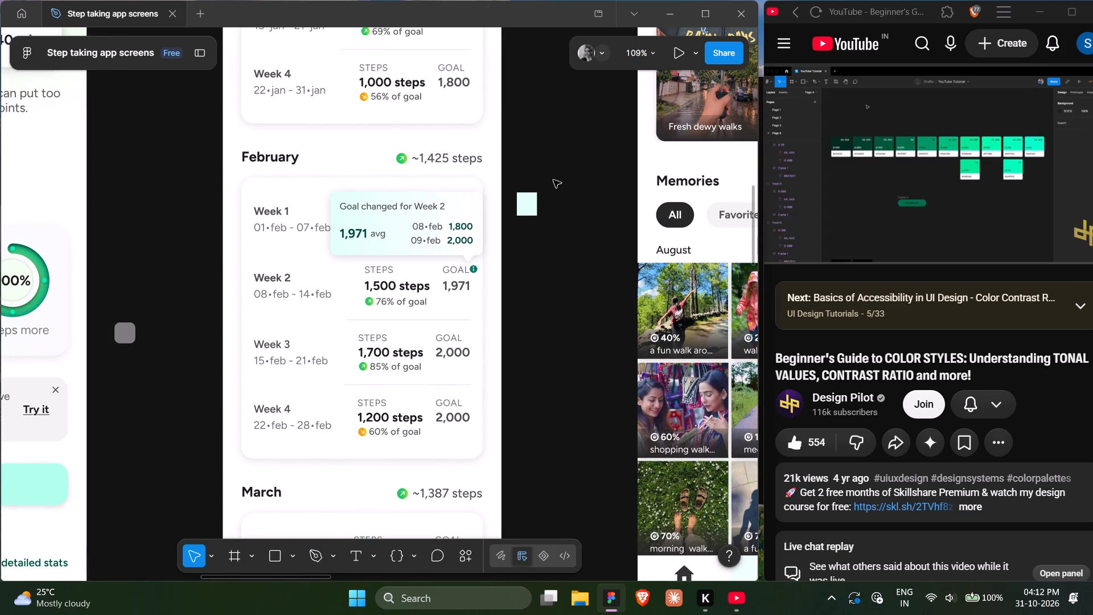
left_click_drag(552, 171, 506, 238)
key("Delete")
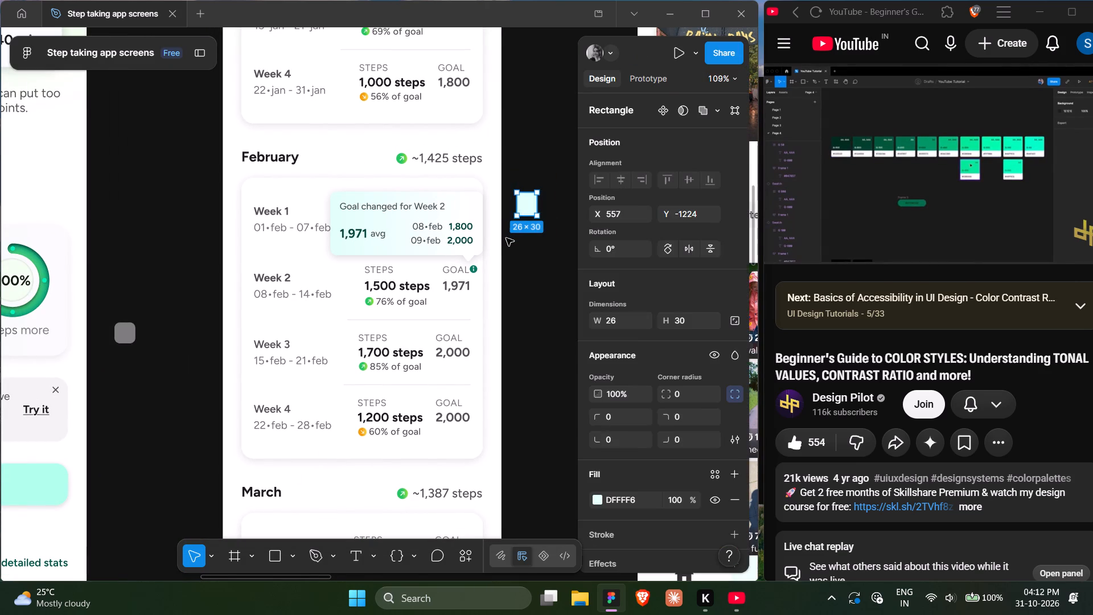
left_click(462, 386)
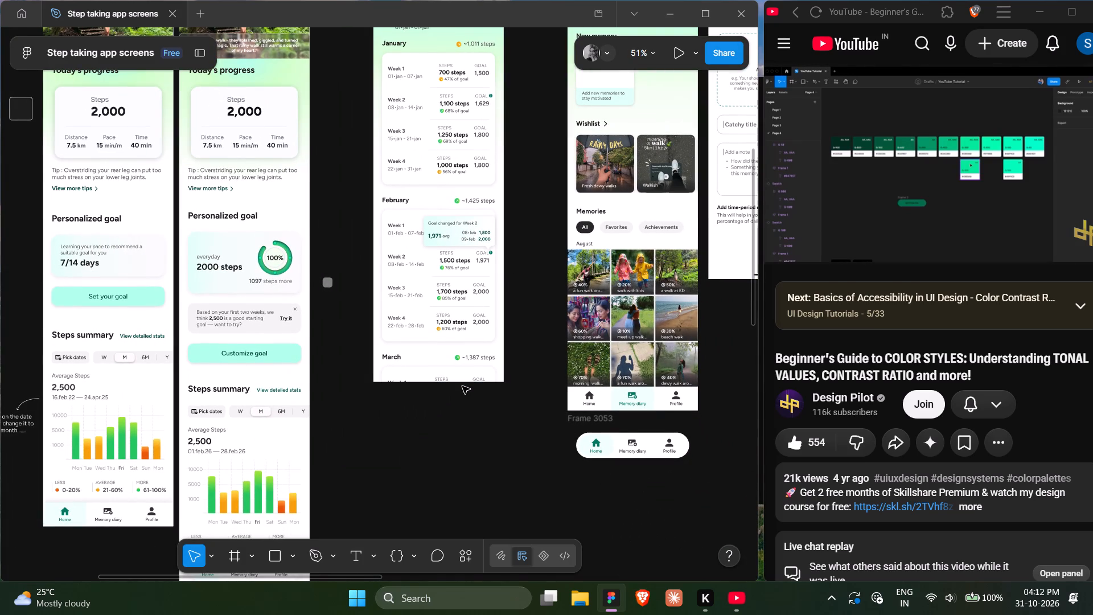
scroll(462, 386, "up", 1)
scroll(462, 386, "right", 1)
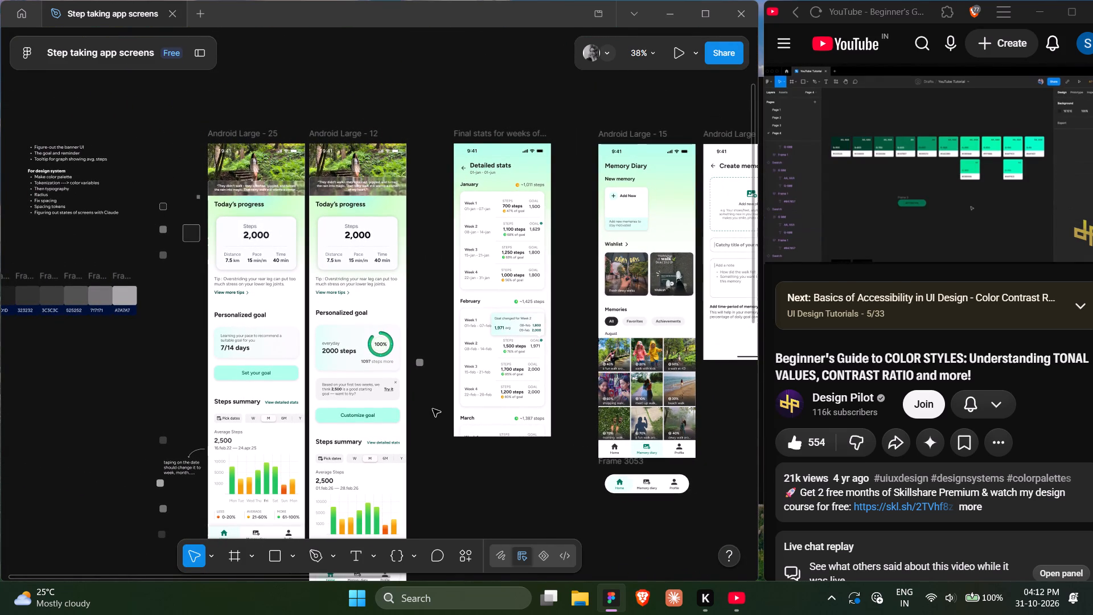
Switch to the YouTube color styles tutorial, rewind it 10 seconds and watch the part on the green swatch cards.
left_click(894, 195)
key("Left")
key("Left")
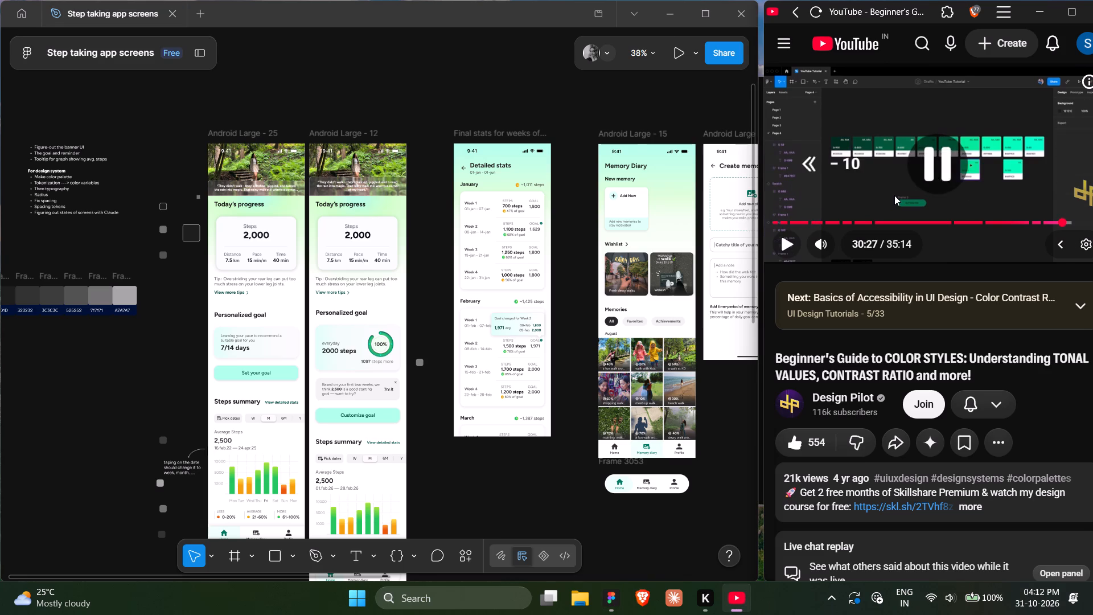
left_click(894, 195)
left_click(581, 122)
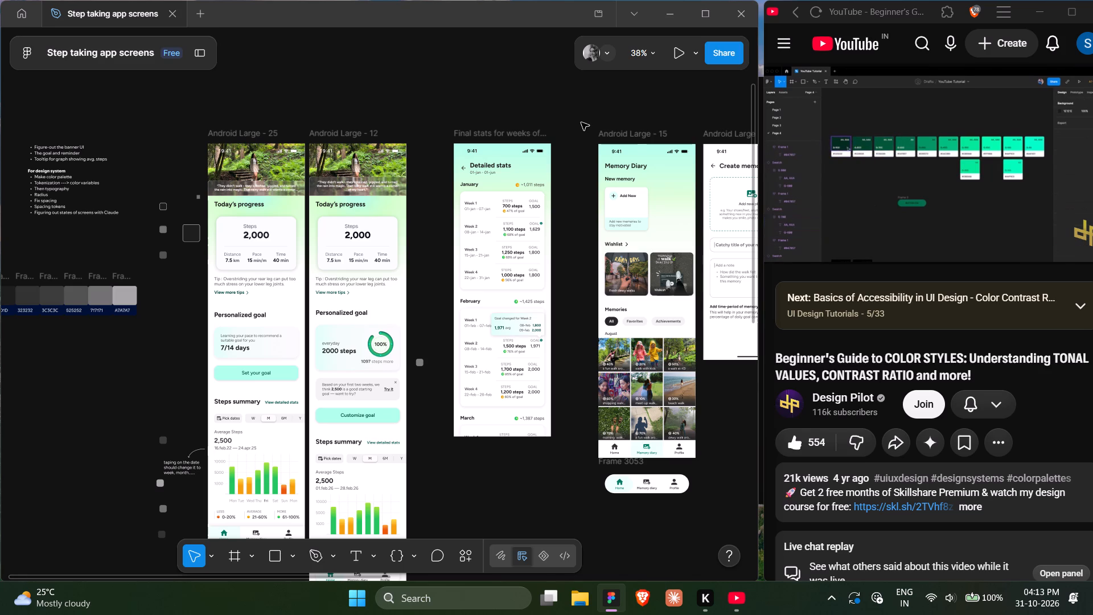
left_click(974, 186)
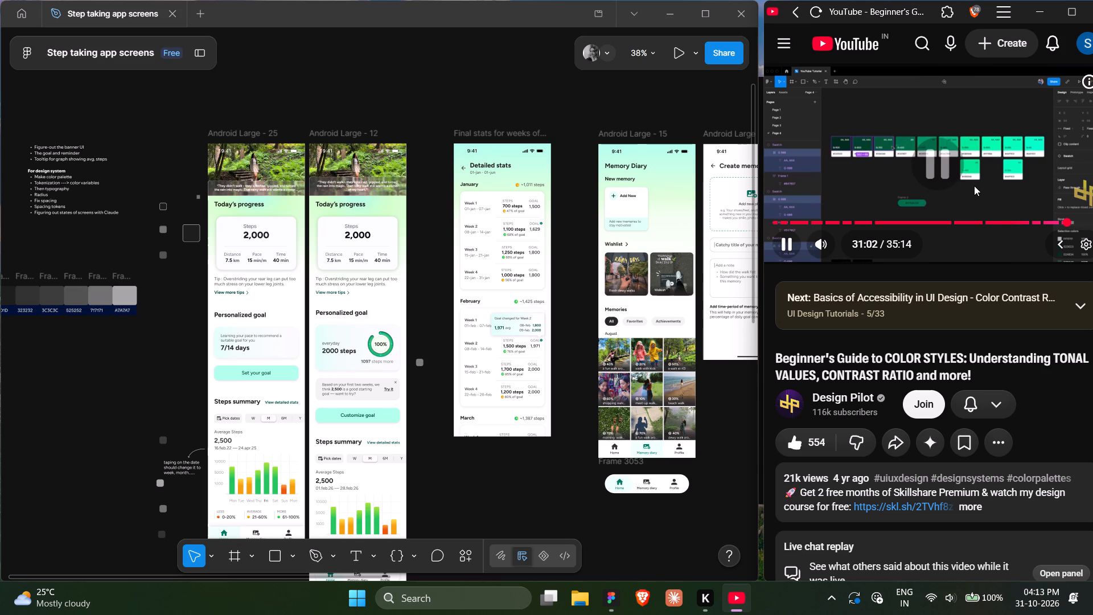
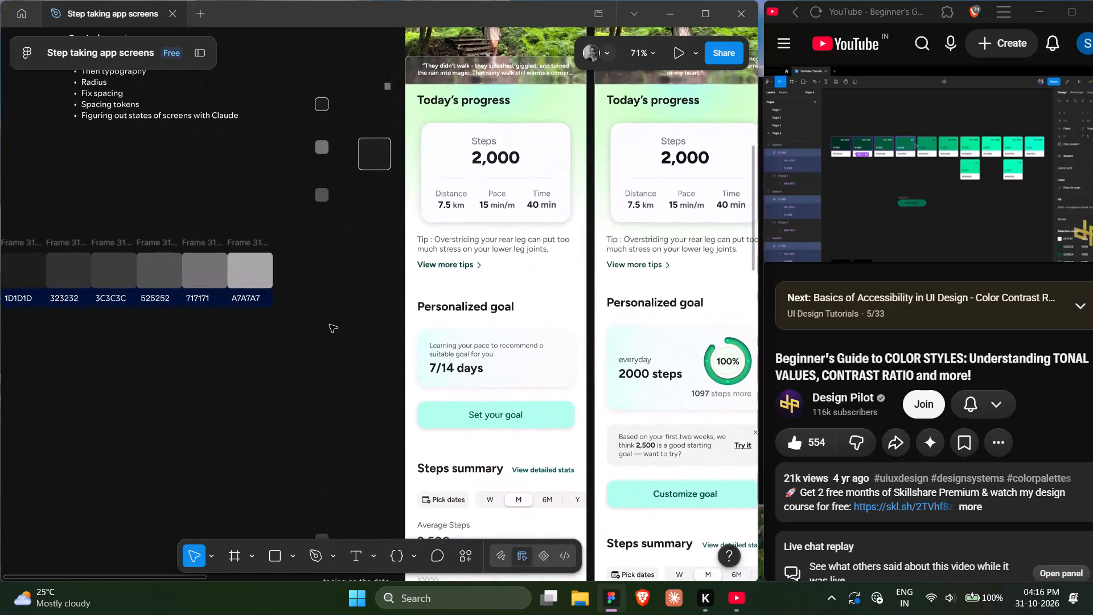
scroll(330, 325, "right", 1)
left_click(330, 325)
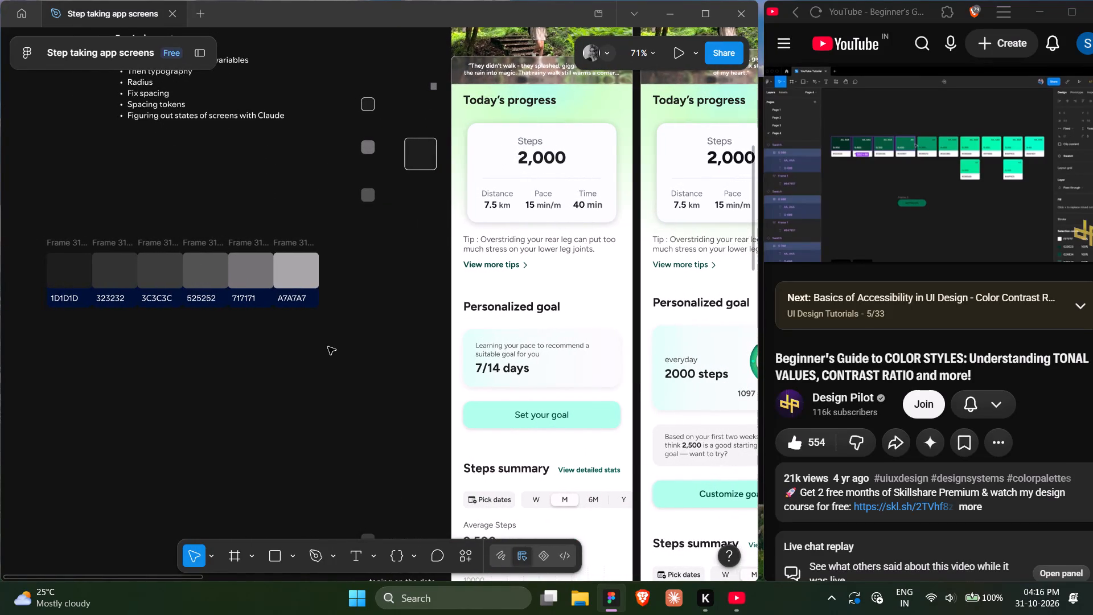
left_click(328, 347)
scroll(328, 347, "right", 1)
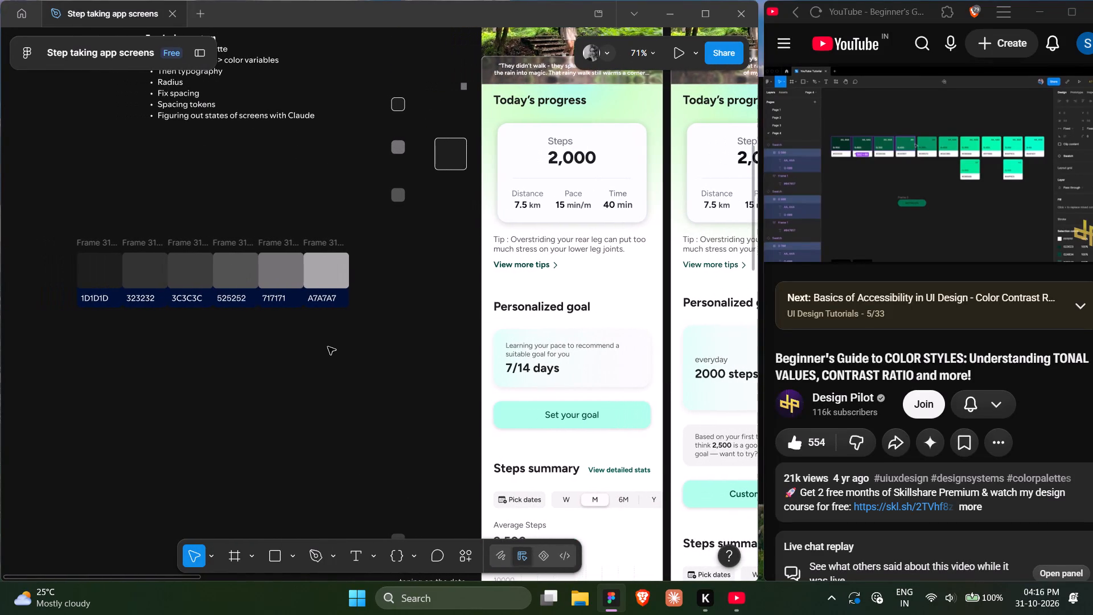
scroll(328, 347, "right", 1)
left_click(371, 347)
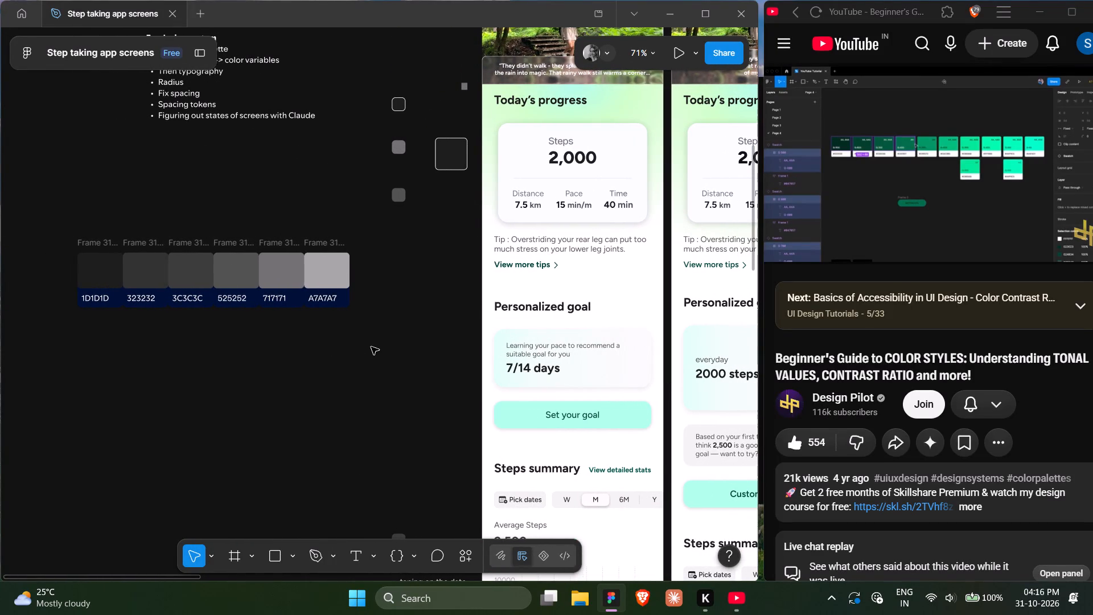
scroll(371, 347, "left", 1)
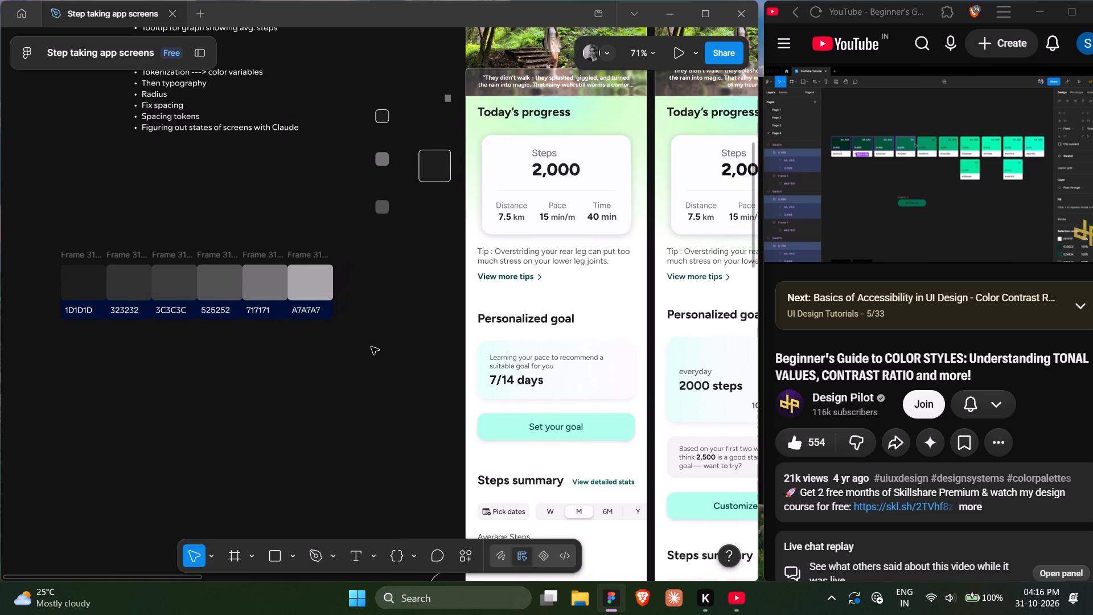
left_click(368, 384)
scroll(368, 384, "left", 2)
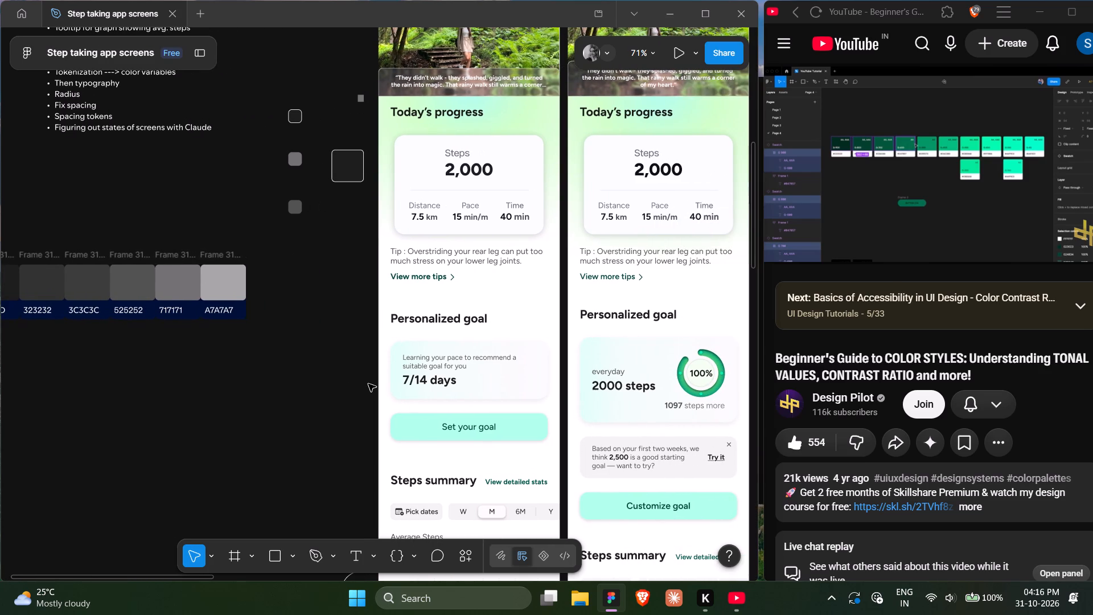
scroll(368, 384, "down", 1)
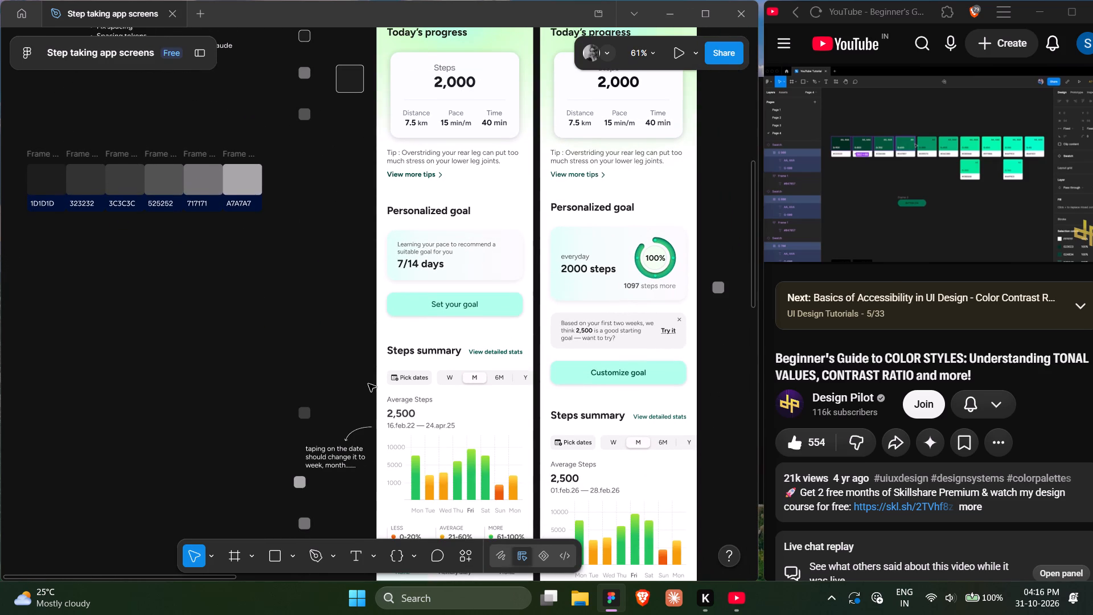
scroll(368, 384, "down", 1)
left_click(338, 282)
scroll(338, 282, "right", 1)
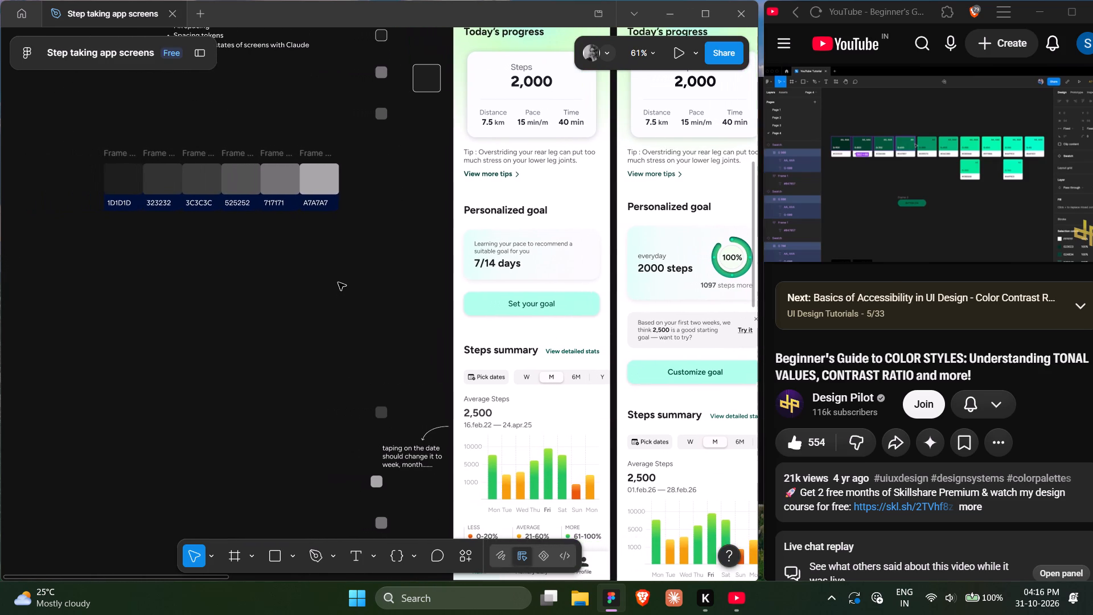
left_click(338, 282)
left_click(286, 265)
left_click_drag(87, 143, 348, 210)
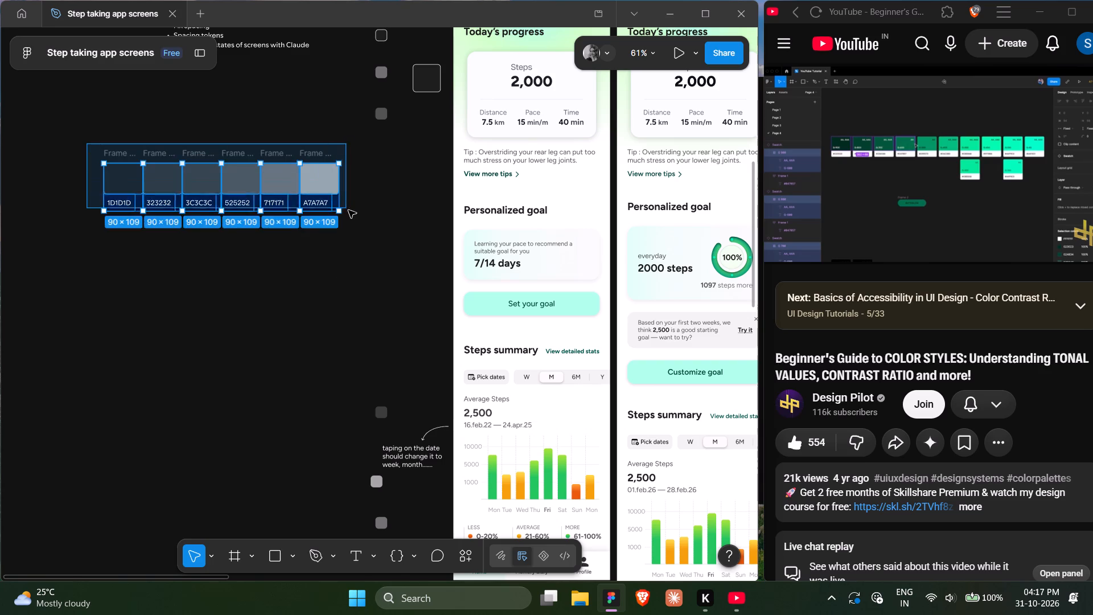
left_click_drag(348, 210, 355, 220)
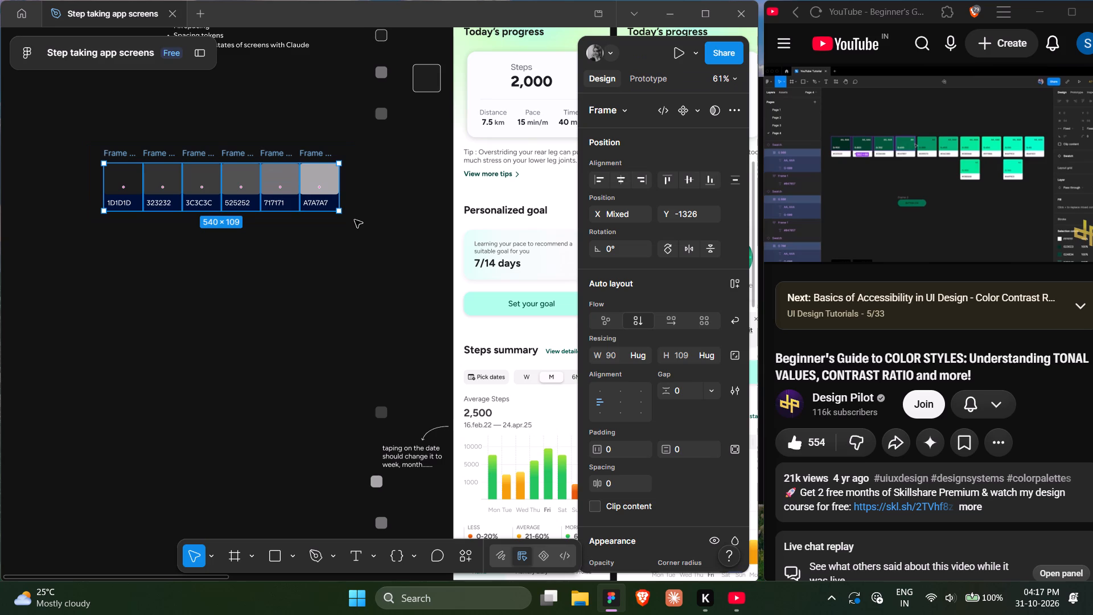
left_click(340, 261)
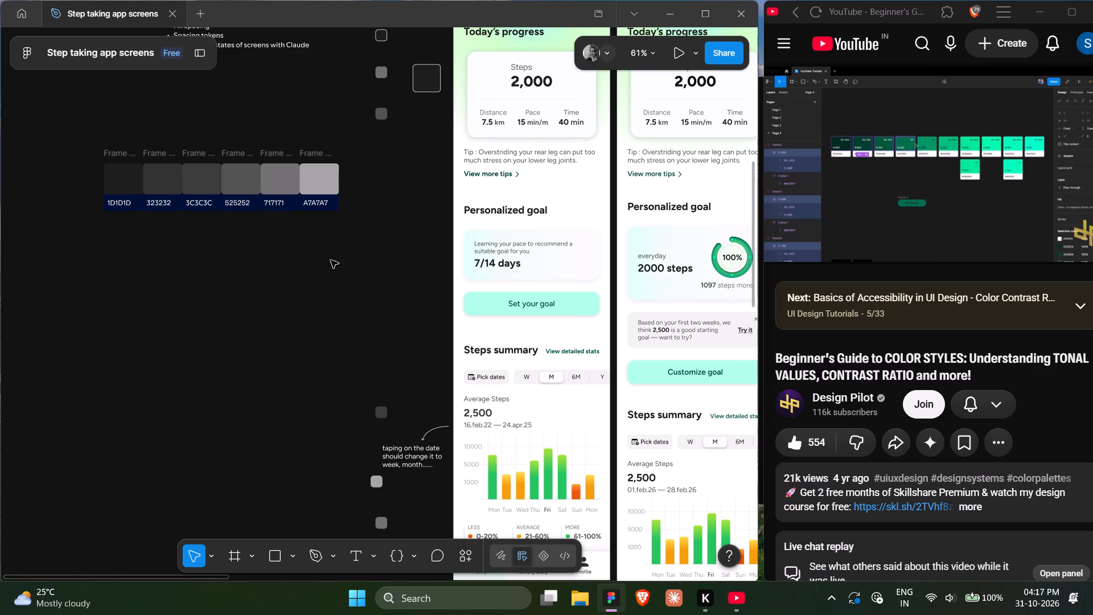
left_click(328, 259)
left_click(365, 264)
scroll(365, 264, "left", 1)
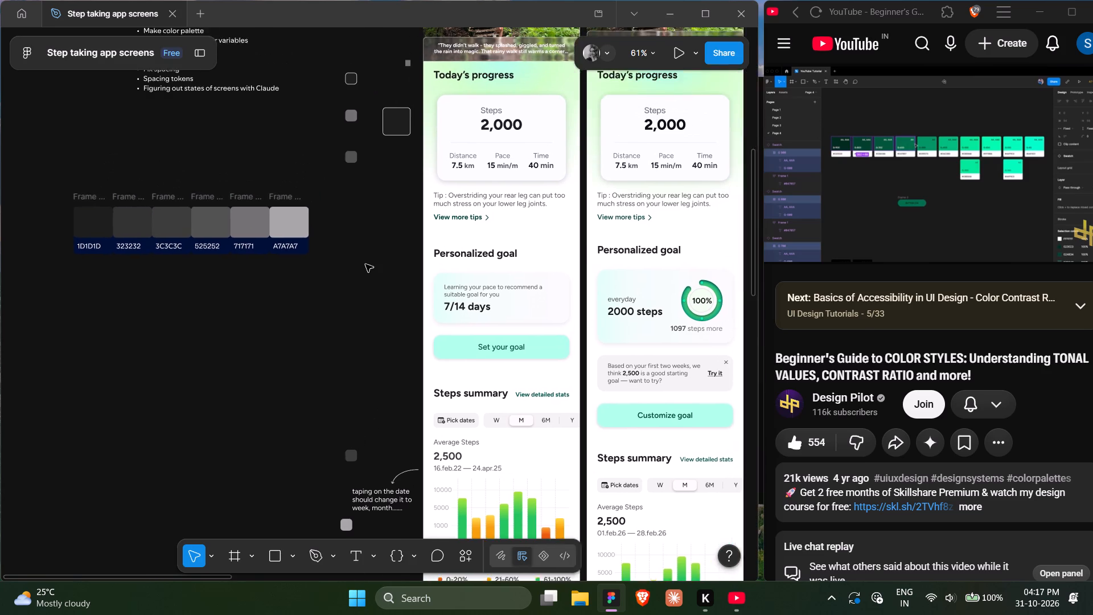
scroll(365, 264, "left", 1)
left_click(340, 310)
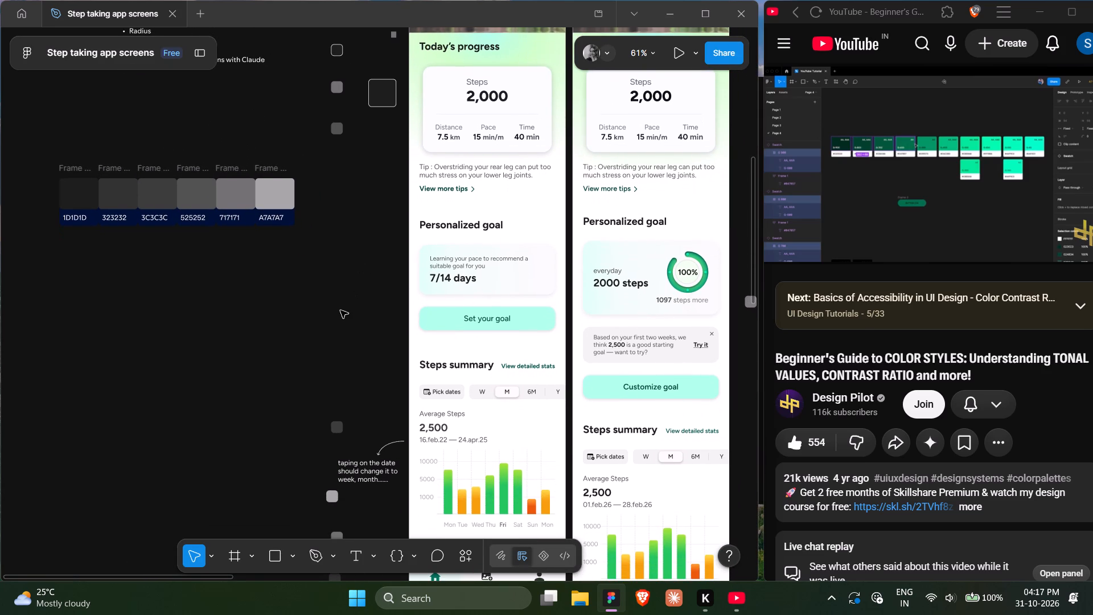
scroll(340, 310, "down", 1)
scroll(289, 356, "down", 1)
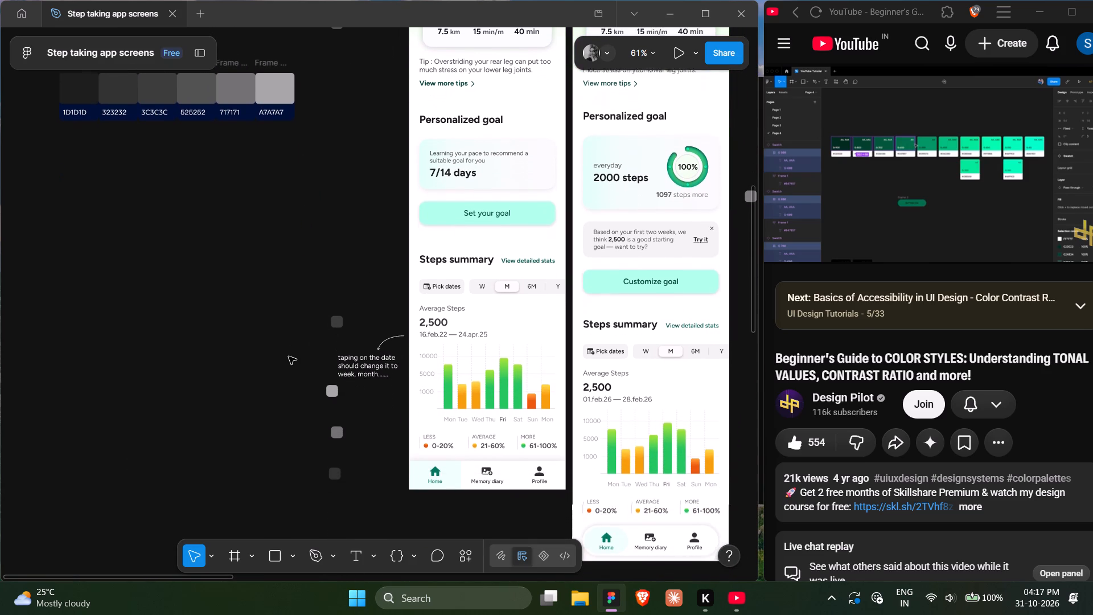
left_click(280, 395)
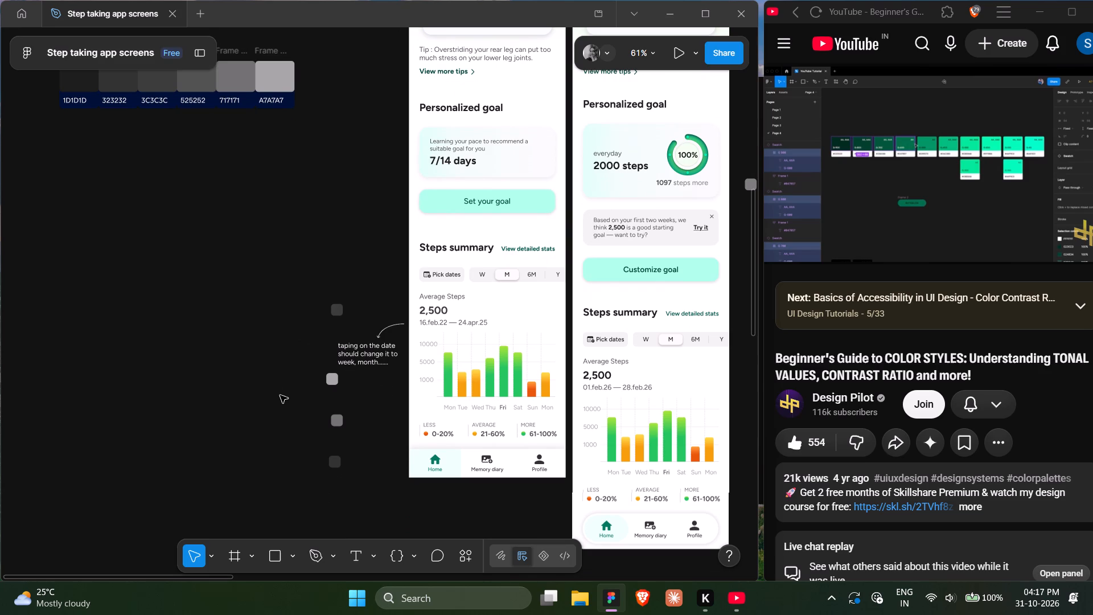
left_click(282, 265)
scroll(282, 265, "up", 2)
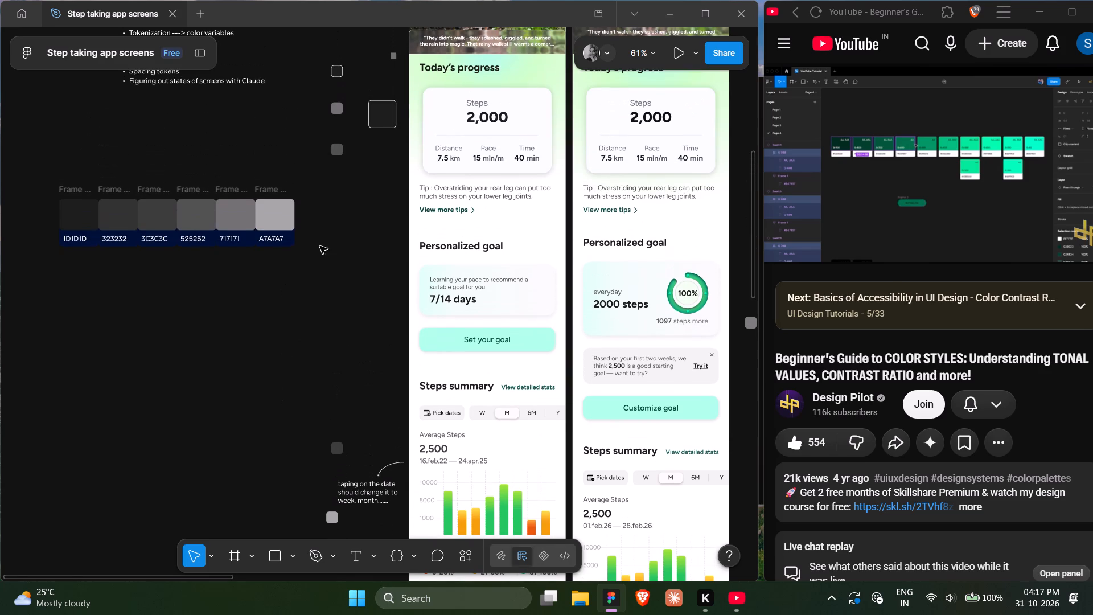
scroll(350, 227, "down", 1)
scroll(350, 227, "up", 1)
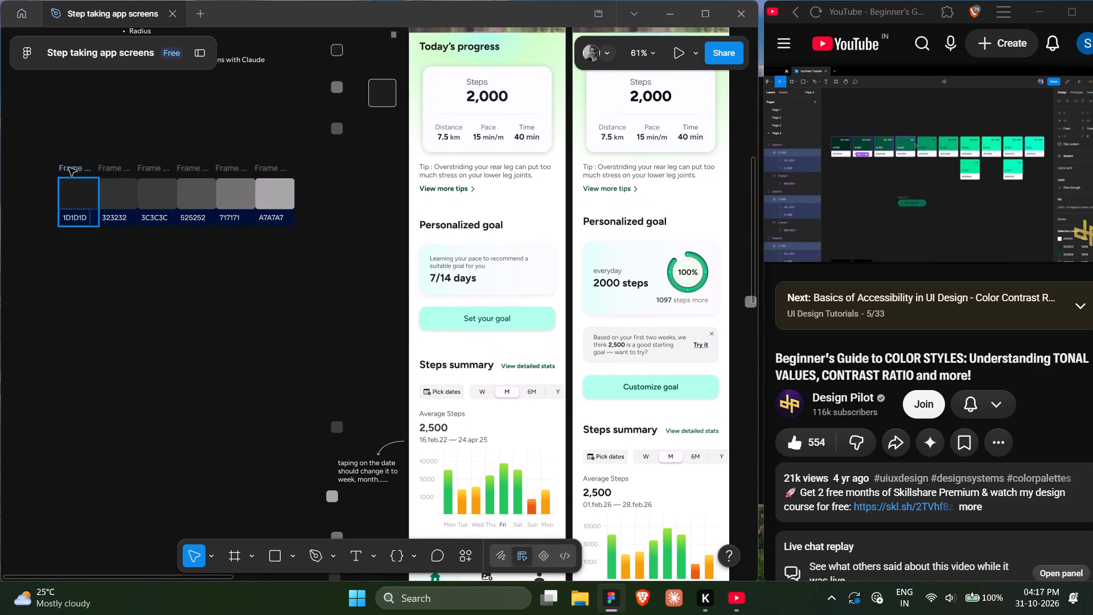
Duplicate the 1D1D1D swatch card directly below the gray row, at X -1538, Y -1152.
left_click_drag(69, 168, 71, 251, "alt")
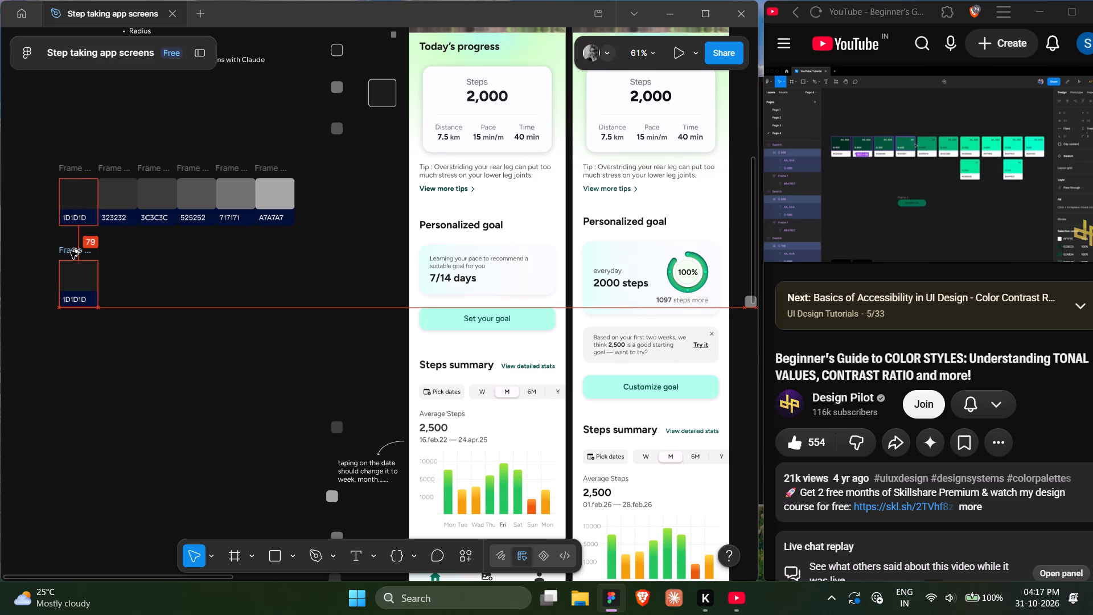
left_click_drag(71, 251, 70, 242, "alt")
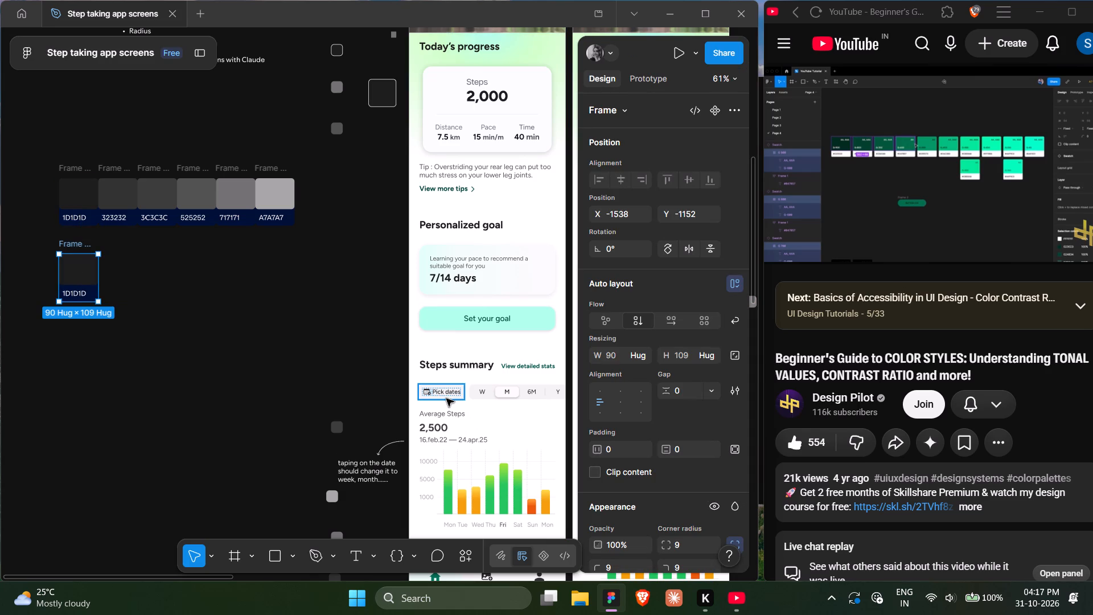
Copy the Pick dates chip's fill F3F3F3 and apply it to the color rectangle of the duplicated swatch card.
left_click(446, 399, "ctrl")
scroll(631, 458, "down", 4)
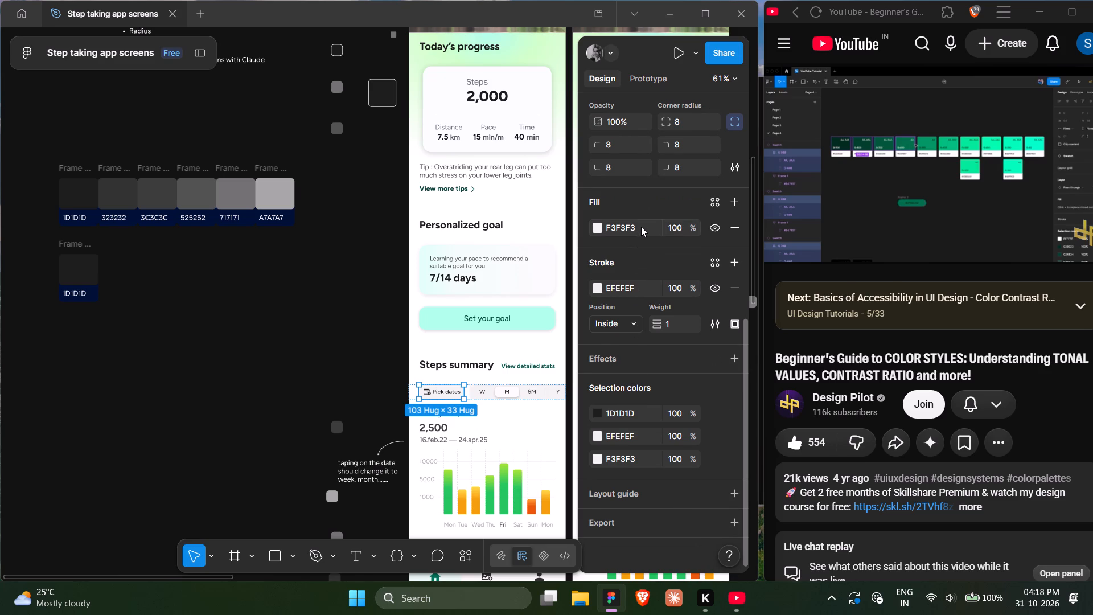
left_click(641, 227)
key("ctrl+c")
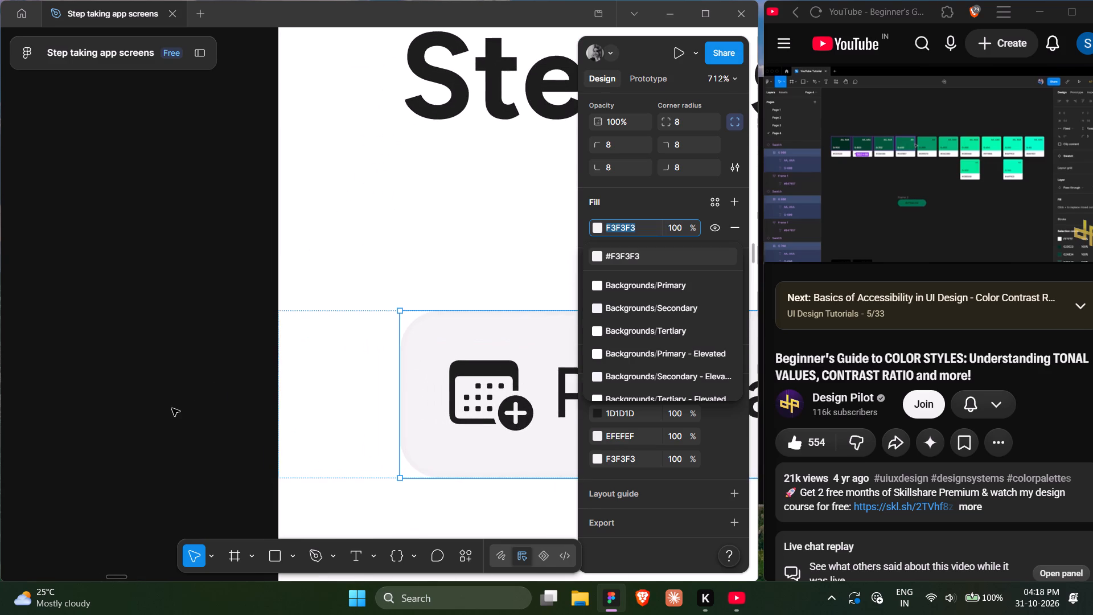
scroll(172, 408, "left", 8)
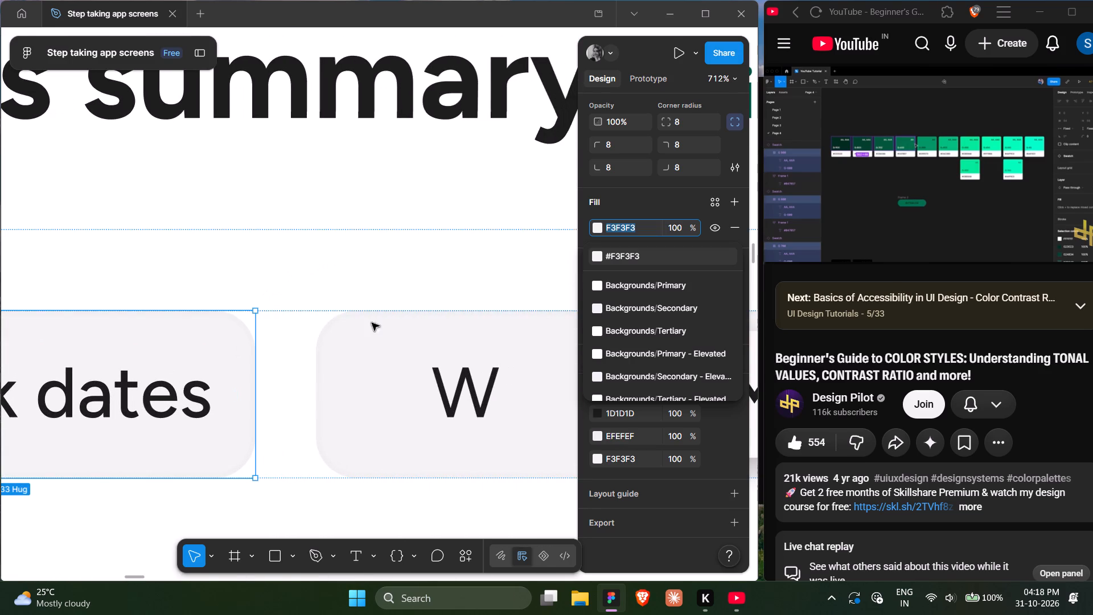
left_click(392, 388)
scroll(392, 388, "right", 4)
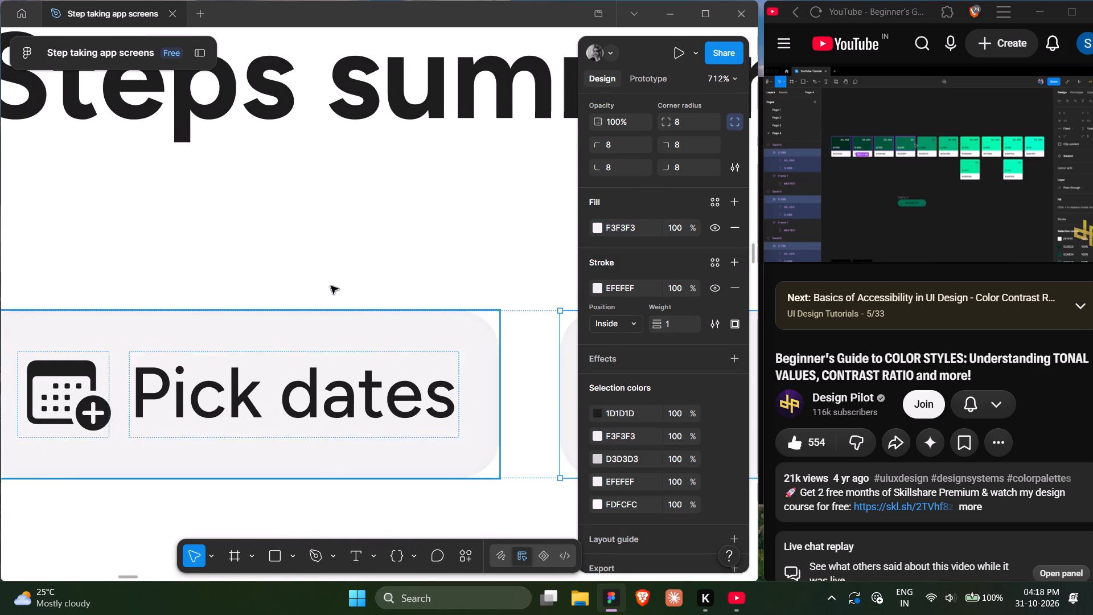
scroll(178, 213, "right", 6)
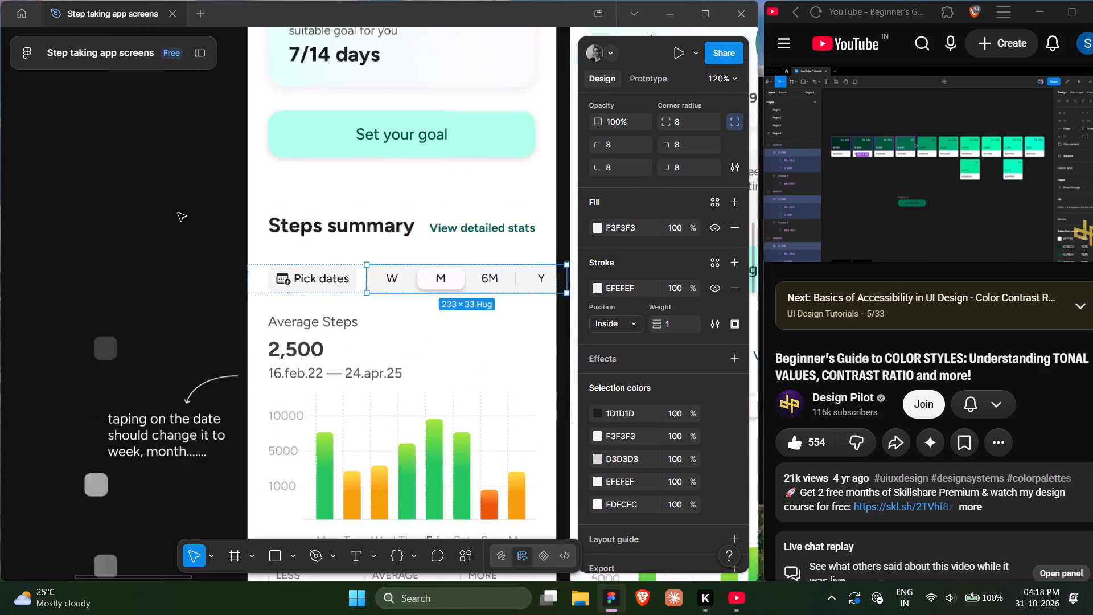
scroll(178, 213, "right", 2)
scroll(104, 248, "right", 4)
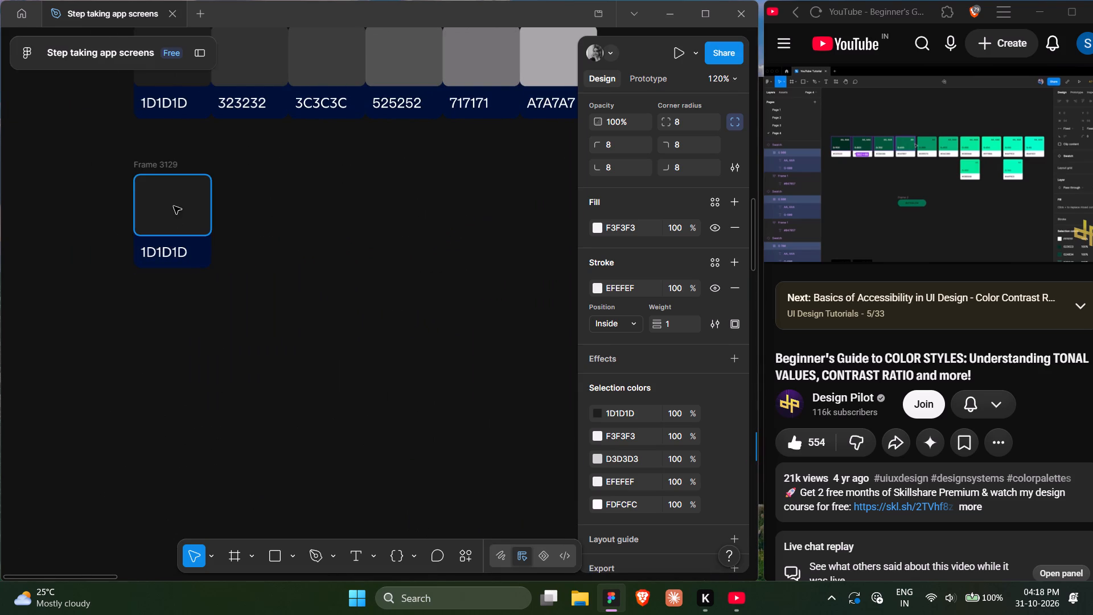
left_click(174, 203)
left_click(623, 429)
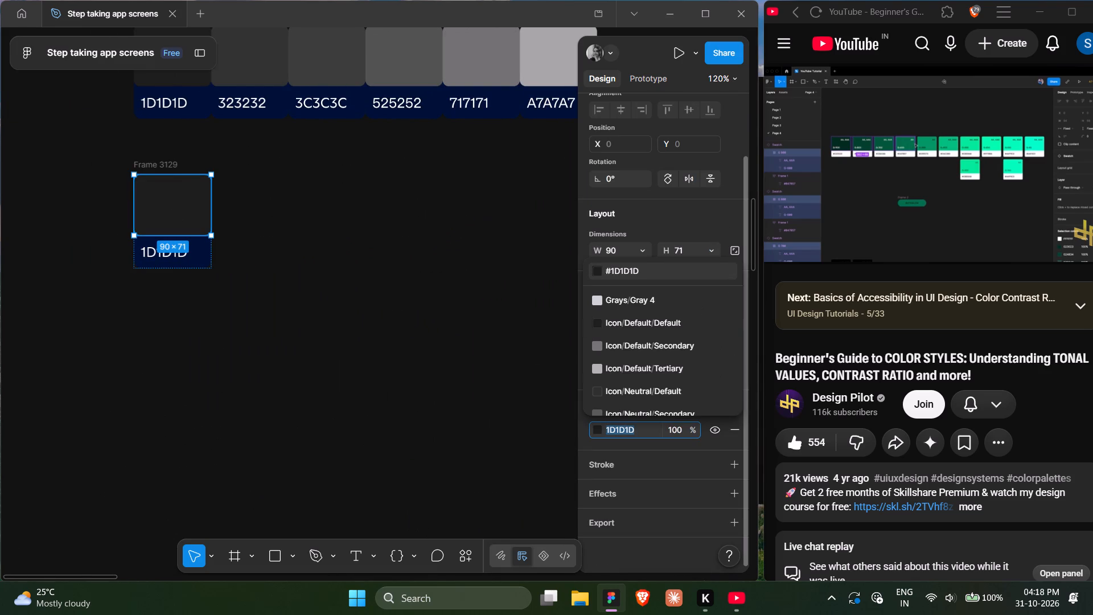
key("ctrl+v")
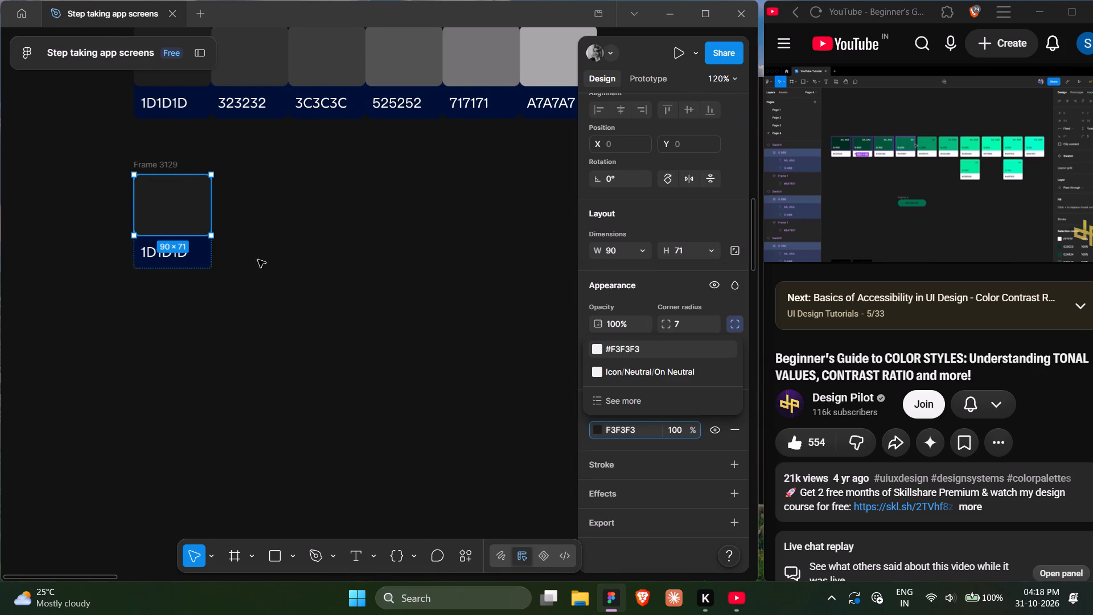
Set the text fill of the duplicated card's 1D1D1D label to F3F3F3 and check the swatch rectangle's fill.
double_click(165, 252, "ctrl")
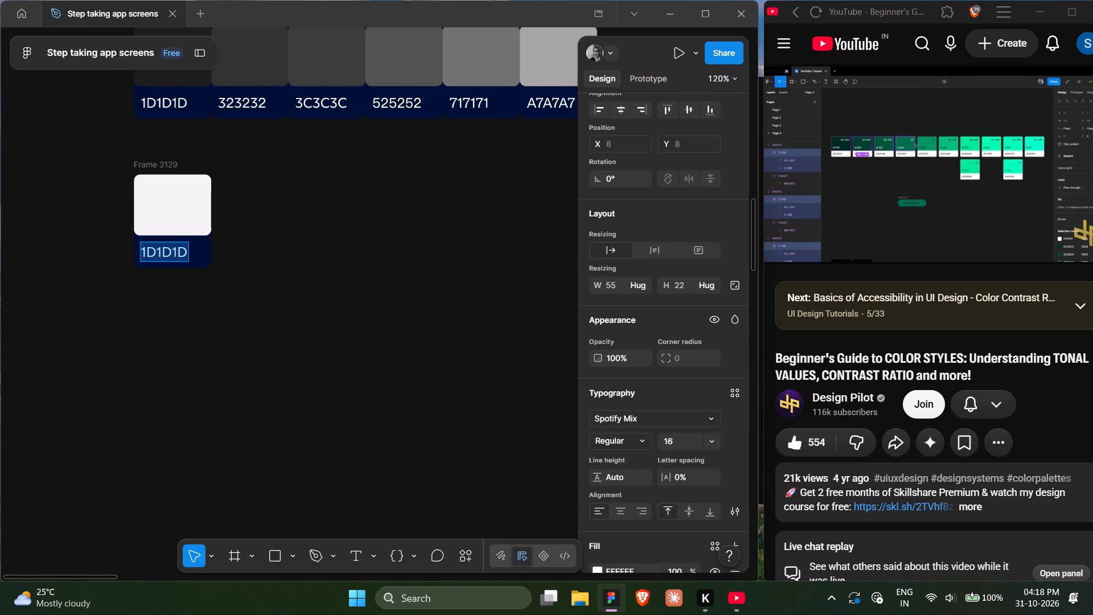
scroll(632, 449, "down", 5)
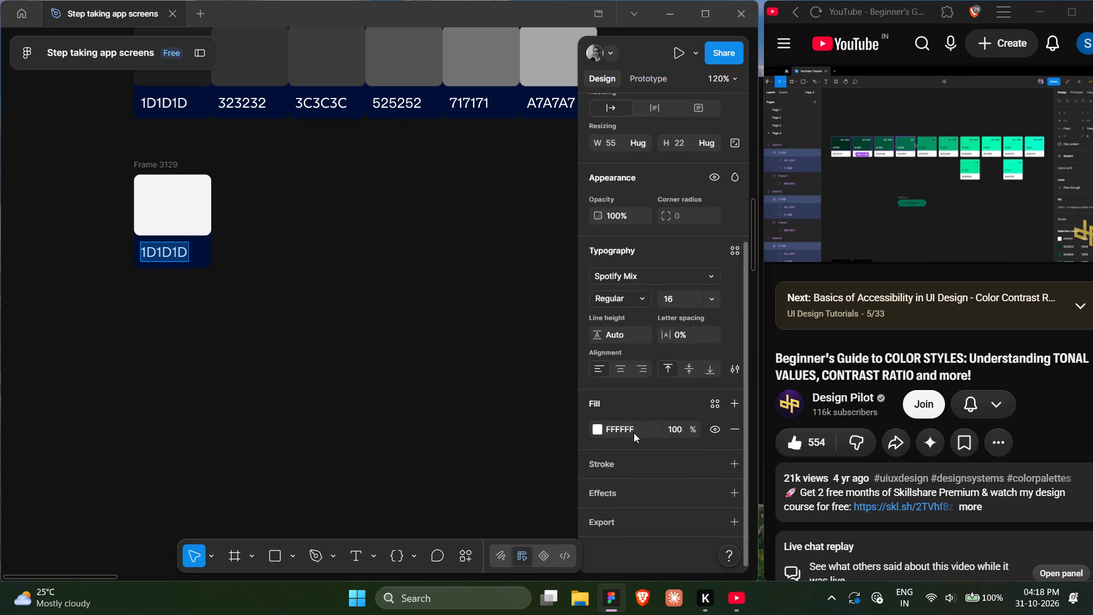
left_click(640, 436)
key("ctrl+v")
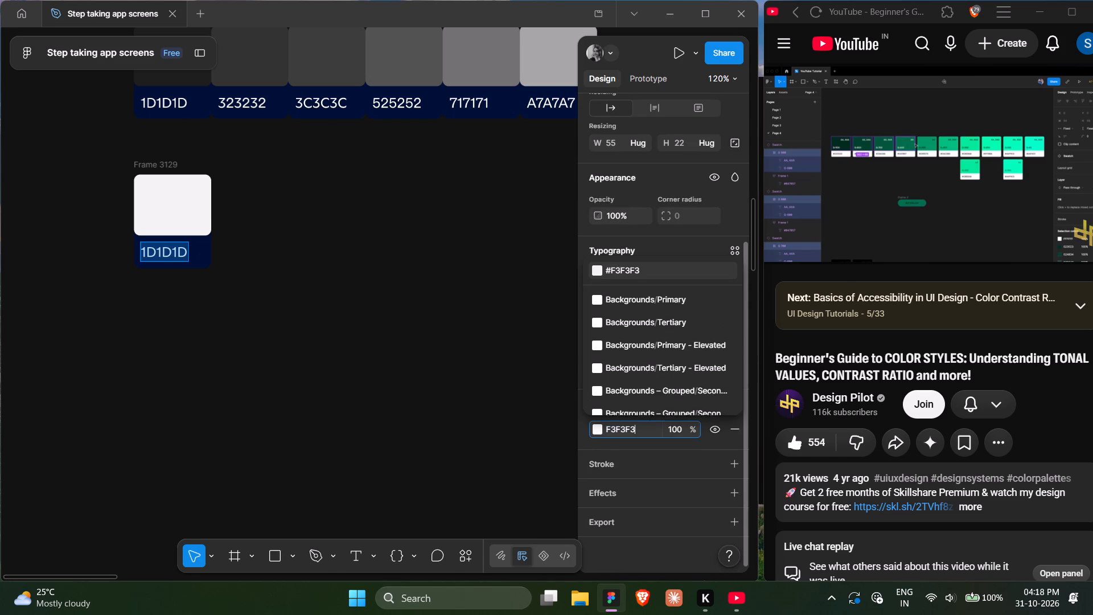
left_click(260, 311)
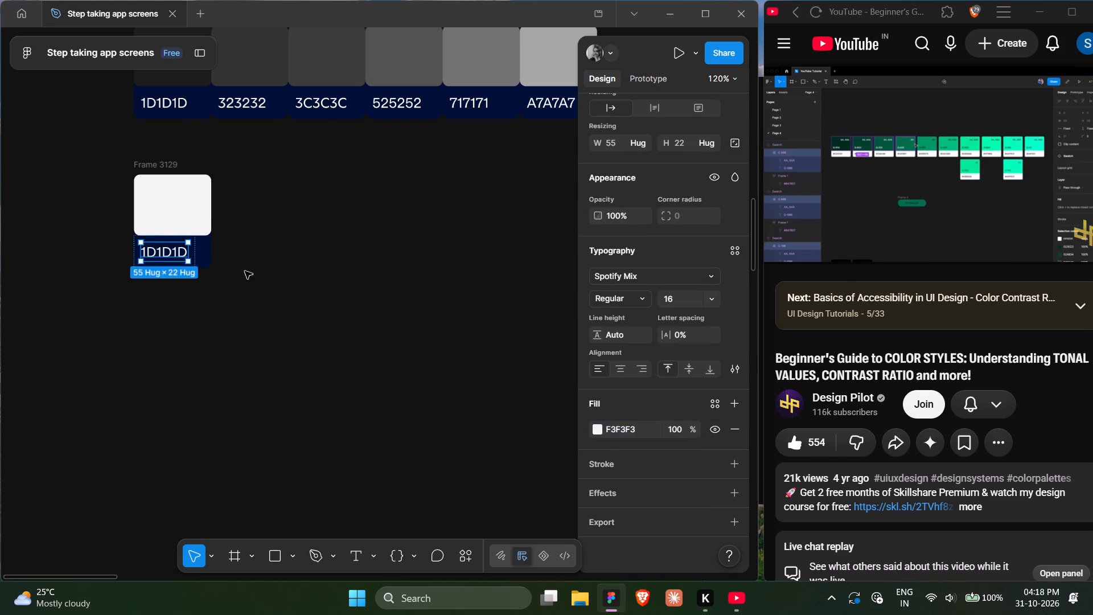
left_click(166, 202)
left_click(273, 261)
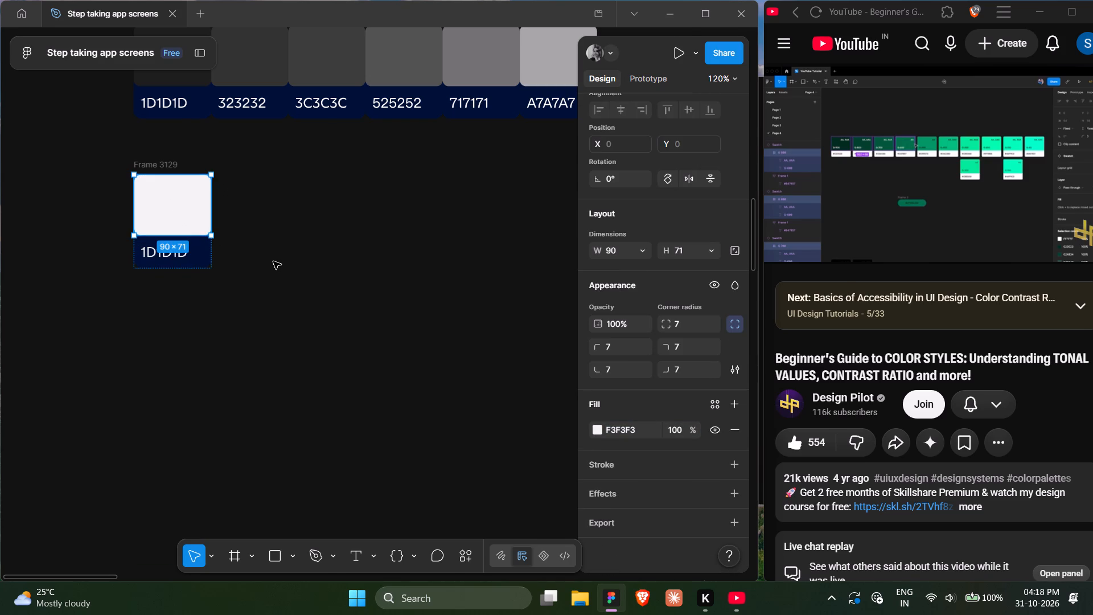
scroll(273, 261, "up", 1)
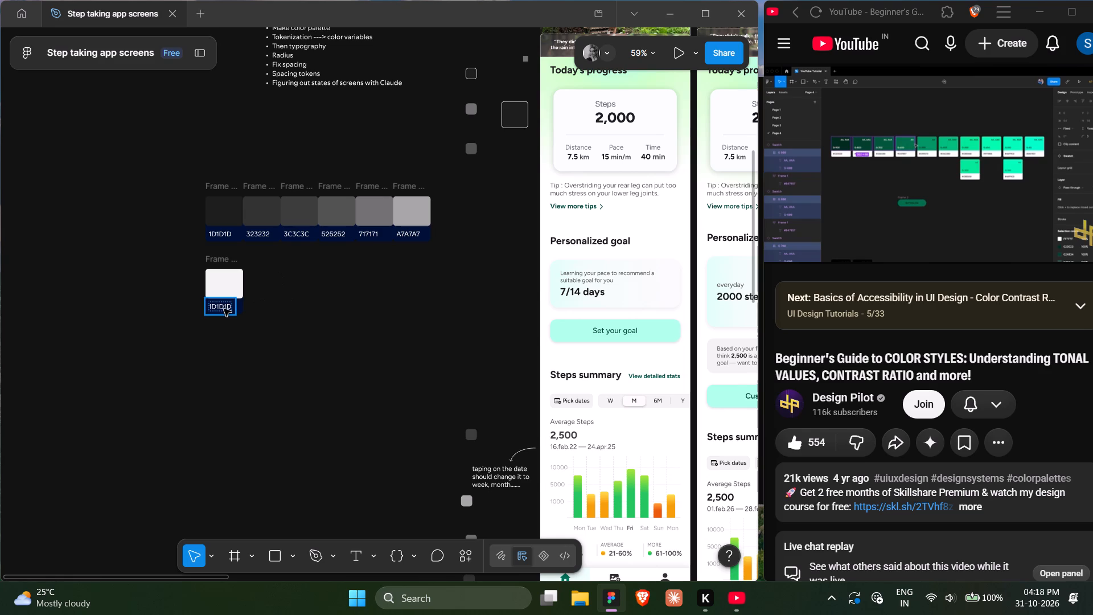
Replace the label text of the duplicated swatch card below the gray row with F3F3F3.
double_click(219, 309, "ctrl")
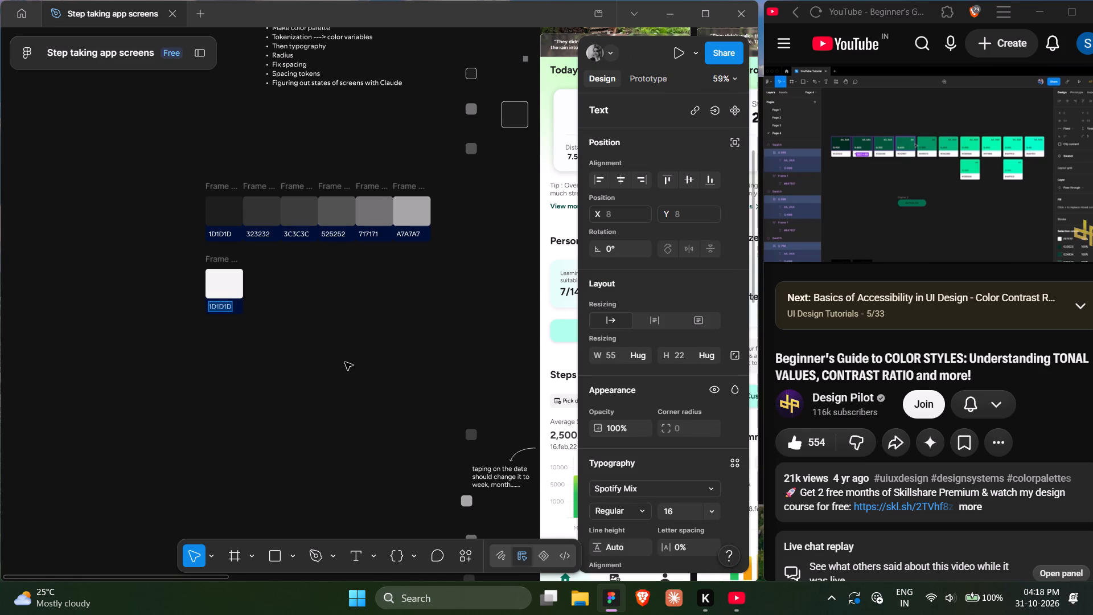
key("ctrl+v")
double_click(278, 286)
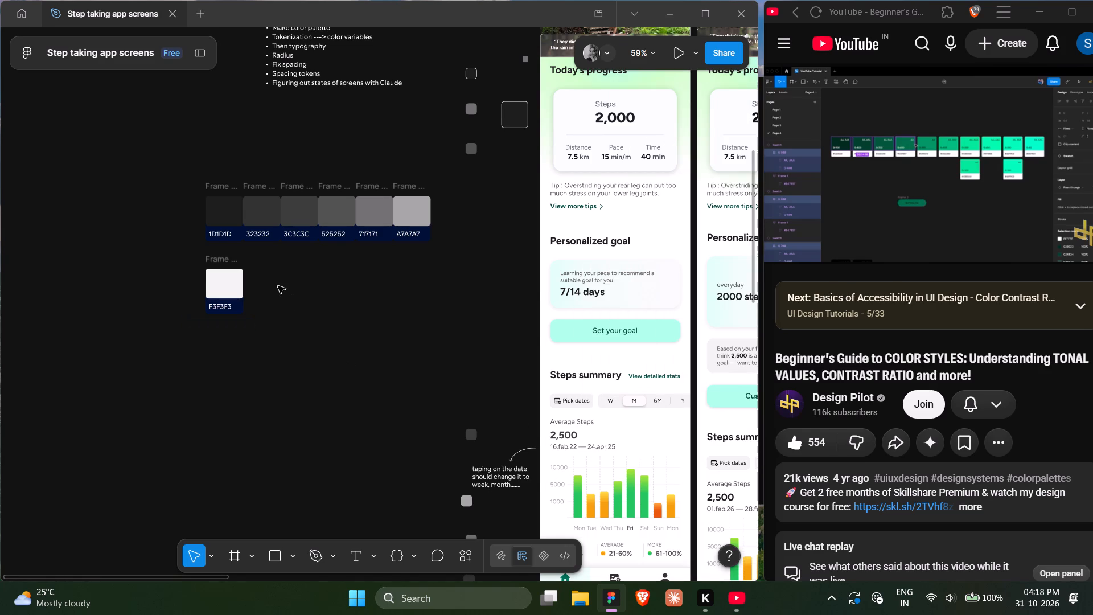
Set the text fill of the F3F3F3 card's label to white, FFFFFF.
scroll(270, 301, "up", 1)
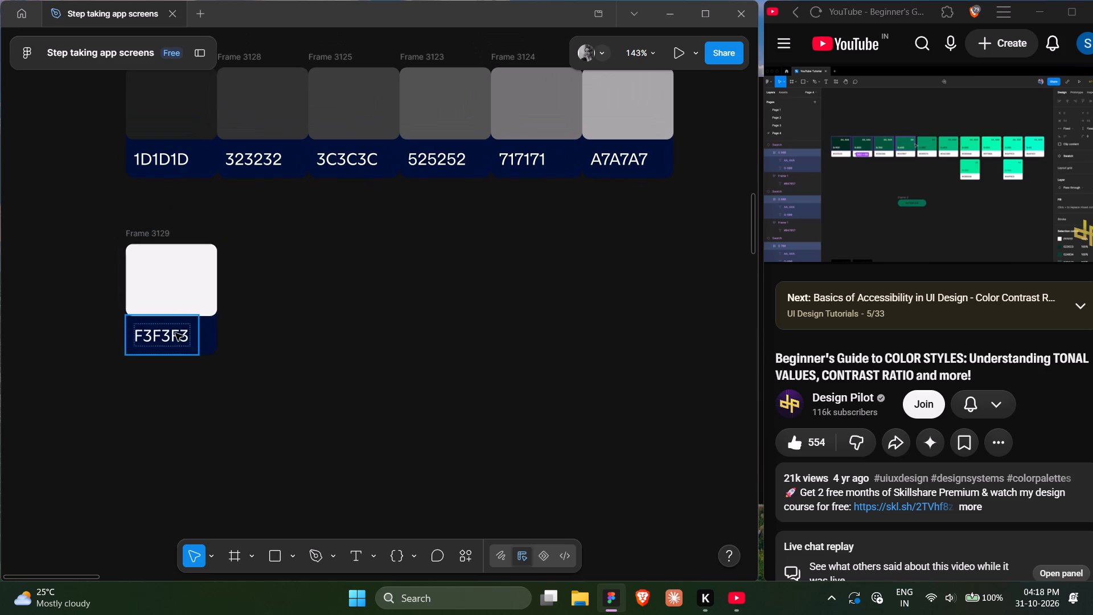
left_click(158, 332, "ctrl")
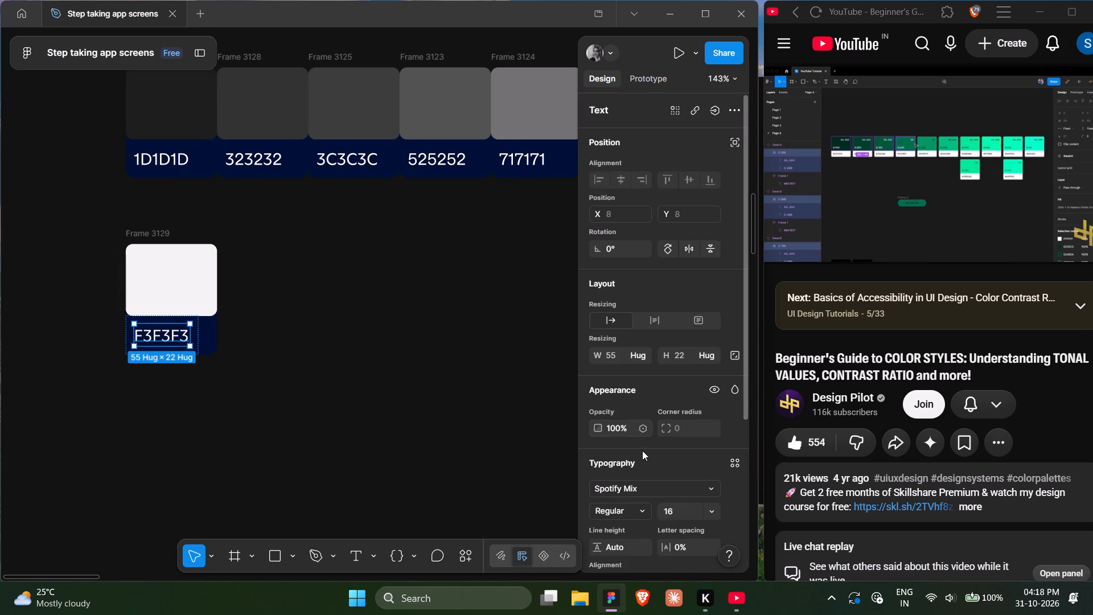
scroll(642, 450, "down", 6)
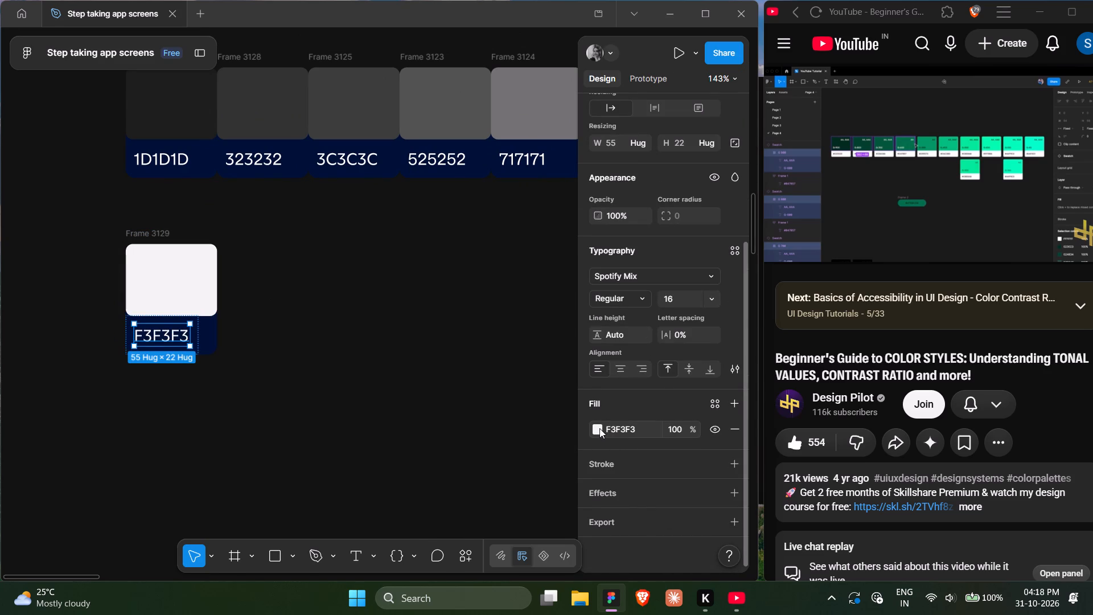
left_click(599, 428)
left_click_drag(495, 305, 295, 53)
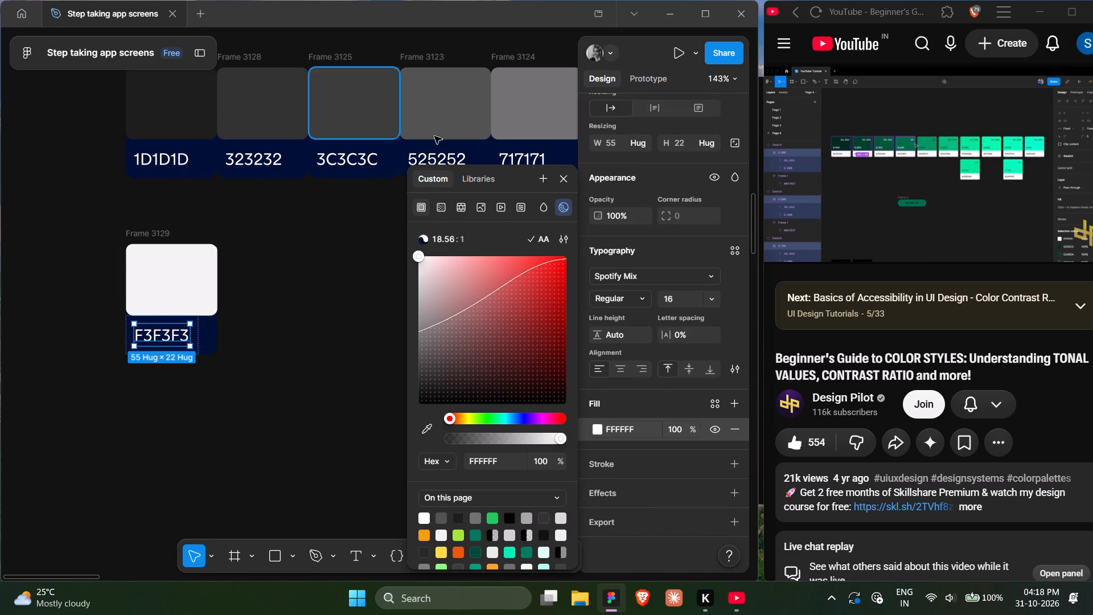
left_click_drag(558, 189, 563, 177)
left_click(563, 177)
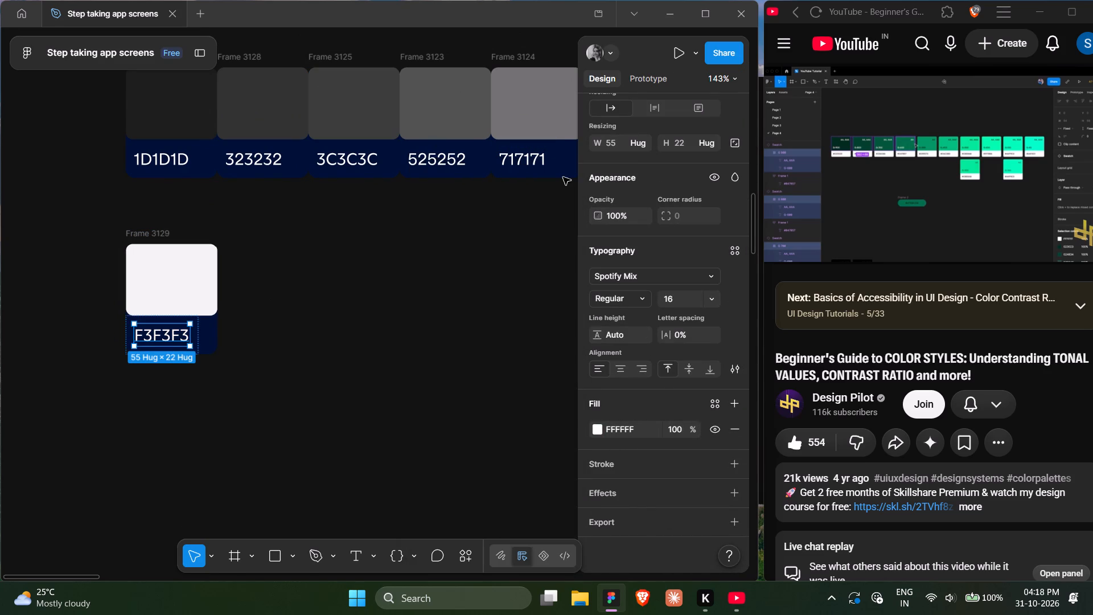
double_click(347, 276)
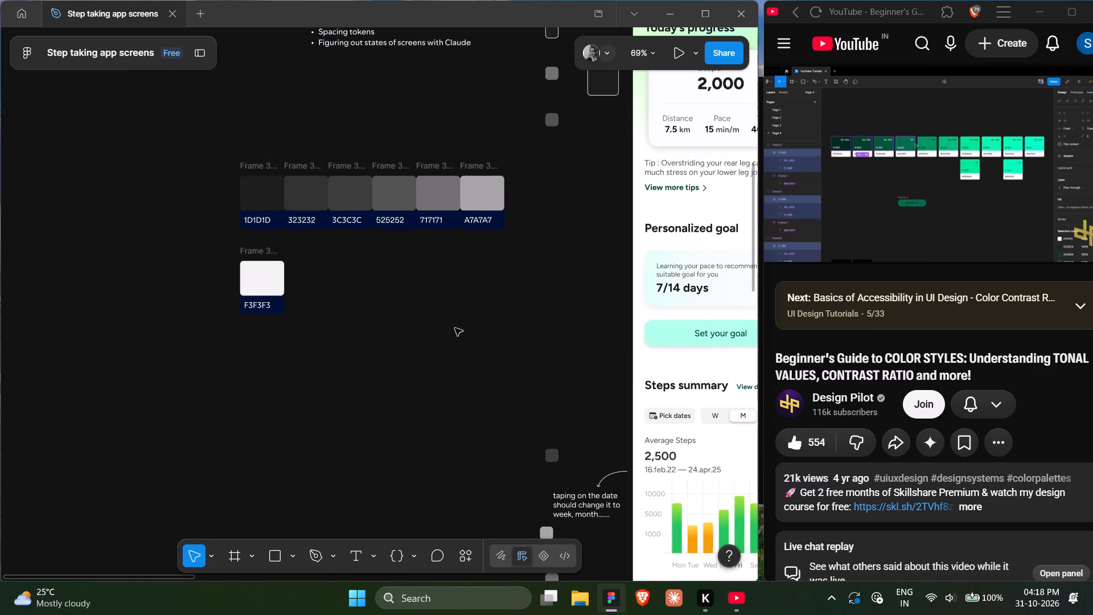
Duplicate the F3F3F3 swatch card directly below itself, aligned with its left edge.
scroll(459, 330, "left", 1)
left_click(374, 319)
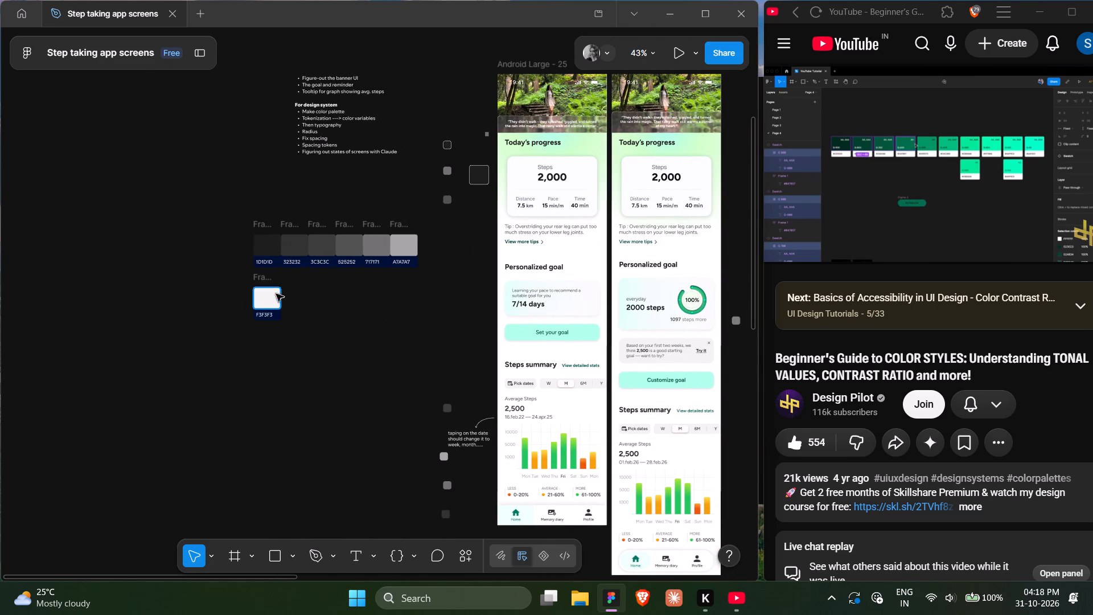
left_click_drag(260, 278, 259, 327, "alt")
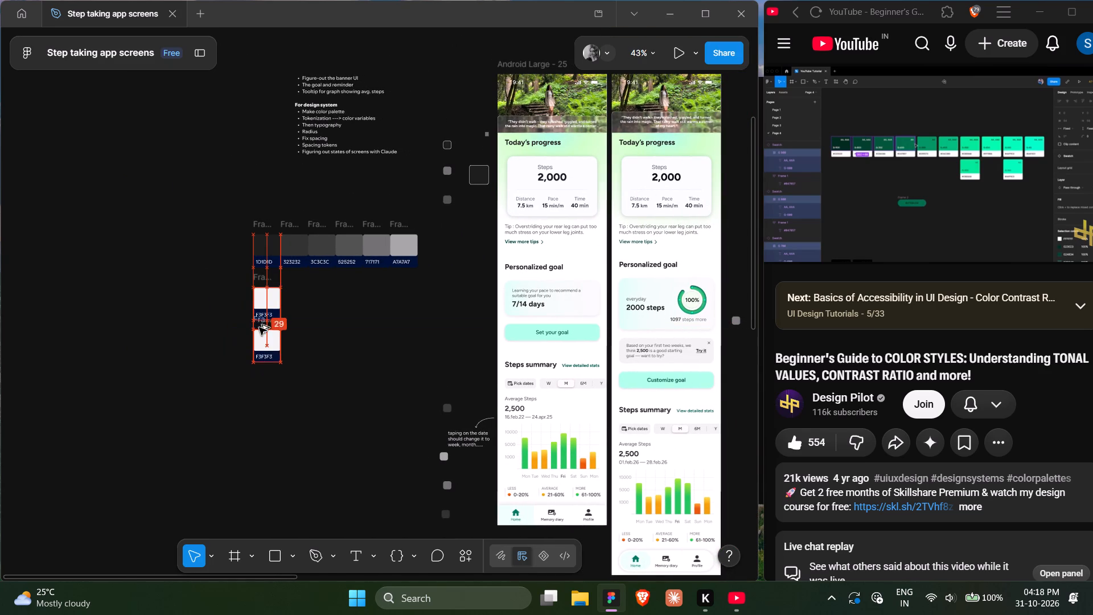
left_click_drag(259, 327, 258, 330, "alt")
left_click(369, 329)
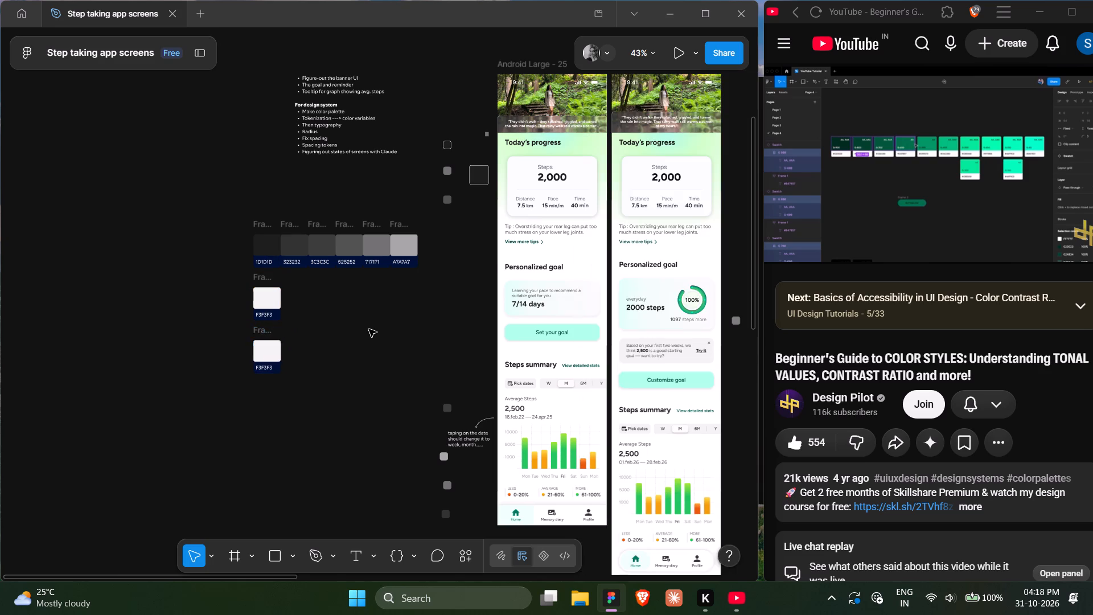
Copy the Today's progress card divider's fill E8E8E8 and use it as the lower swatch card's label text and color rectangle fill.
scroll(369, 329, "left", 1)
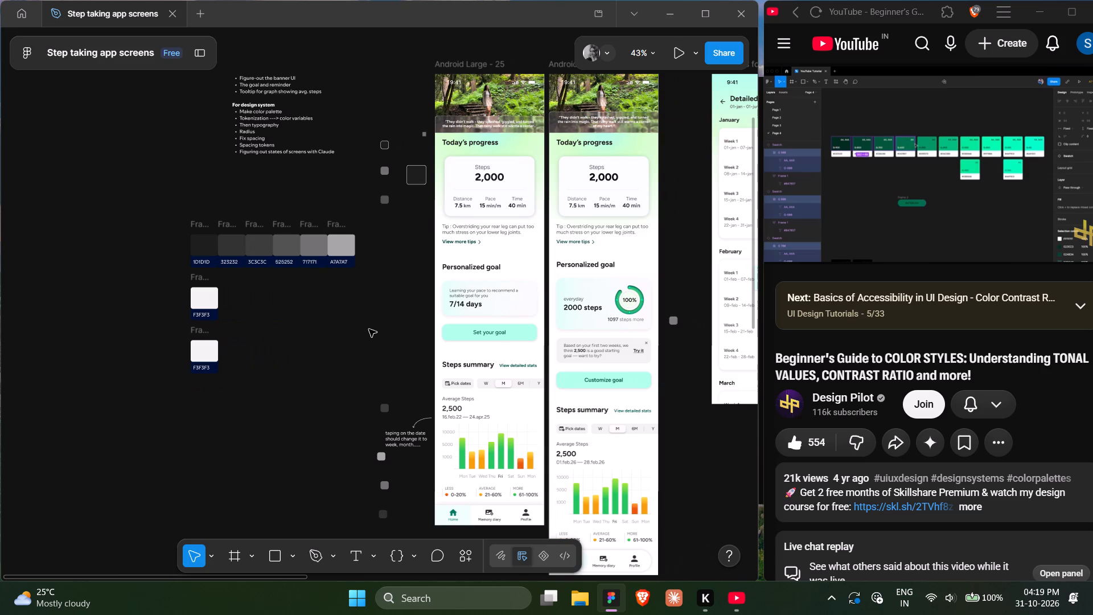
left_click(467, 190, "ctrl")
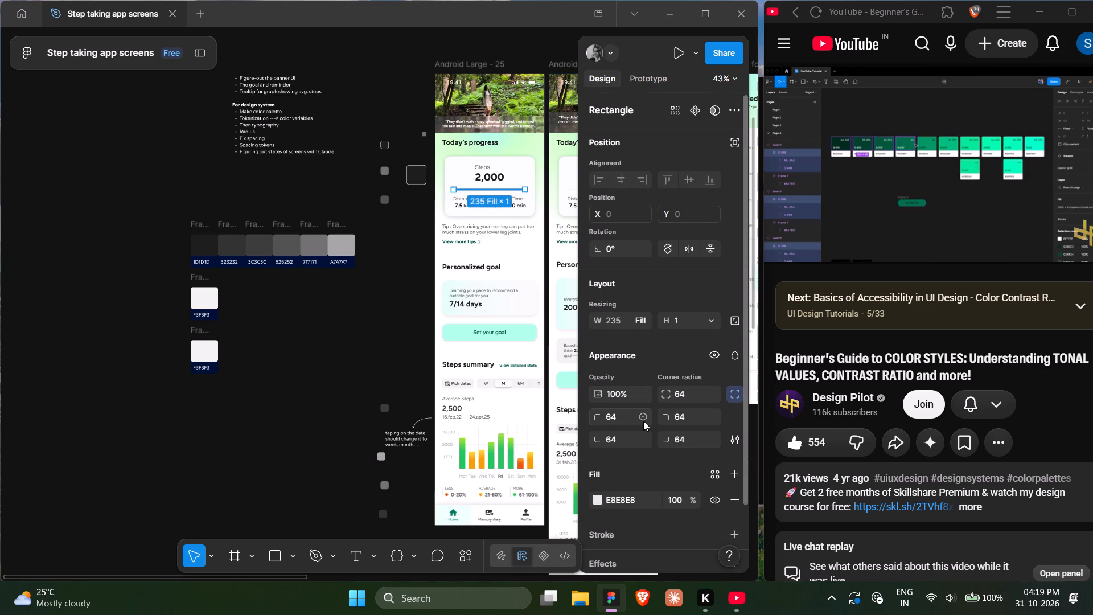
left_click(644, 499)
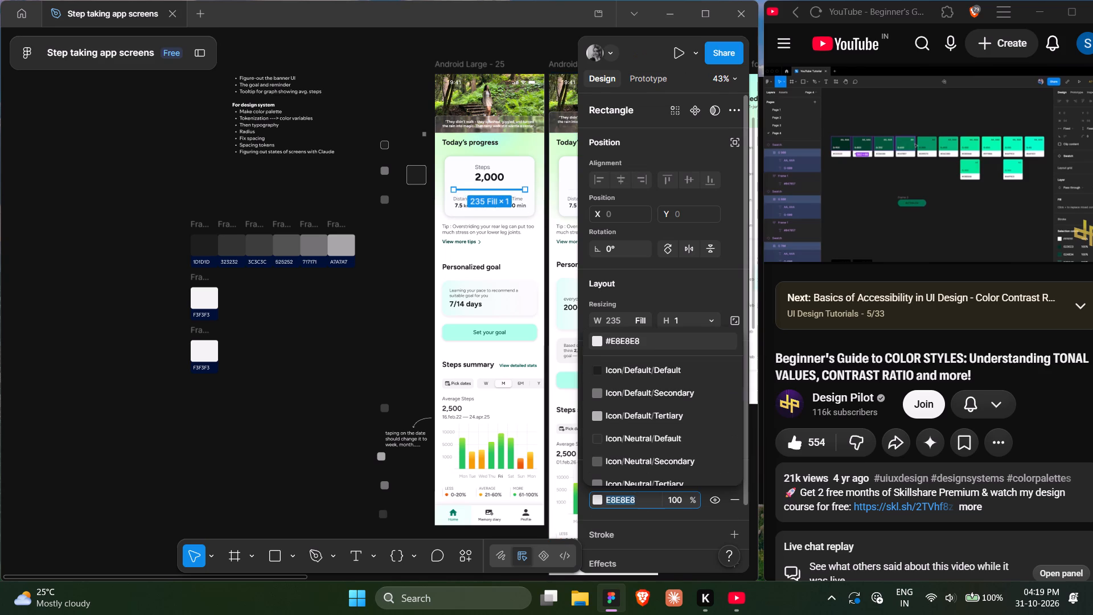
key("ctrl+c")
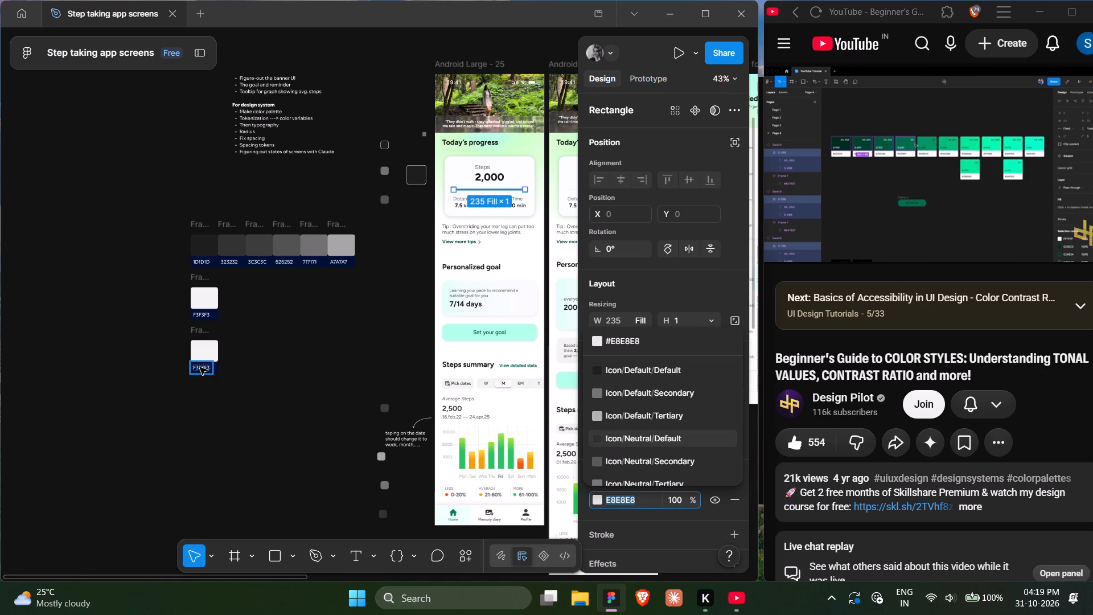
double_click(200, 367, "ctrl")
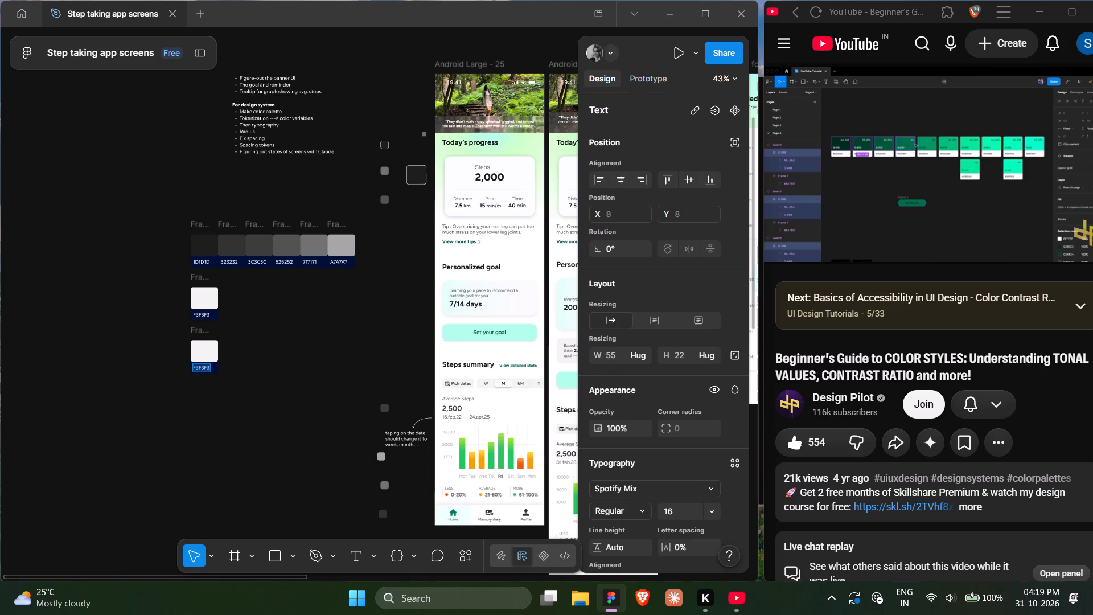
key("ctrl+v")
left_click_drag(269, 342, 203, 352)
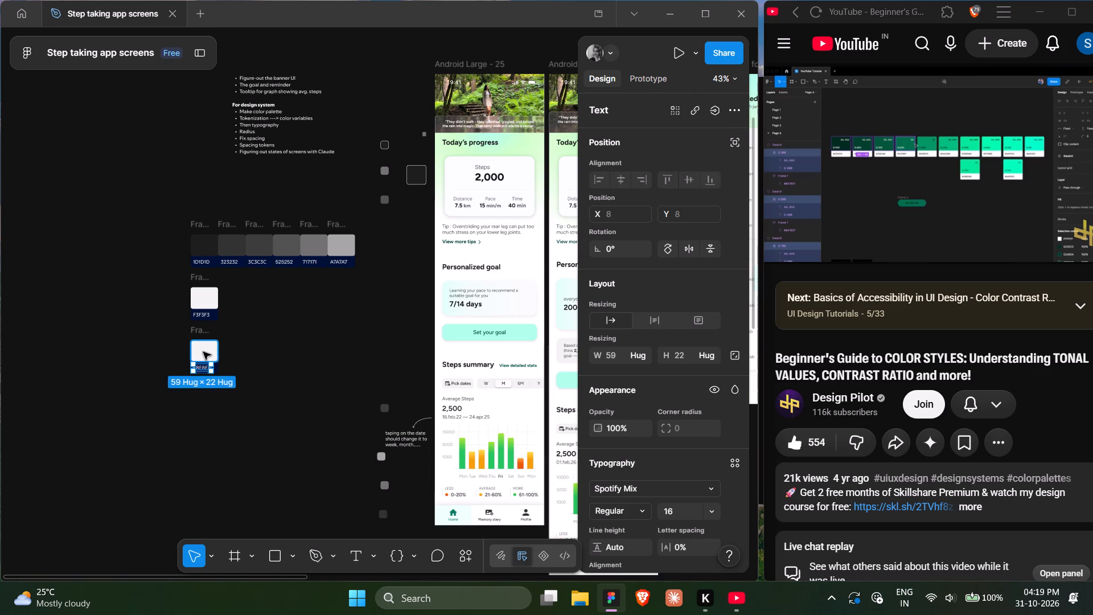
left_click(203, 352)
left_click(637, 506)
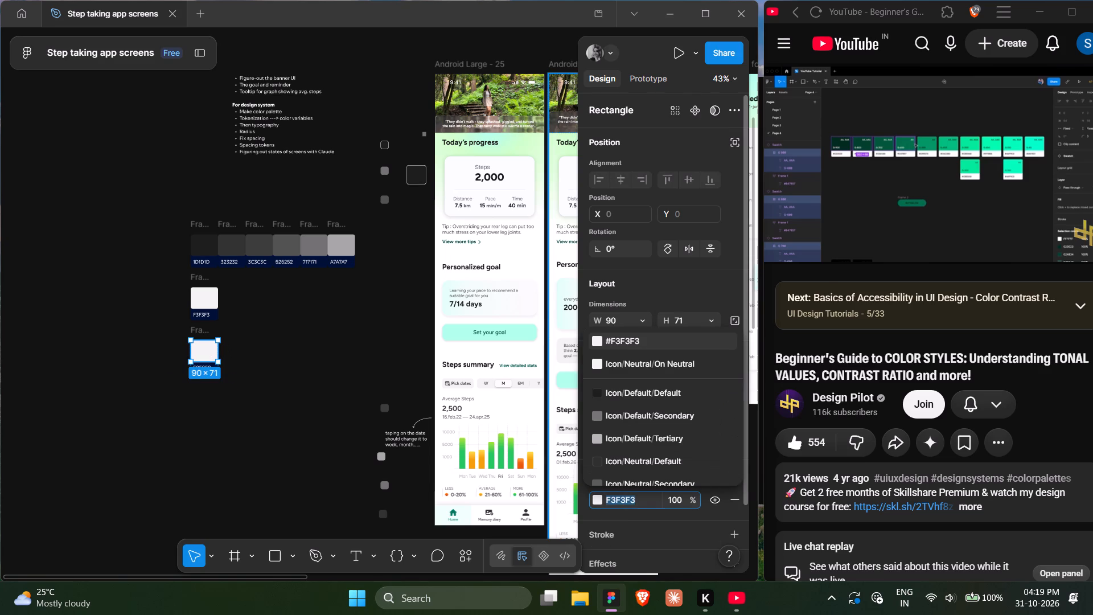
key("ctrl+v")
left_click(295, 346)
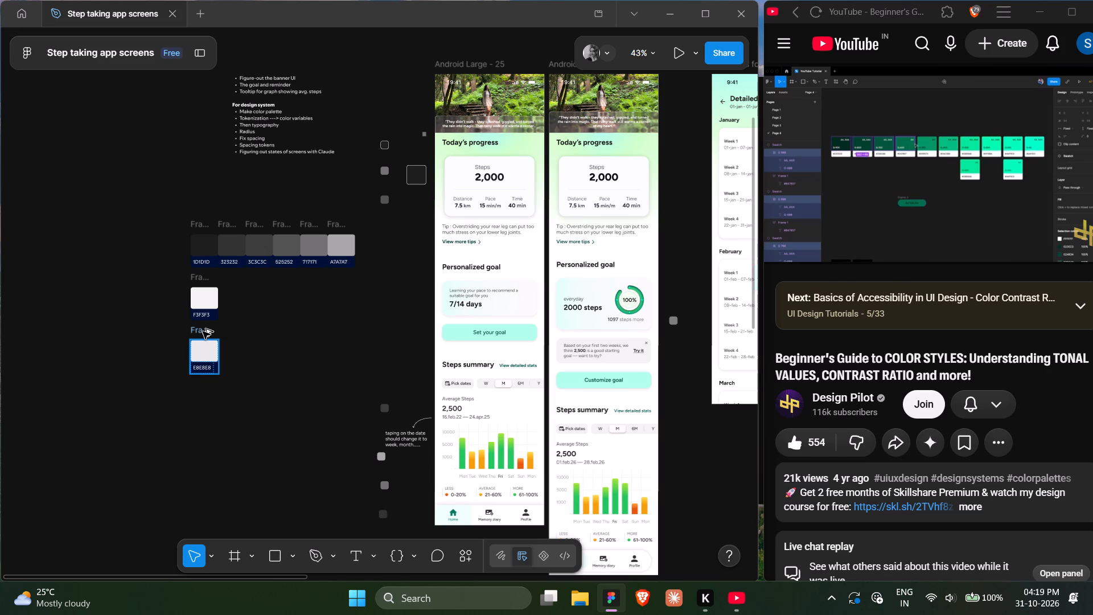
Duplicate the E8E8E8 swatch card immediately to its right, at X -1448, Y -978.
left_click_drag(203, 331, 227, 334, "alt")
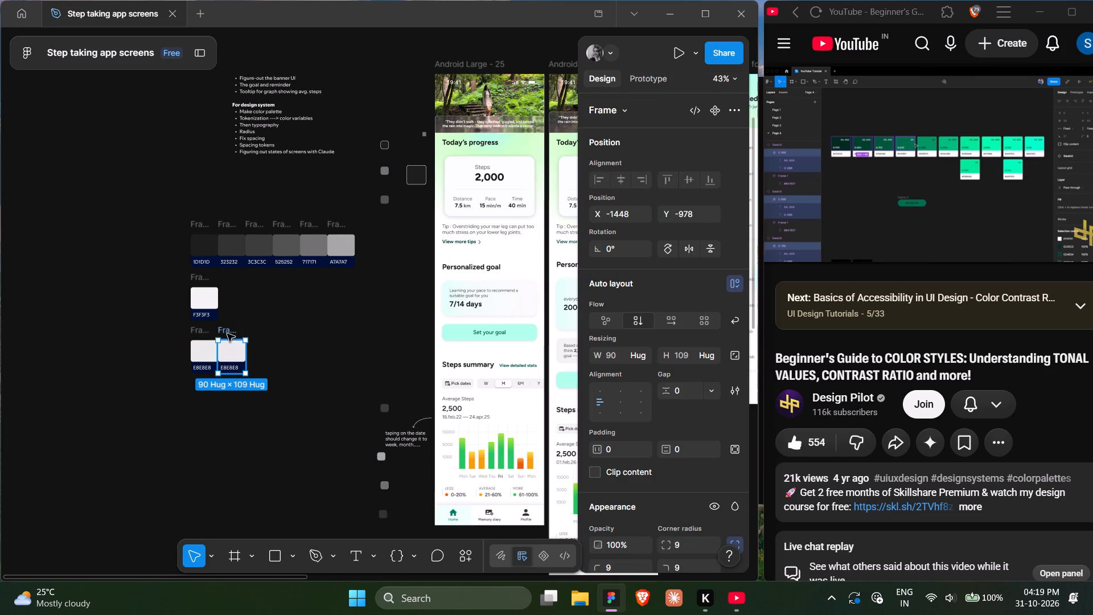
Copy the fill D3D3D3 of the thin divider after the 6M option in the Steps summary period selector.
scroll(415, 313, "left", 1)
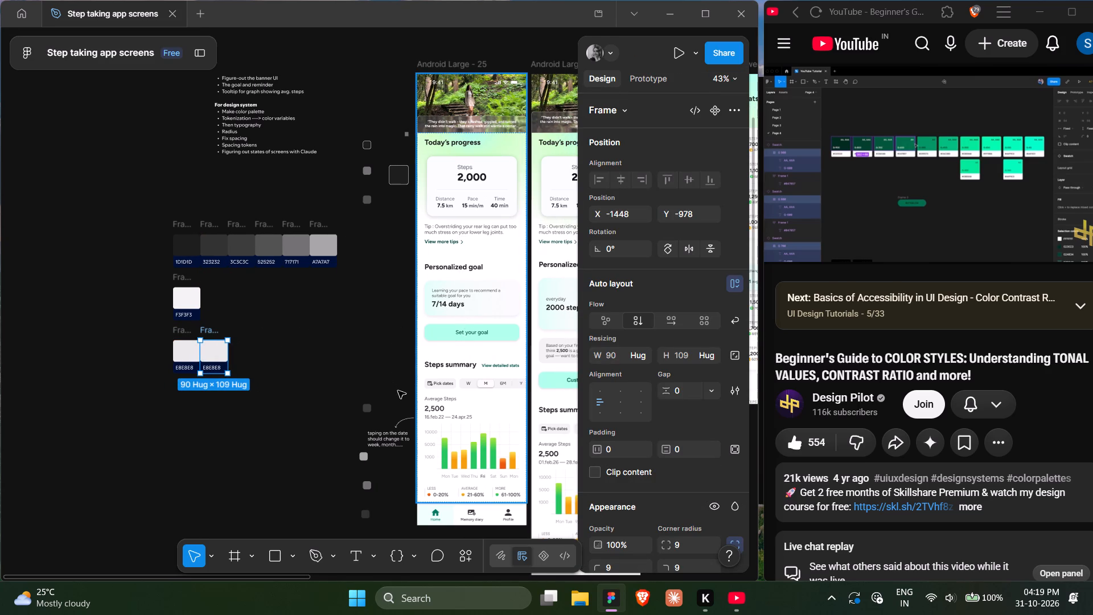
scroll(420, 407, "down", 1)
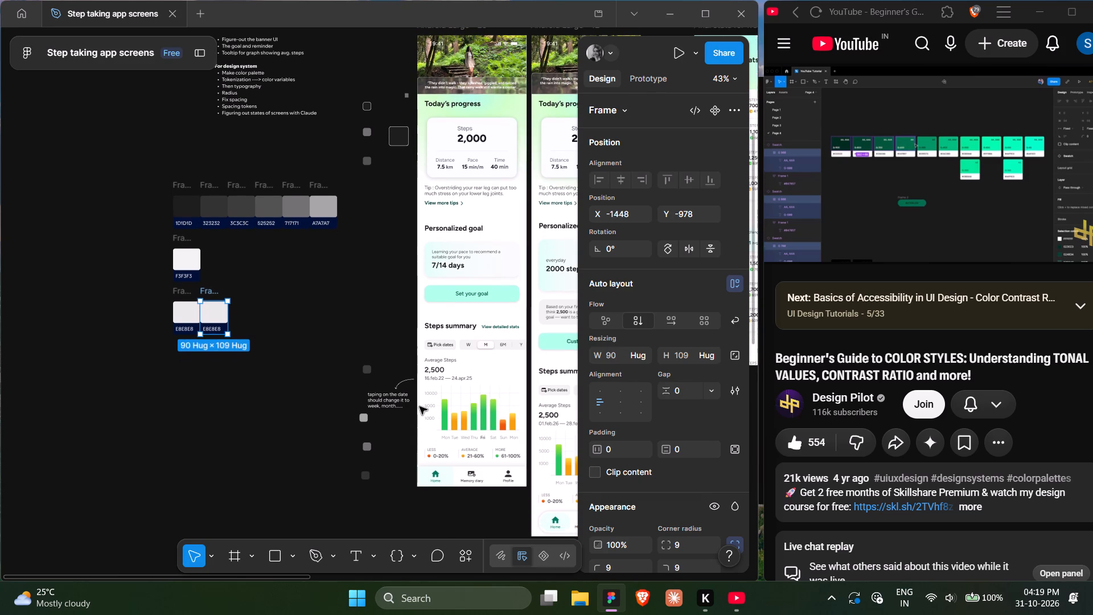
scroll(420, 407, "down", 1)
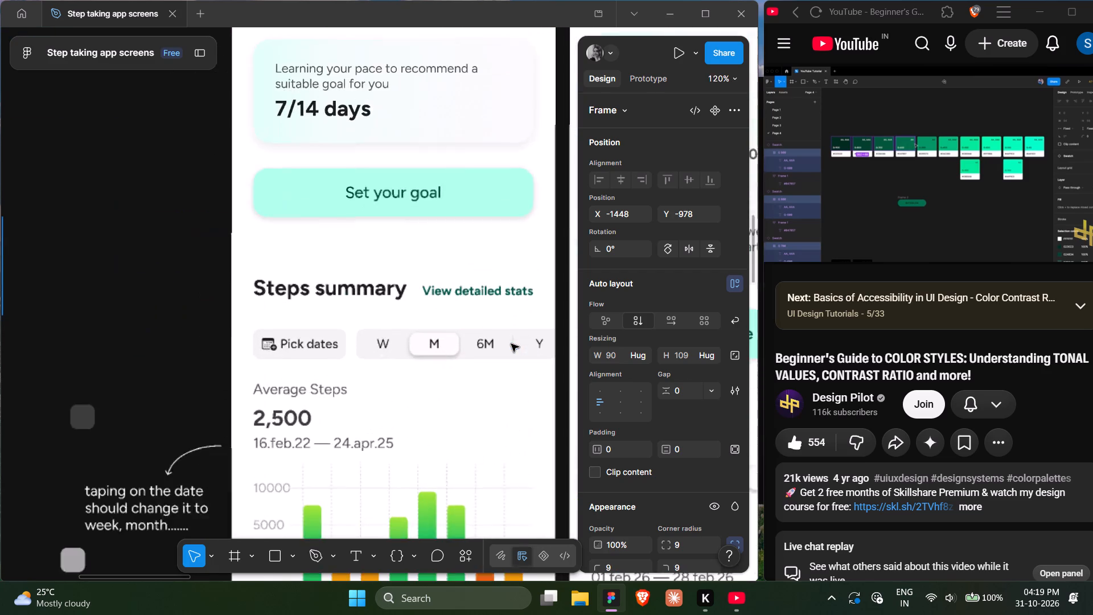
left_click(520, 356, "ctrl")
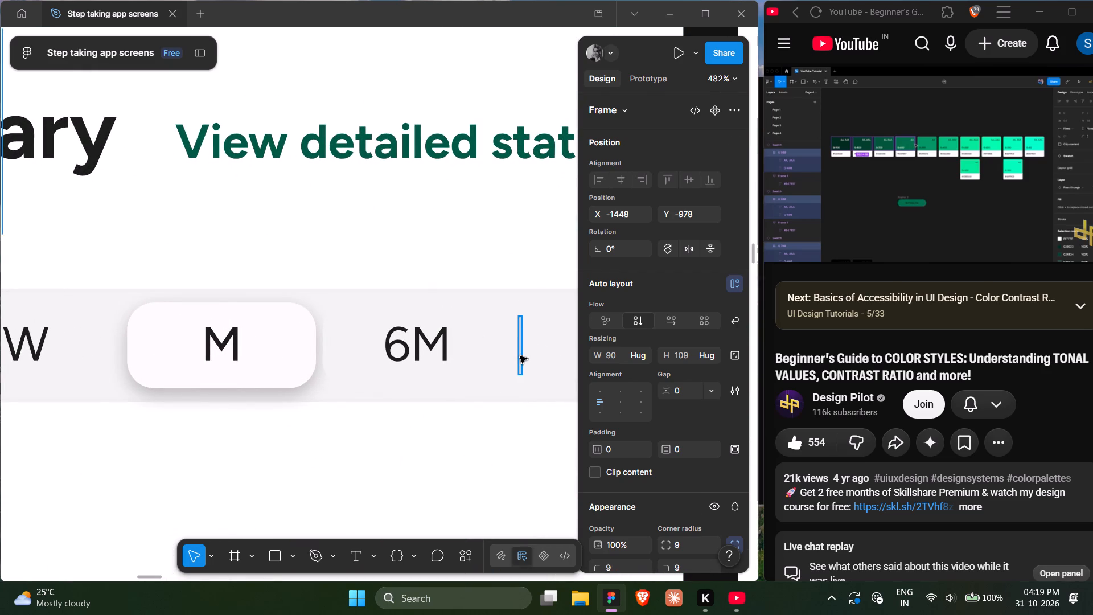
left_click(638, 499)
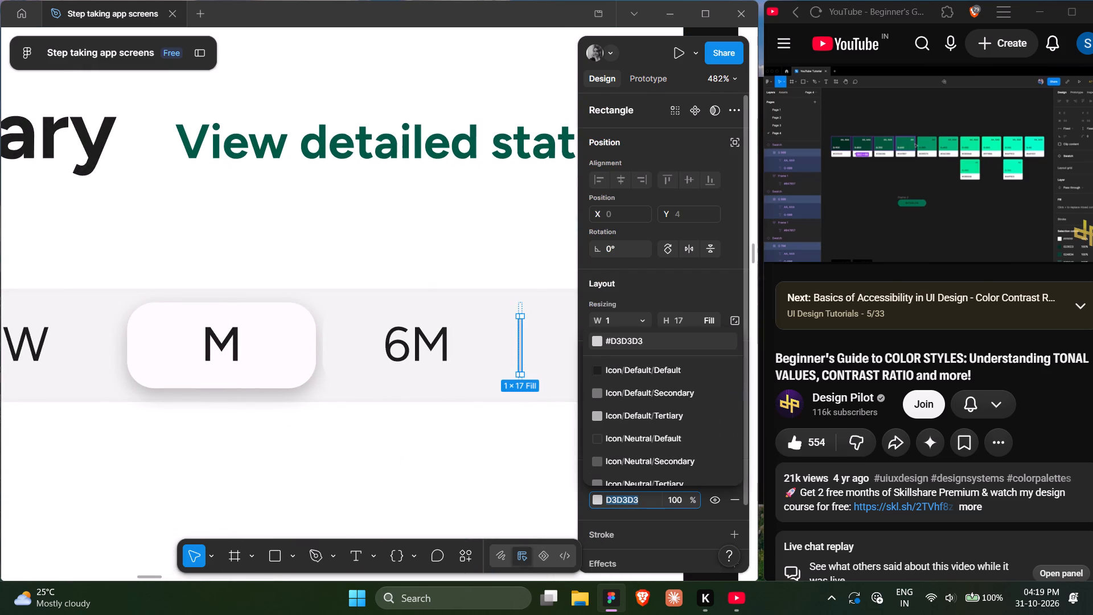
key("ctrl+c")
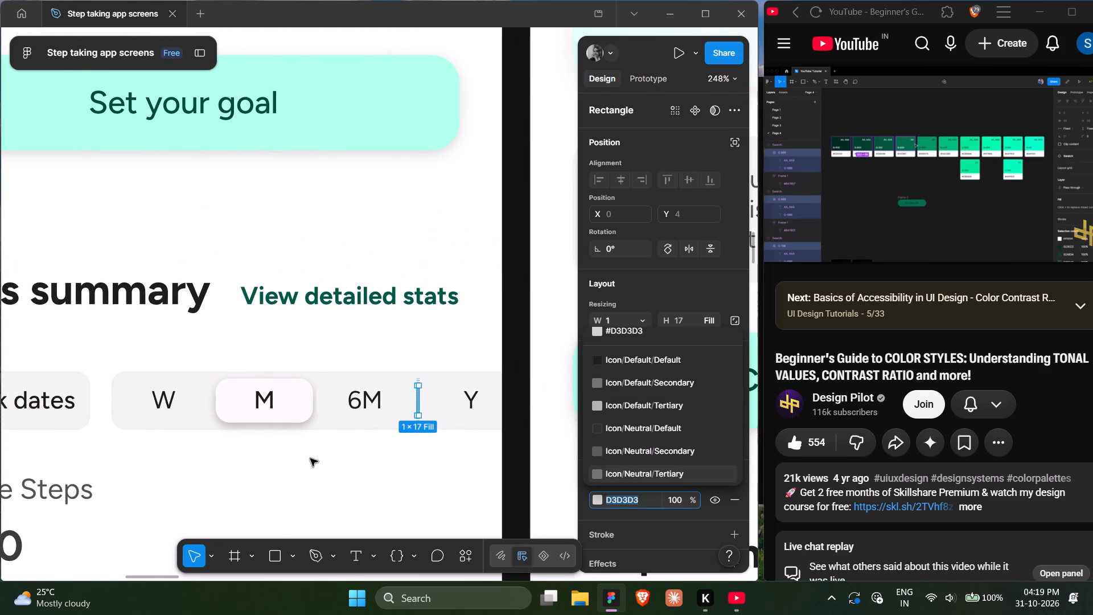
Remove the F3F3F3 fill from the 6M option's frame in the period selector.
left_click(333, 401)
scroll(339, 478, "down", 2)
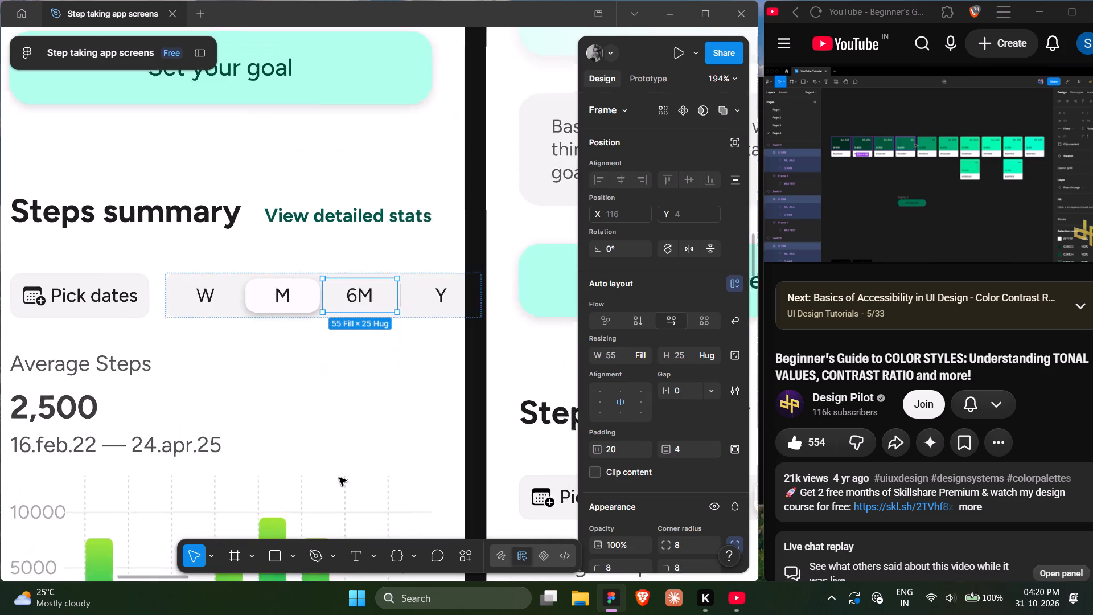
scroll(339, 478, "right", 1)
scroll(602, 449, "down", 4)
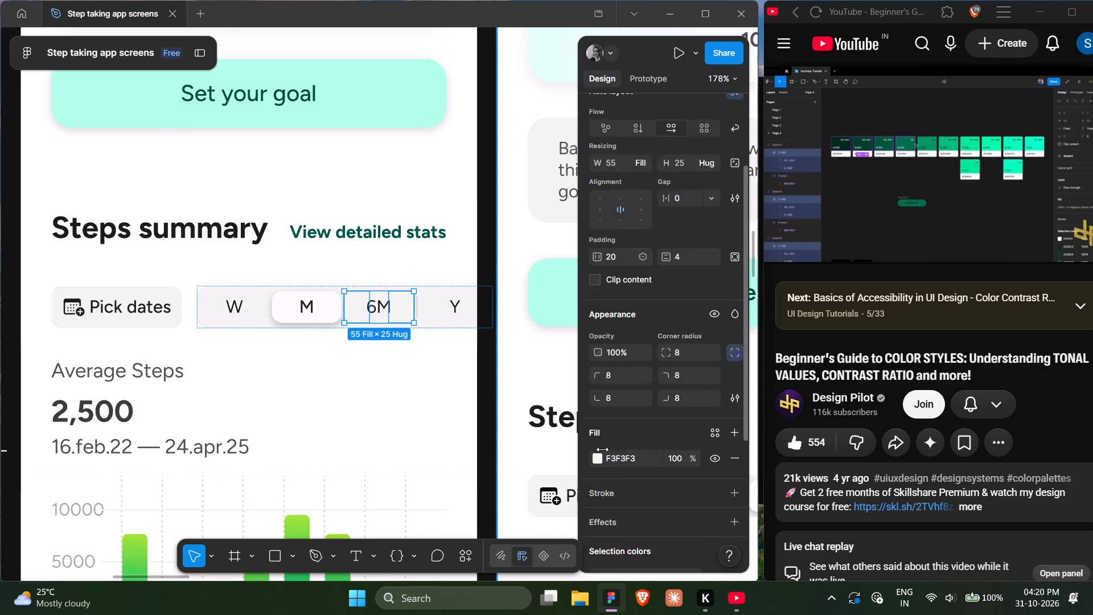
scroll(602, 449, "down", 1)
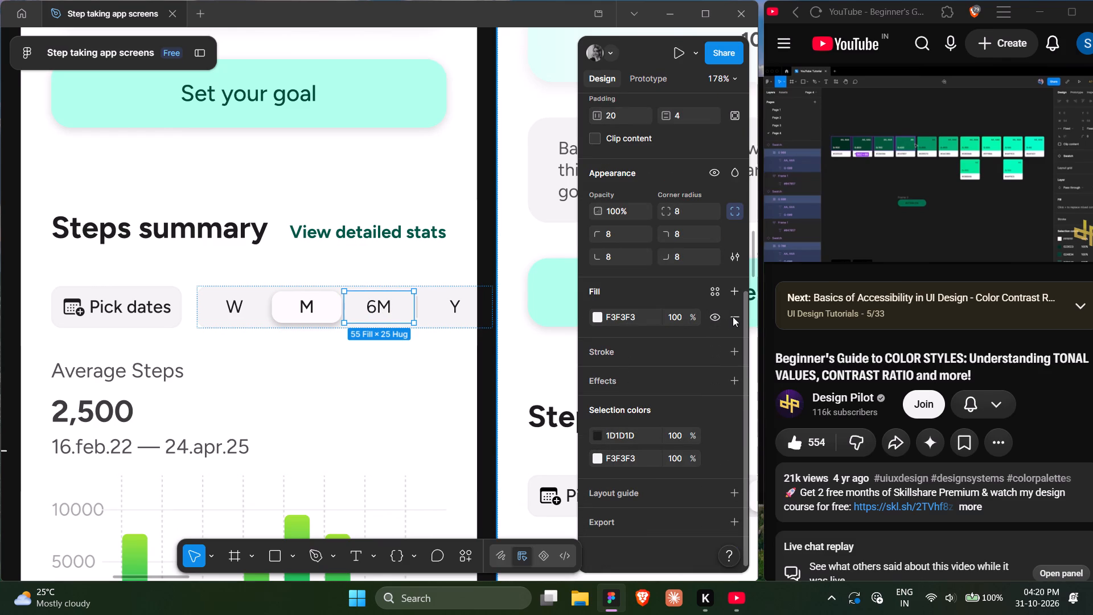
left_click(733, 317)
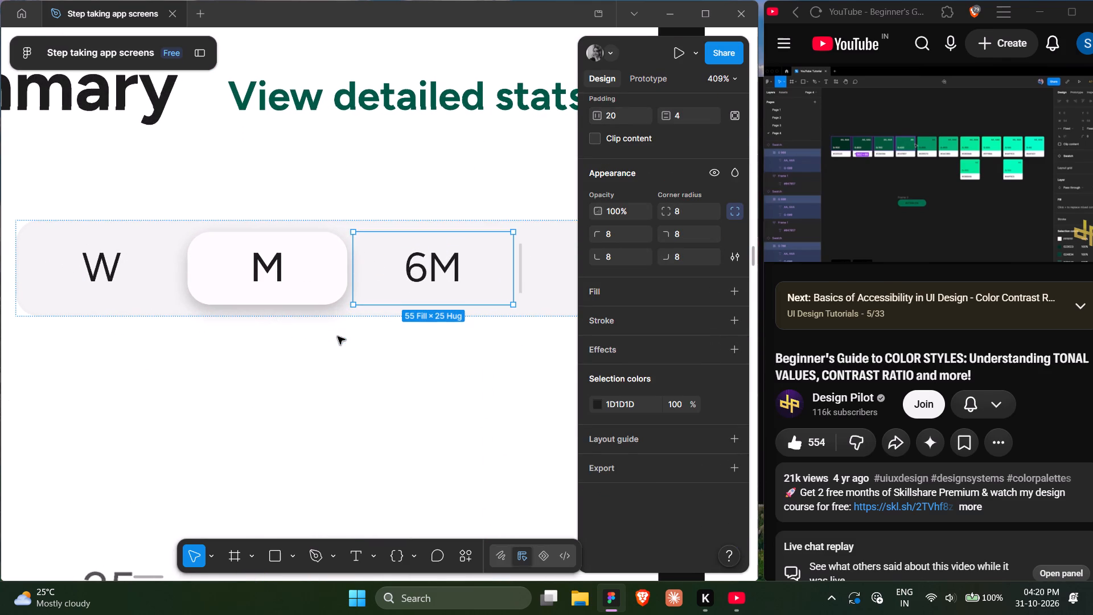
left_click(361, 191)
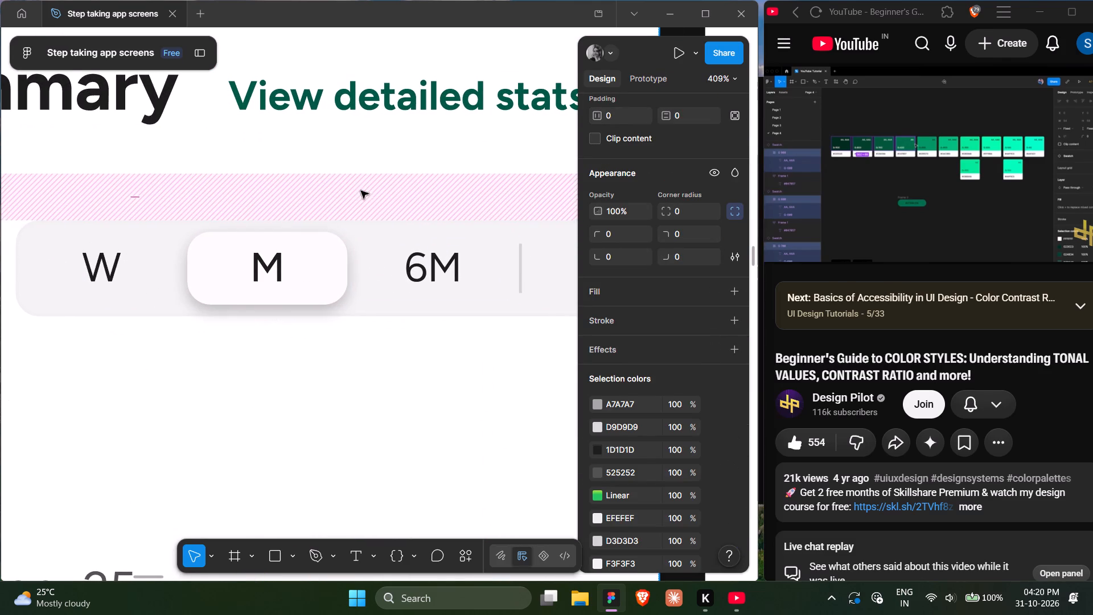
Set the second card in the divider swatch row to D3D3D3, both its color rectangle's fill and its label text.
scroll(361, 191, "right", 1)
scroll(262, 294, "right", 1)
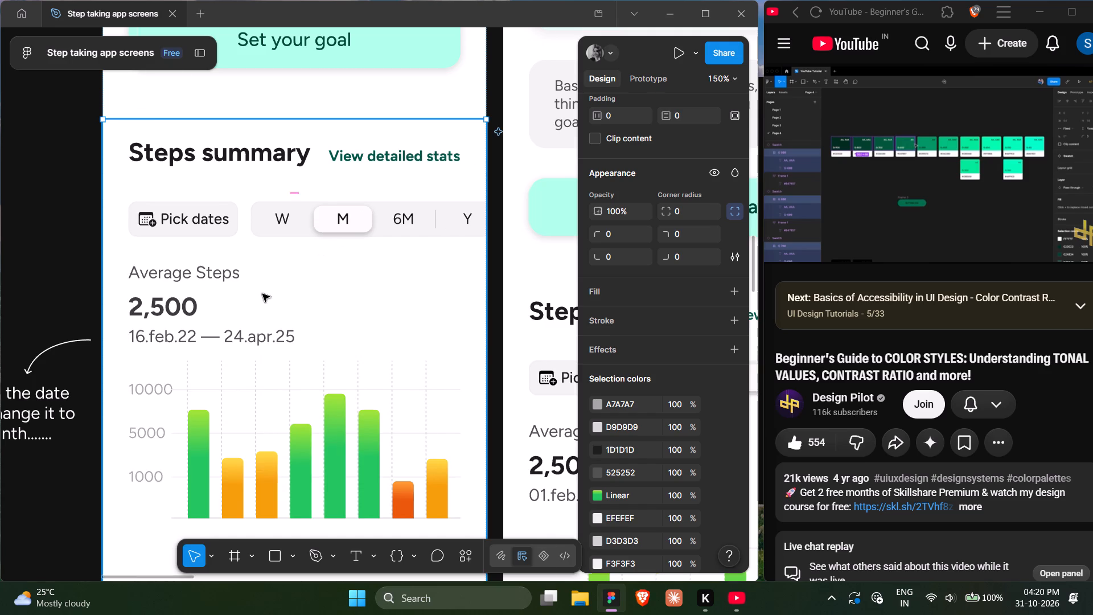
scroll(262, 294, "right", 5)
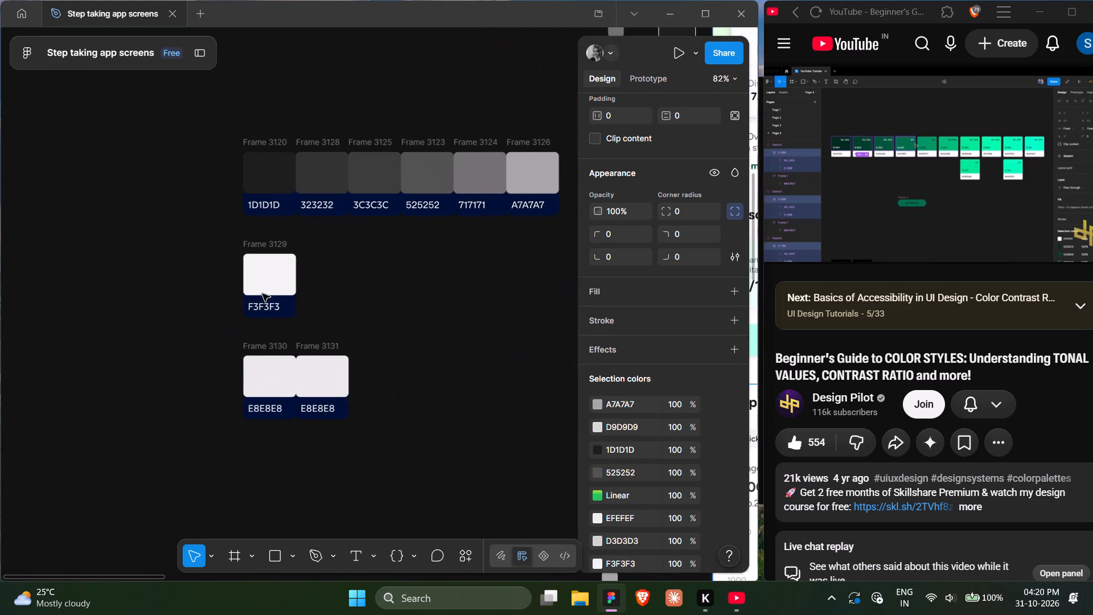
left_click(318, 375)
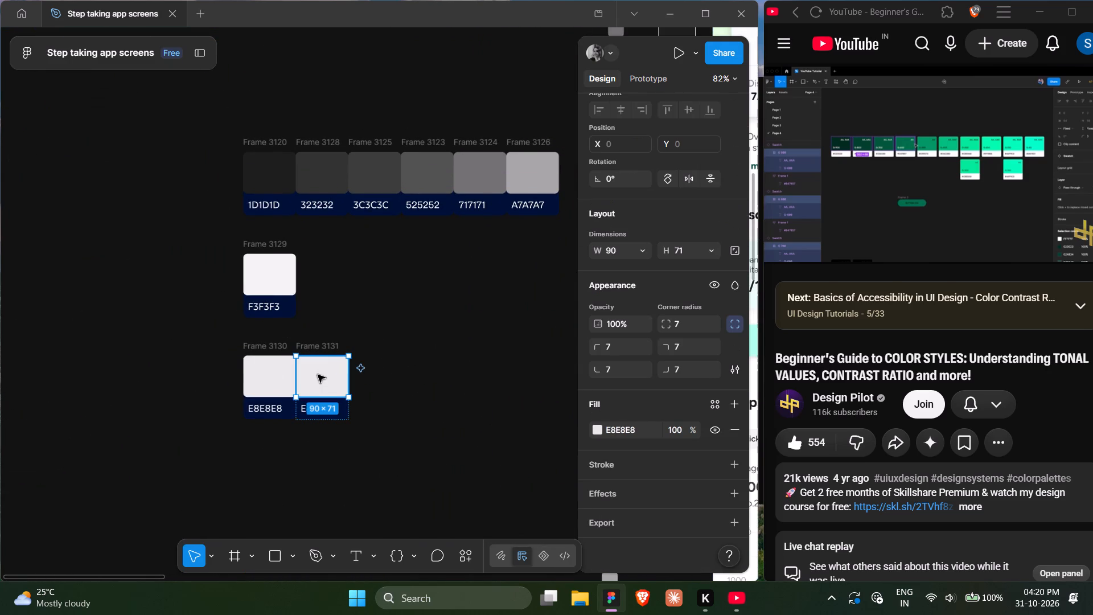
left_click(618, 424)
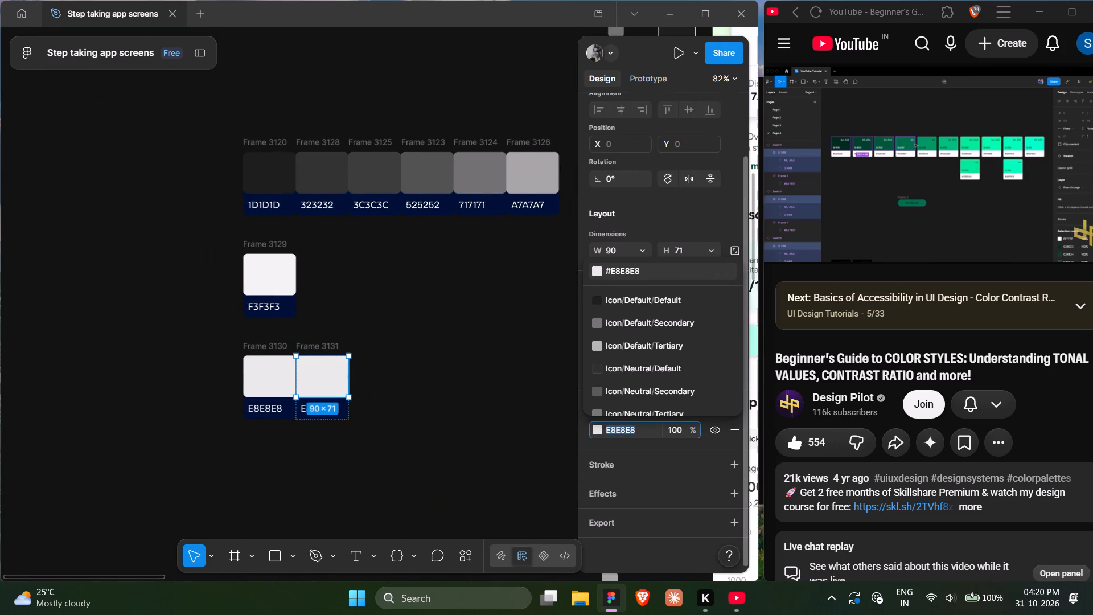
key("ctrl+v")
left_click(469, 392)
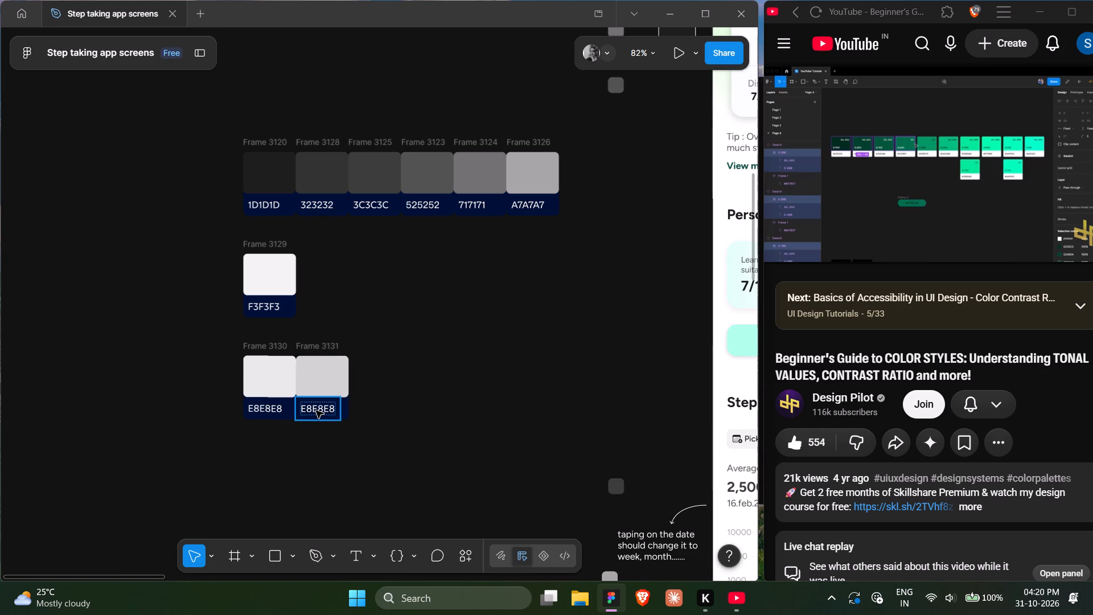
double_click(316, 411, "ctrl")
key("ctrl+v")
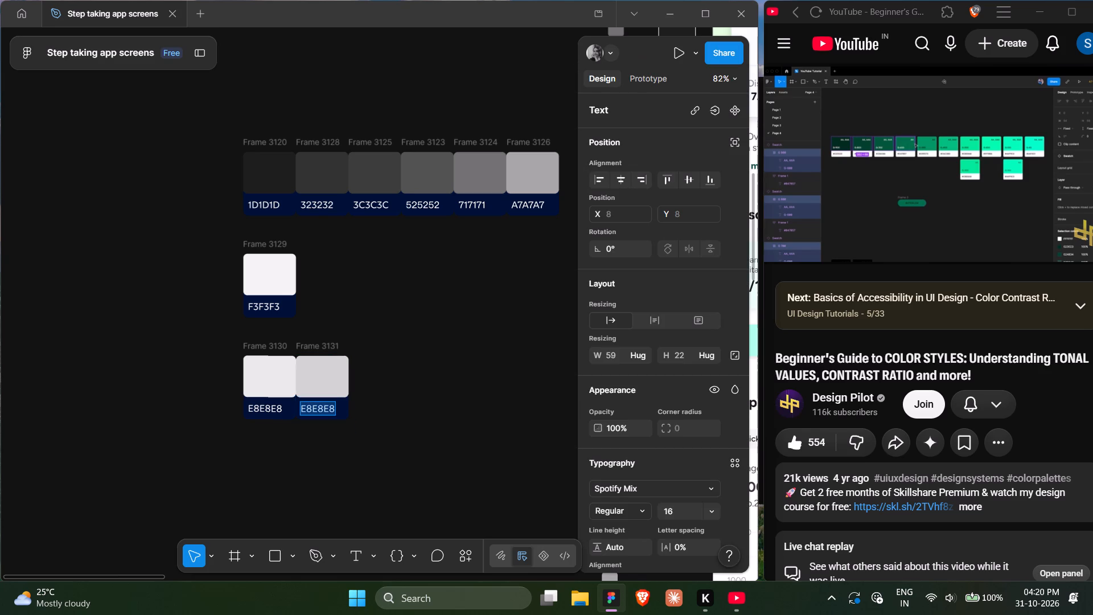
double_click(459, 456)
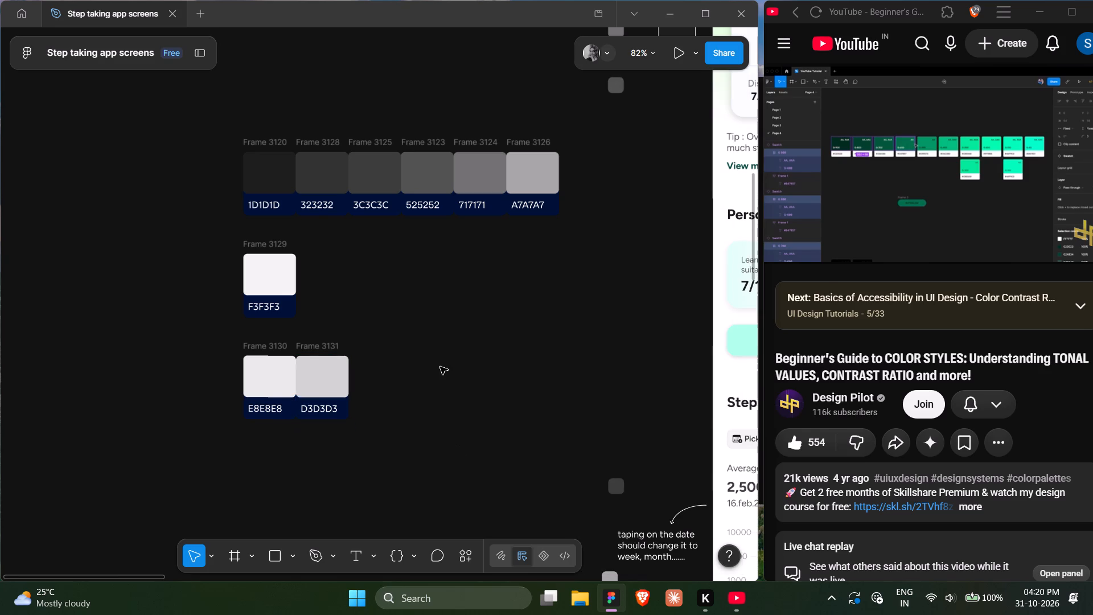
Copy the stroke color D9D9D9 of the Steps summary chart's dashed vertical line and check the colors of its horizontal gridline and 10000 label.
scroll(440, 367, "left", 2)
scroll(335, 384, "down", 1)
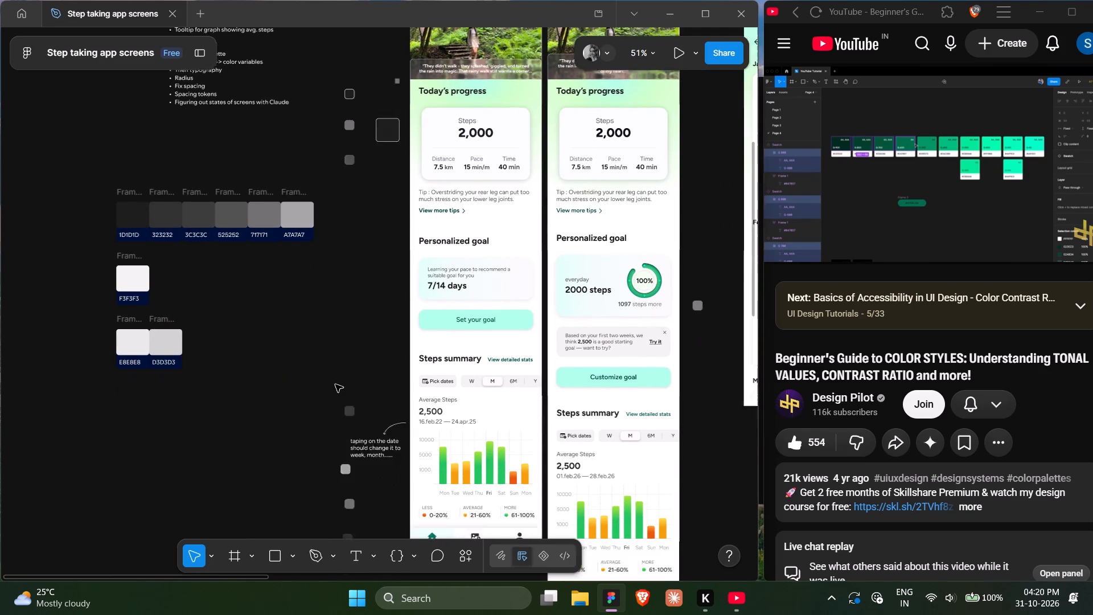
scroll(335, 384, "down", 1)
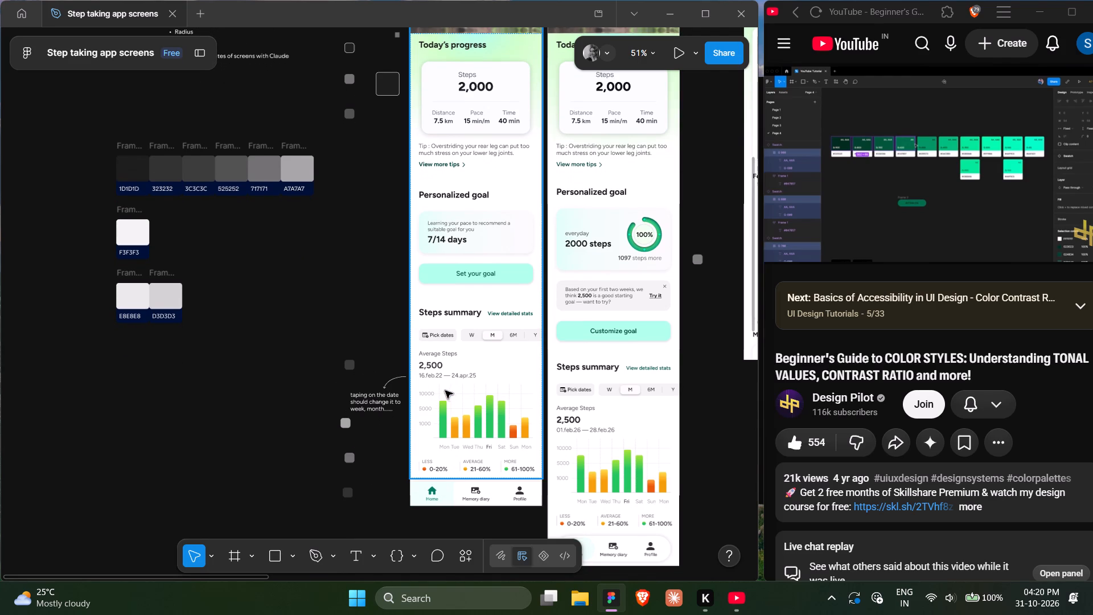
left_click(440, 394, "ctrl")
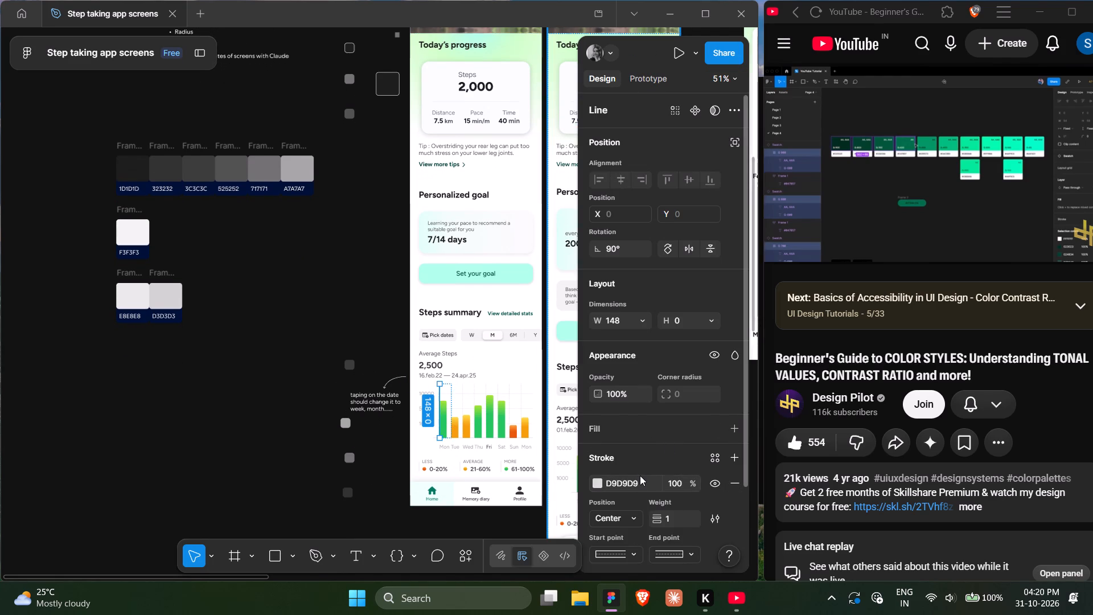
left_click(640, 475)
key("ctrl+c")
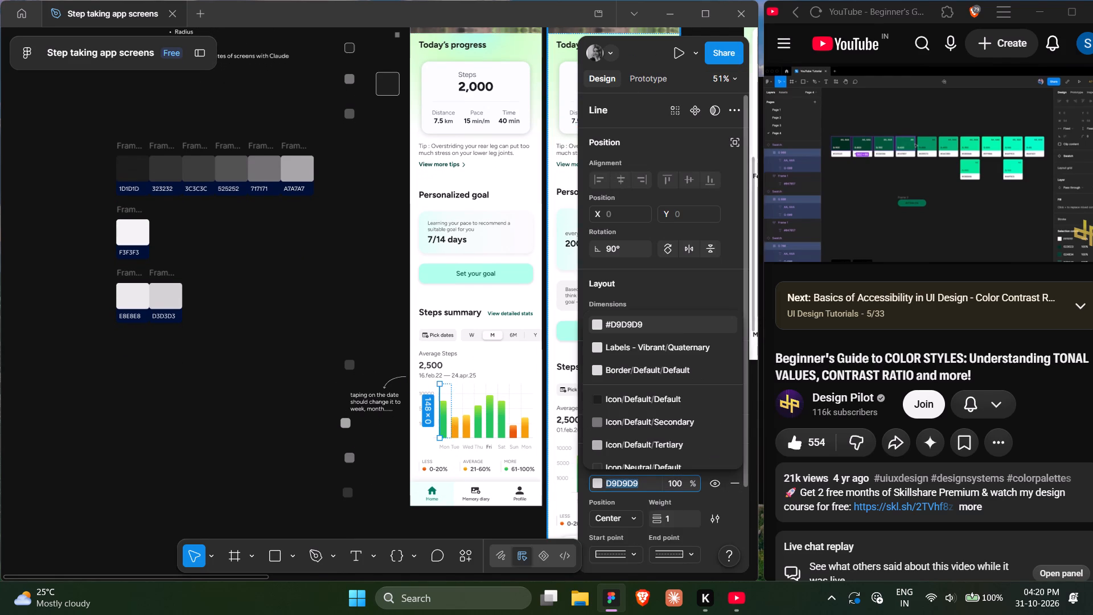
left_click(467, 395, "ctrl")
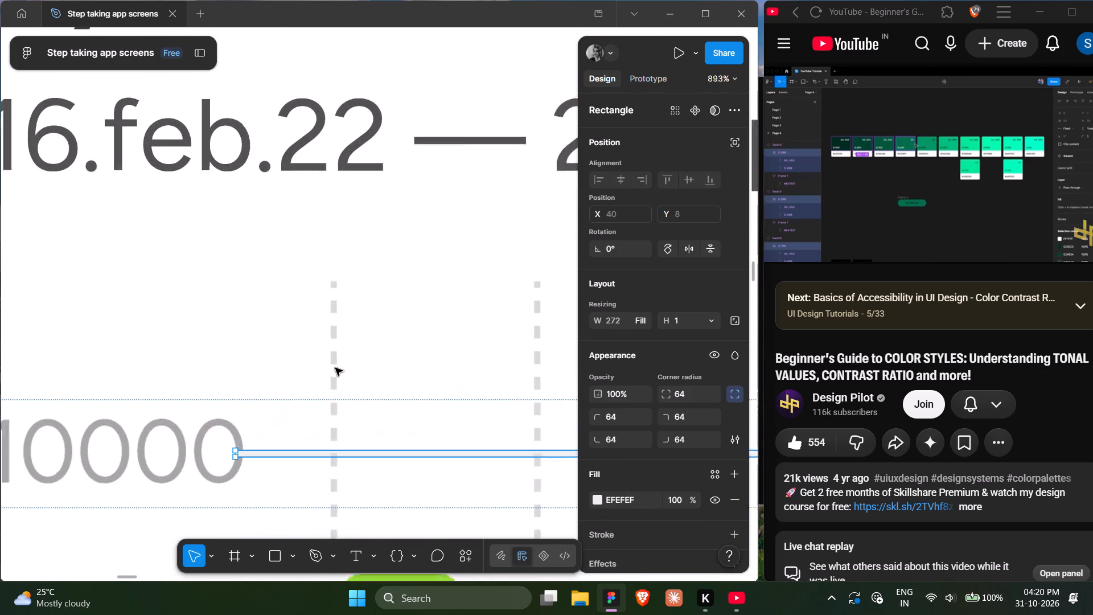
left_click(247, 321)
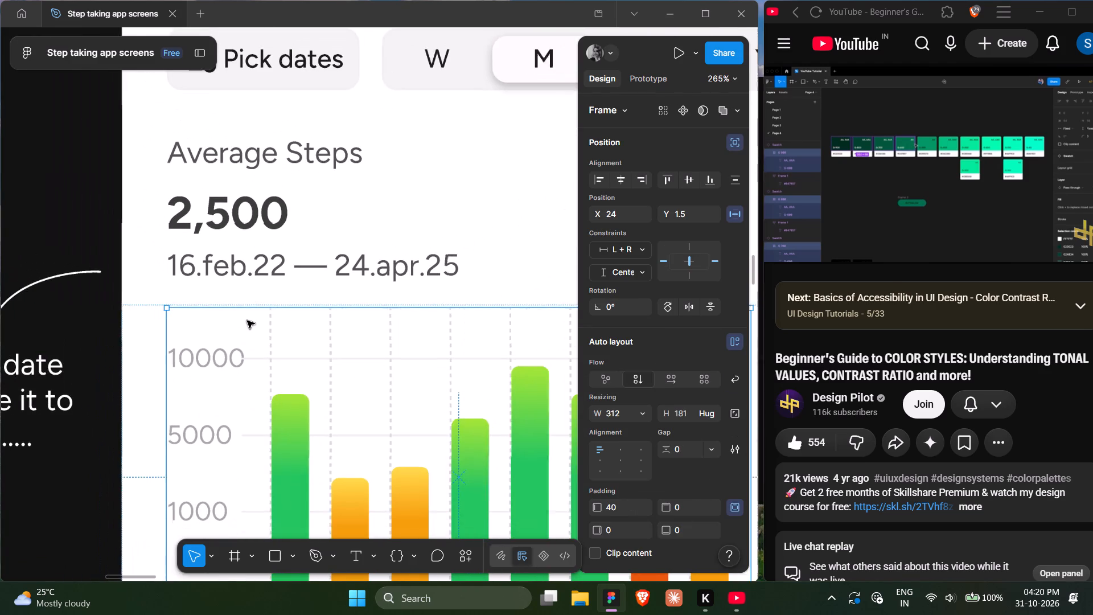
left_click(208, 358, "ctrl")
scroll(665, 474, "down", 5)
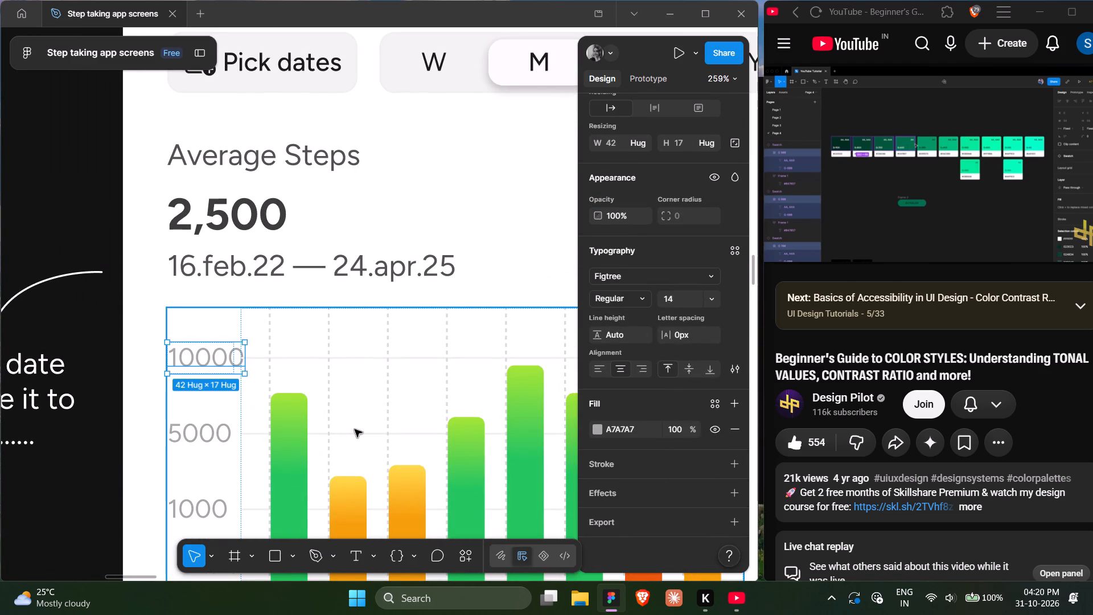
left_click(387, 403, "ctrl")
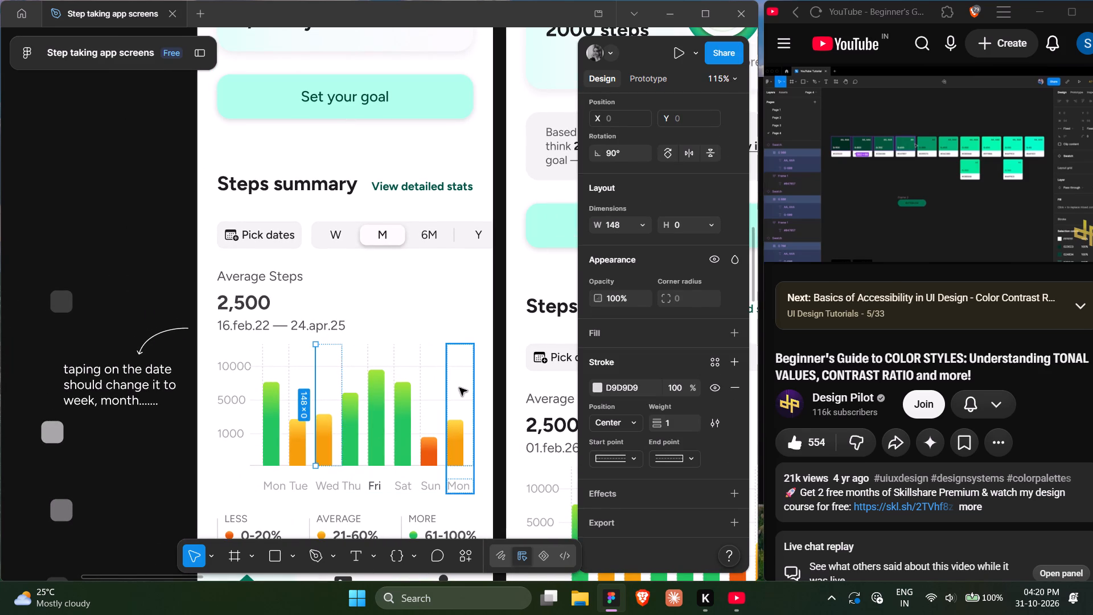
Duplicate the D3D3D3 swatch card beside it at X -1358, Y -978 and set the copy's color rectangle fill to D9D9D9.
scroll(459, 388, "right", 1)
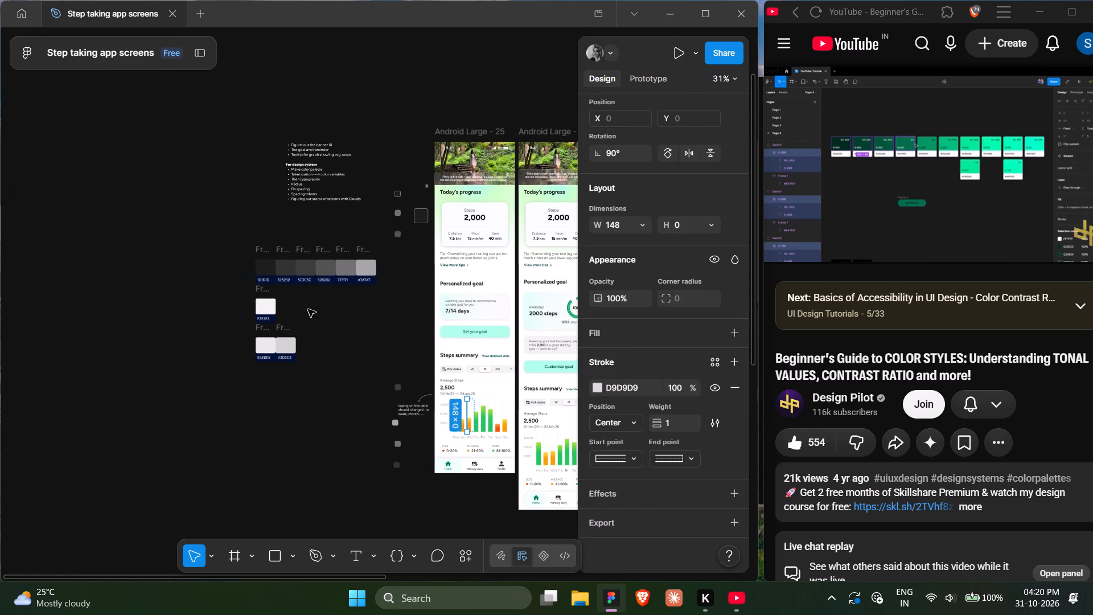
left_click_drag(281, 328, 300, 328, "alt")
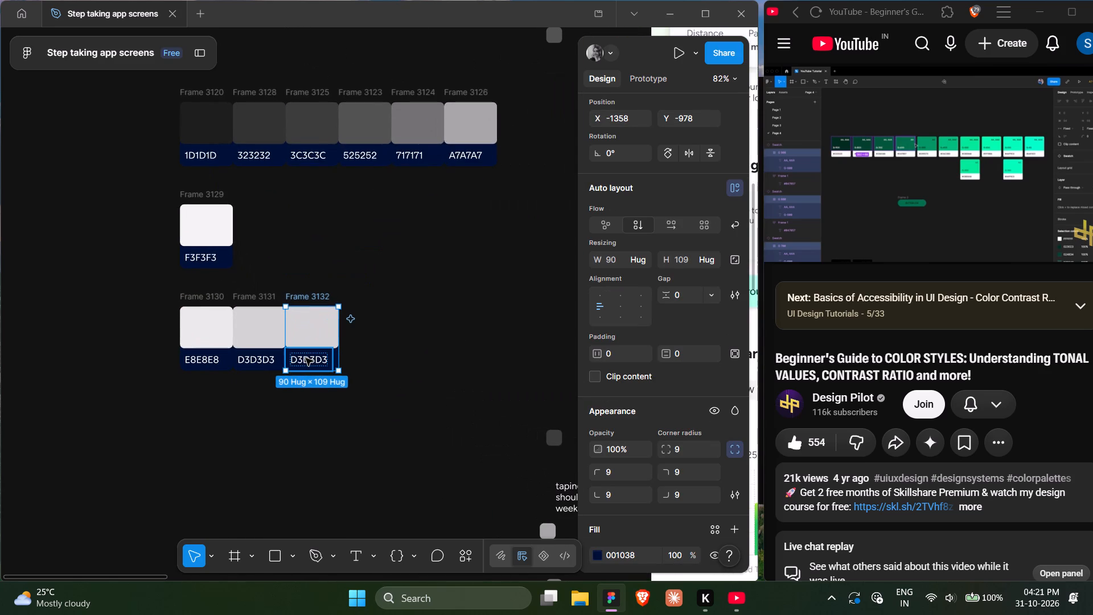
left_click(311, 325)
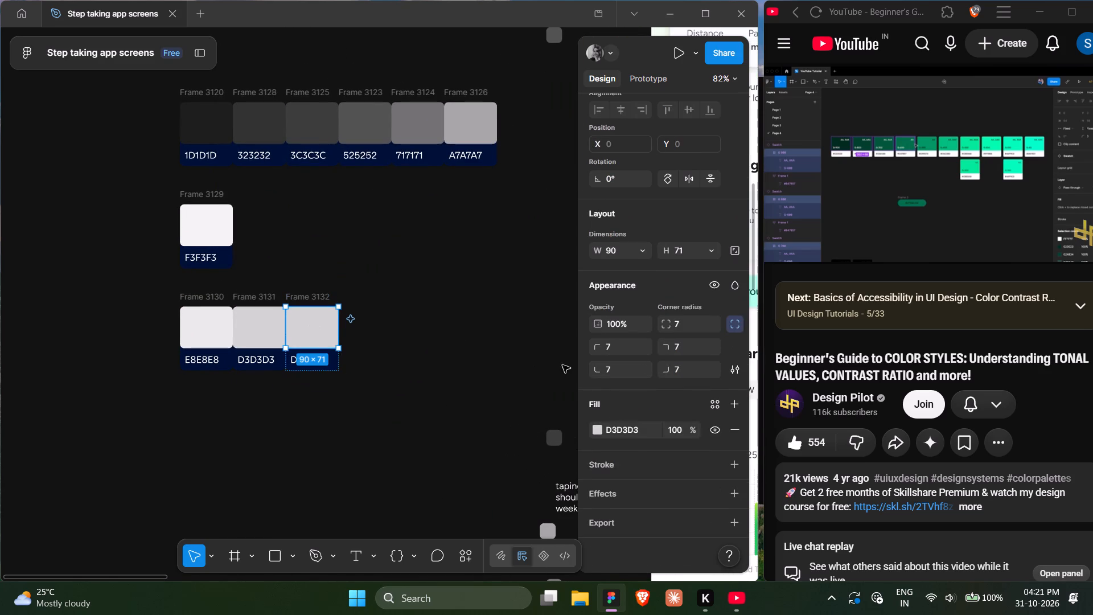
left_click(630, 438)
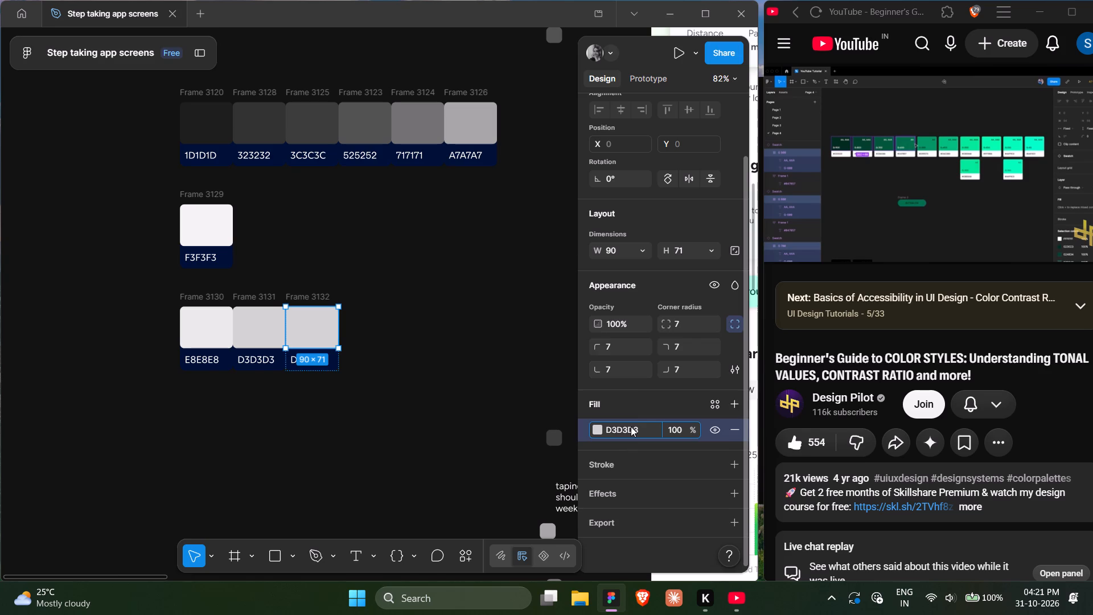
left_click(631, 427)
key("ctrl+v")
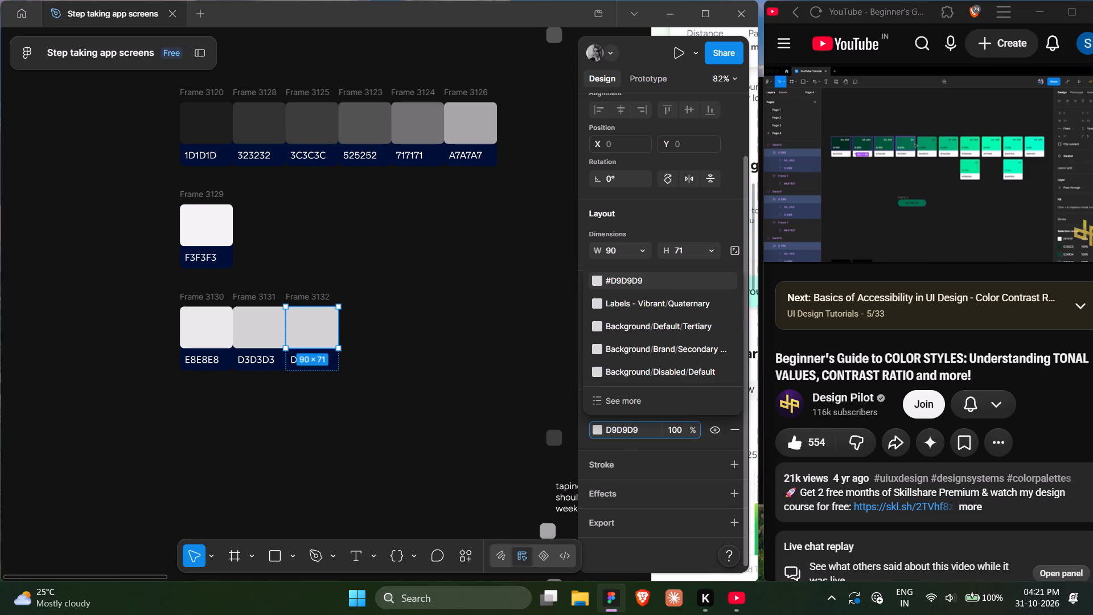
Set the text fill of the third divider card's label to D9D9D9.
double_click(295, 361)
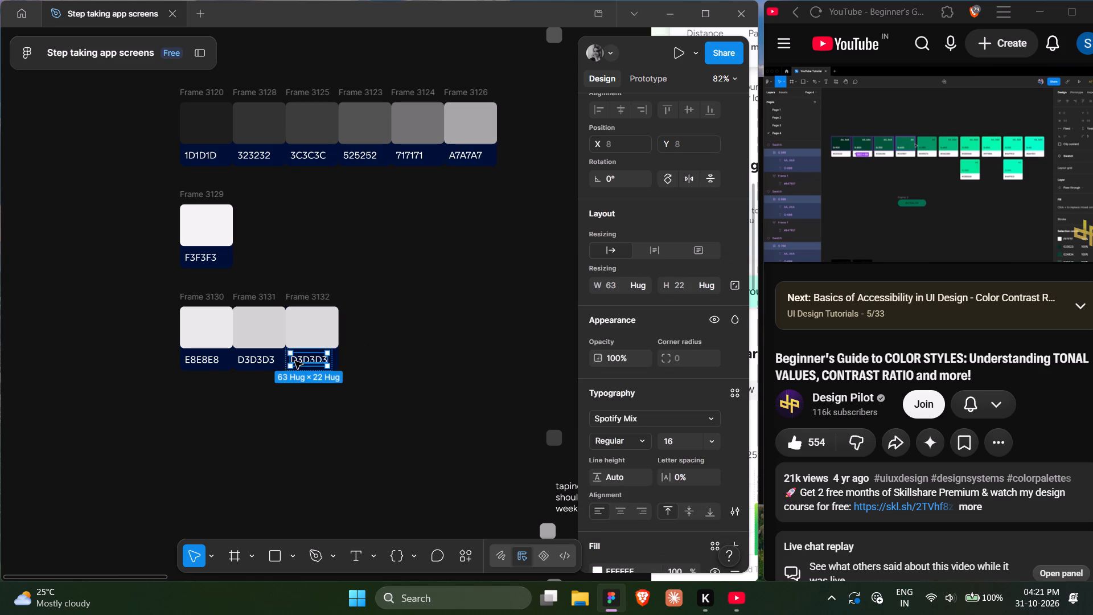
double_click(295, 361)
scroll(618, 442, "down", 2)
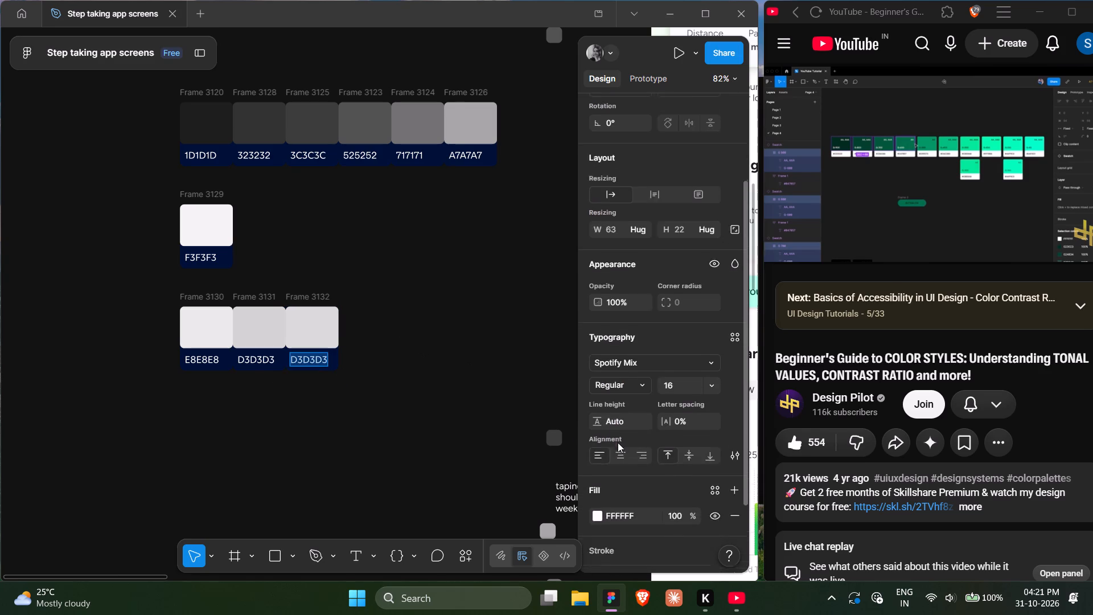
scroll(618, 442, "down", 2)
left_click(617, 430)
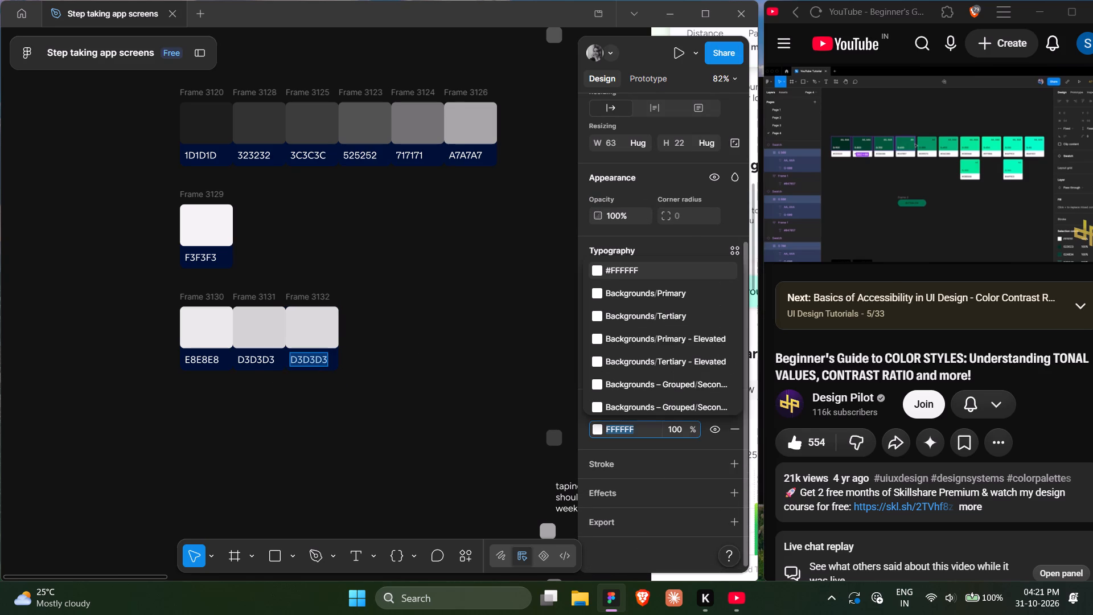
key("ctrl+v")
left_click(413, 376)
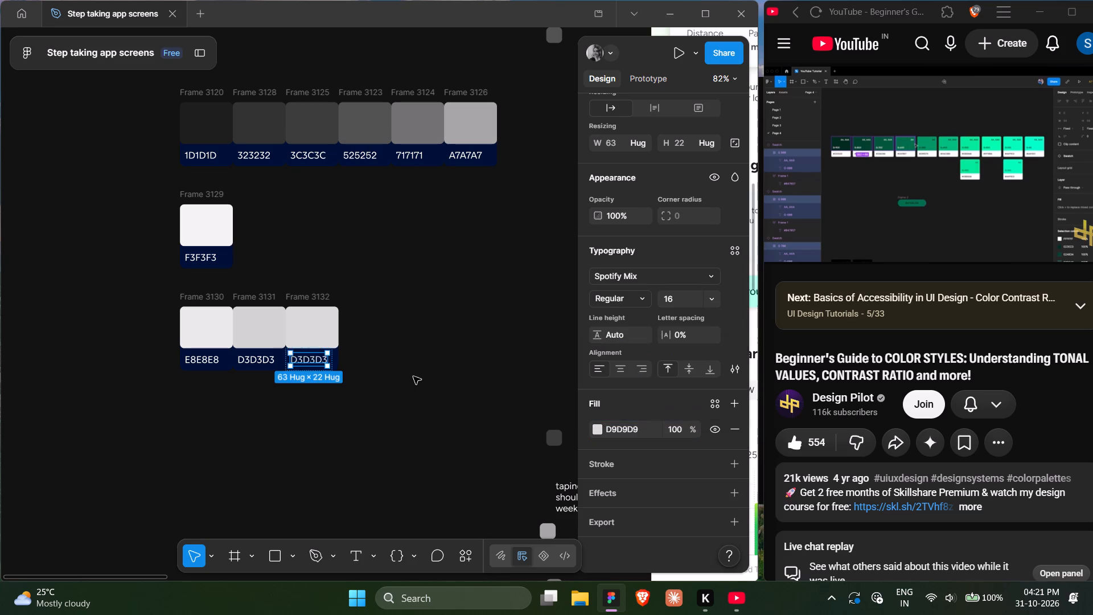
left_click(413, 376)
Copy the fill EFEFEF of the thin horizontal gridline at 10000 in the Steps summary chart.
scroll(413, 376, "left", 1)
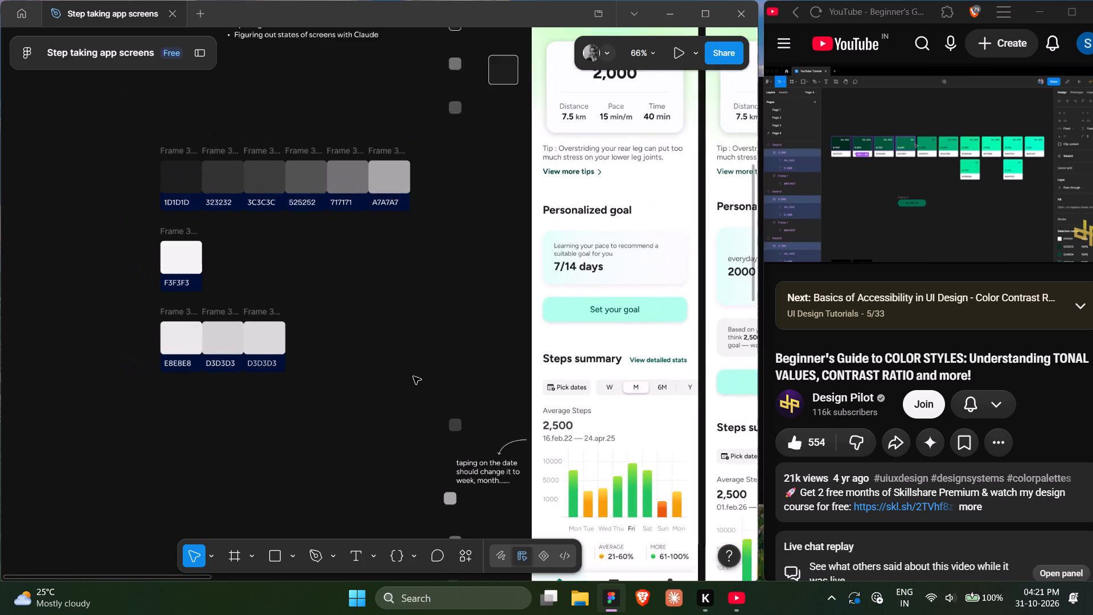
left_click(599, 460, "ctrl")
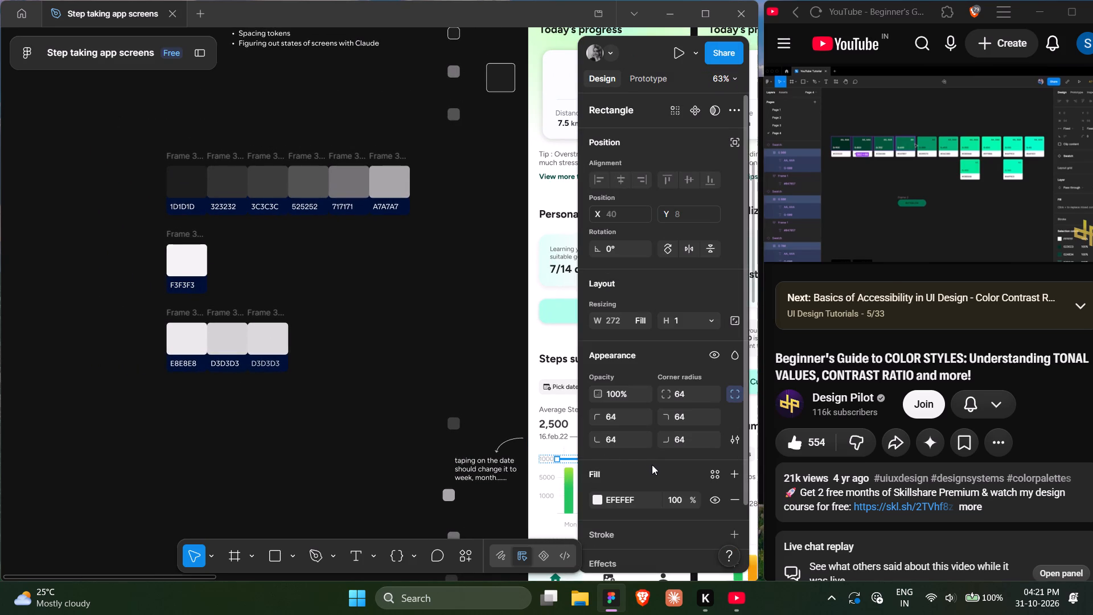
left_click(641, 501)
key("ctrl+c")
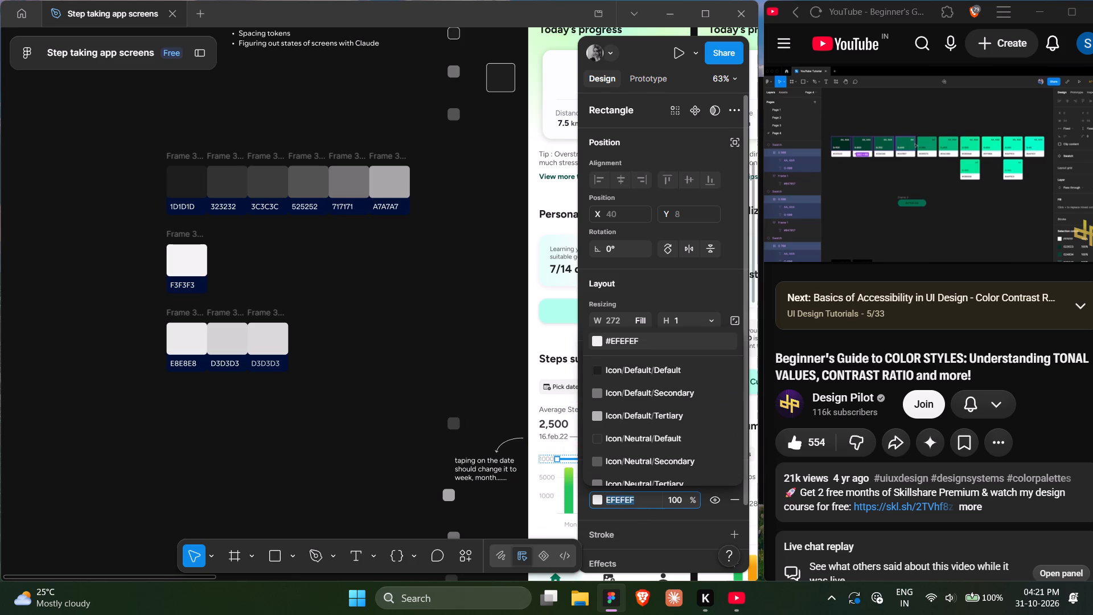
Duplicate the third divider swatch card beside it and set the copy's color rectangle fill to EFEFEF.
left_click(262, 379)
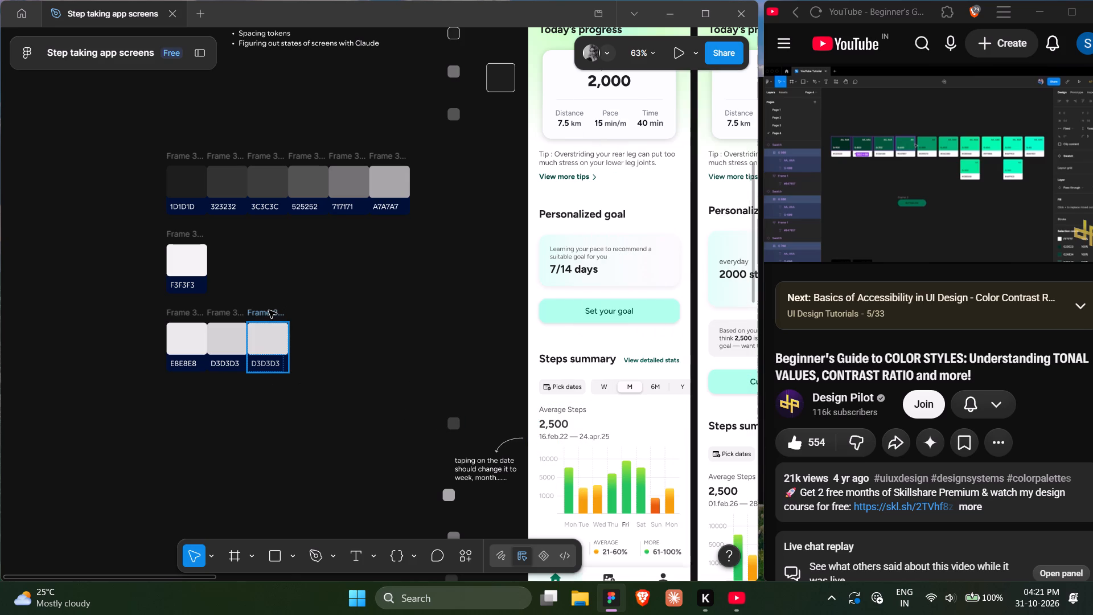
left_click_drag(269, 310, 307, 310, "alt")
left_click(309, 340)
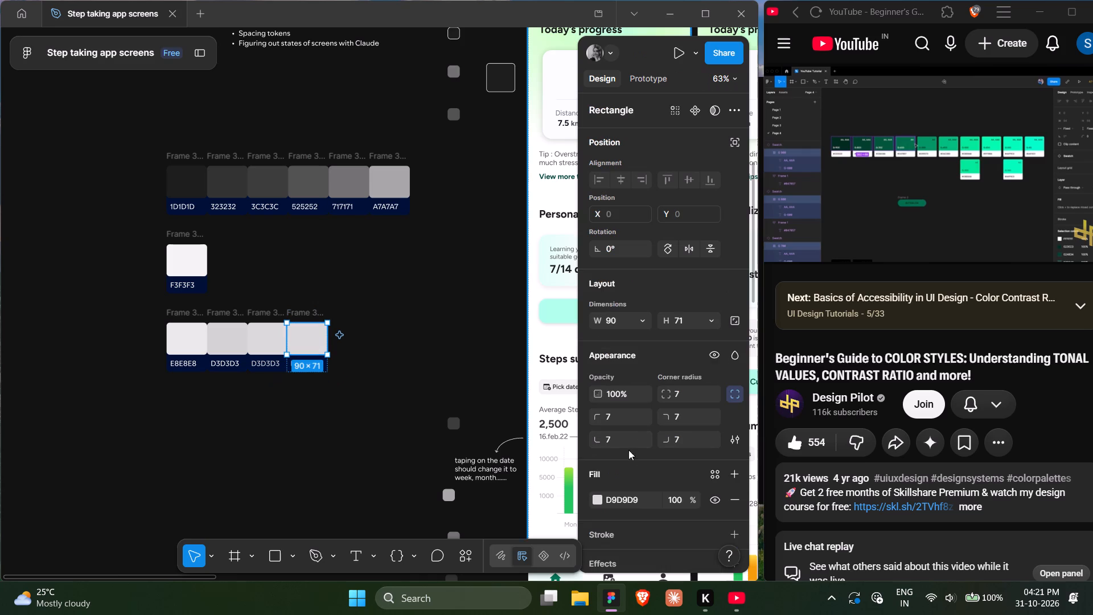
left_click(643, 502)
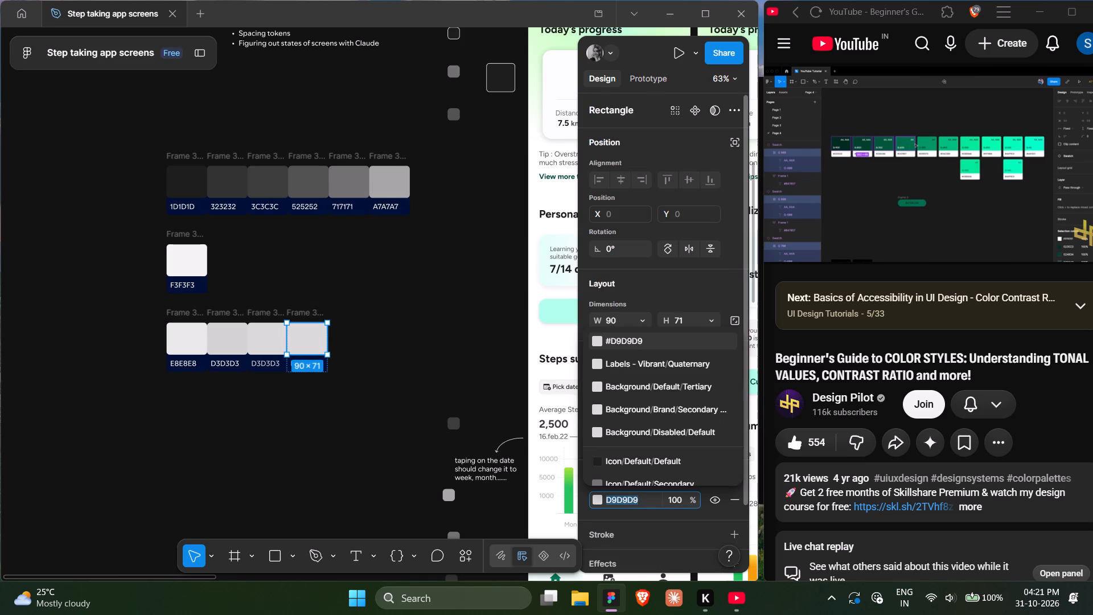
key("ctrl+v")
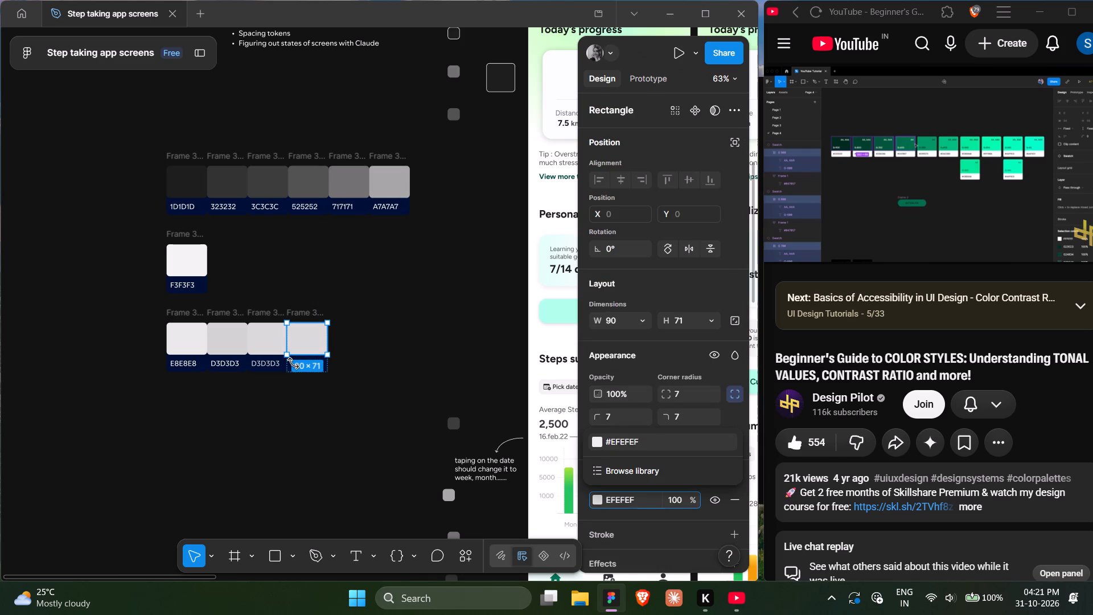
double_click(293, 363)
left_click(297, 398)
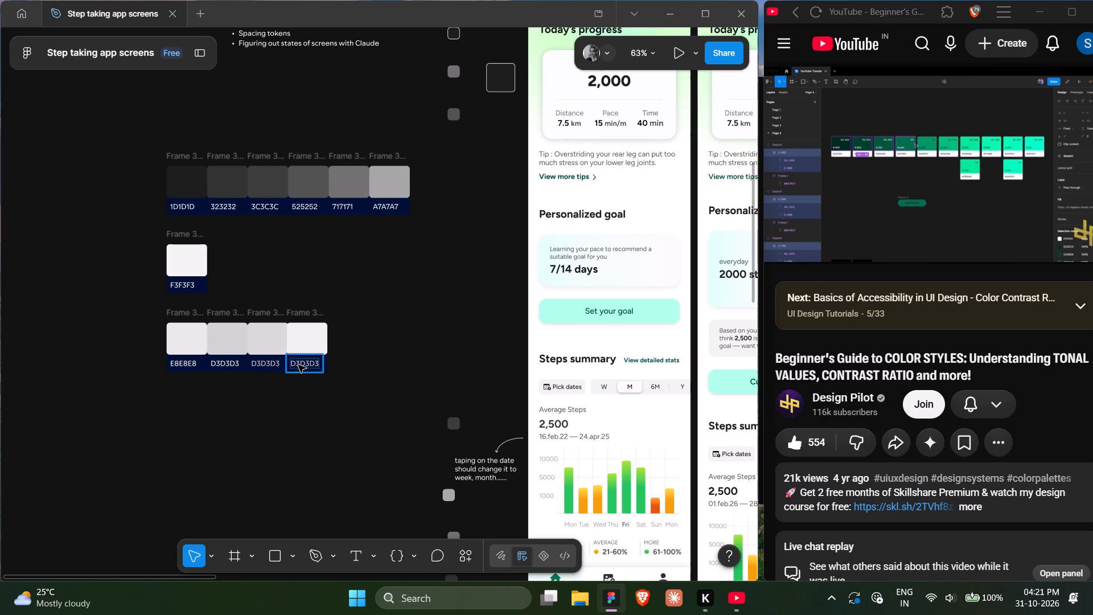
Replace the fourth divider card's label text with EFEFEF.
double_click(299, 365, "ctrl")
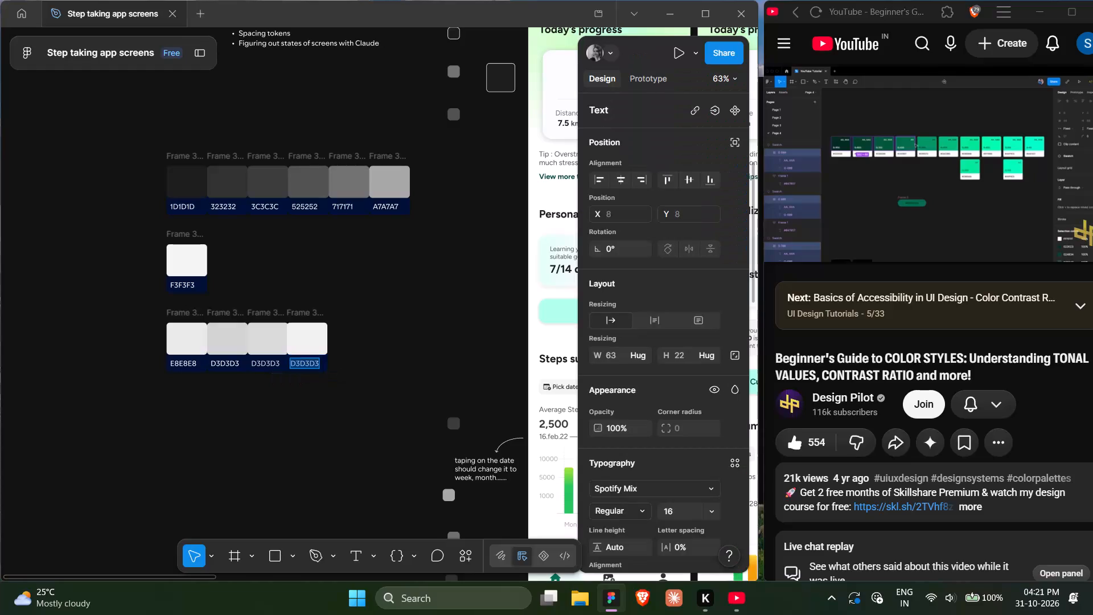
key("ctrl+v")
double_click(282, 425)
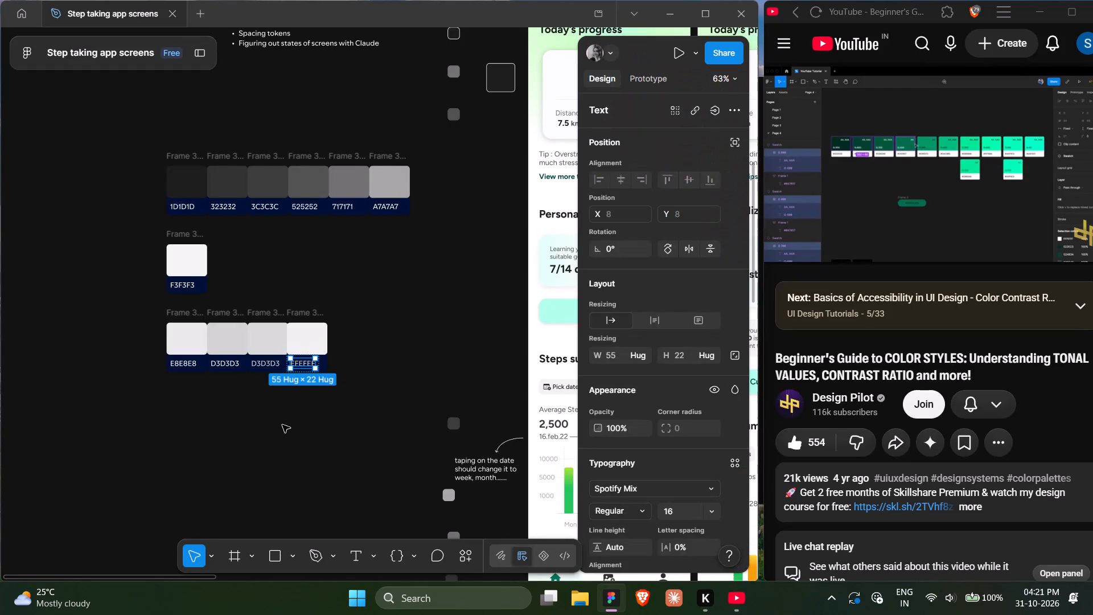
scroll(244, 379, "right", 1)
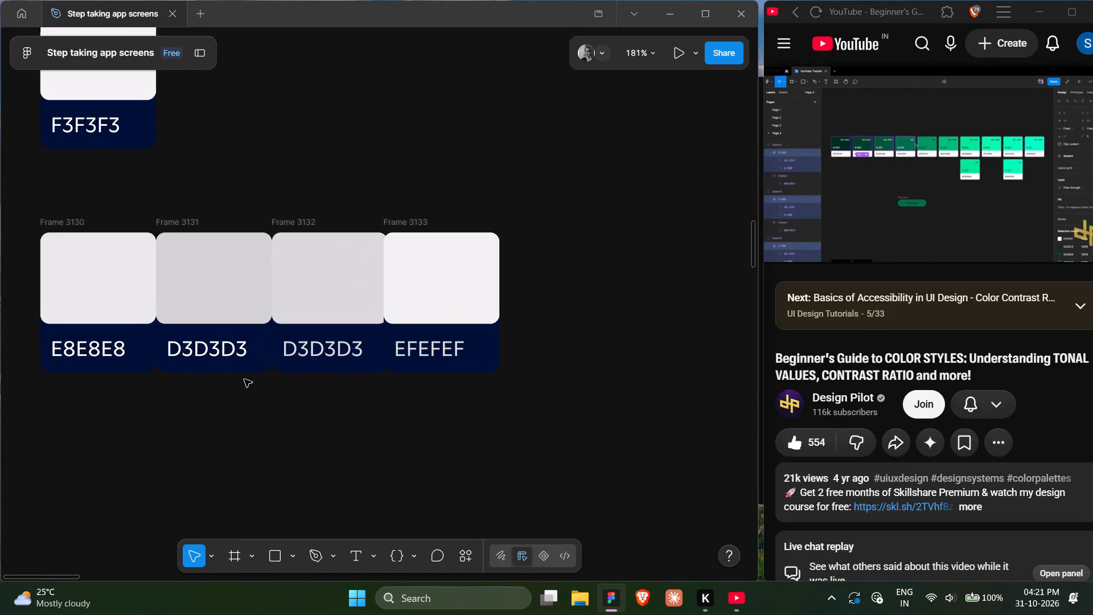
Set the horizontal spacing between the four divider swatch cards to 0.
scroll(244, 379, "right", 1)
left_click(263, 406)
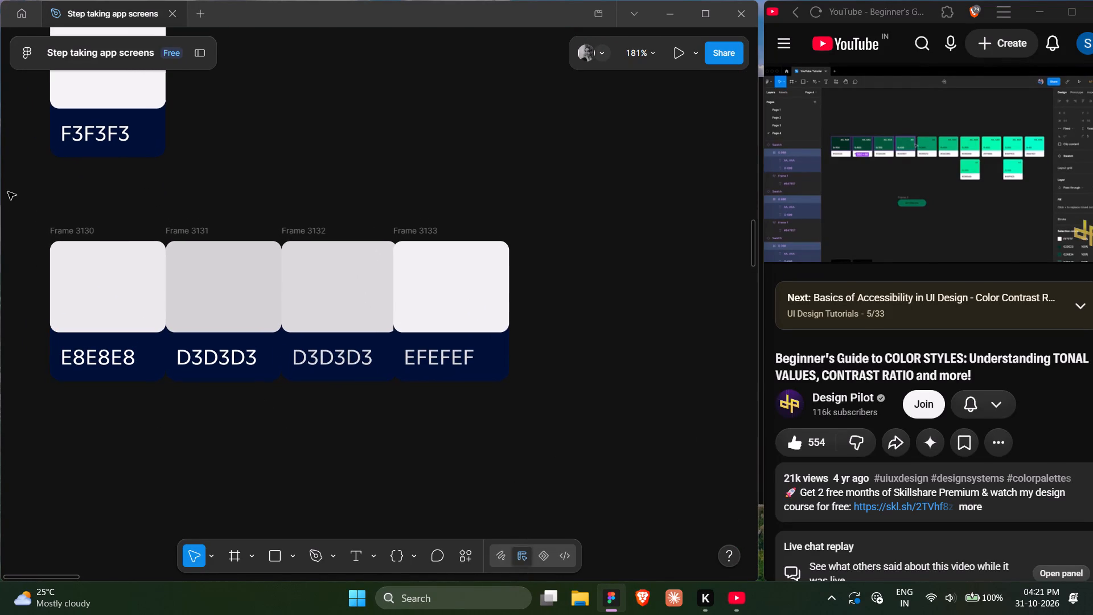
left_click_drag(27, 200, 565, 412)
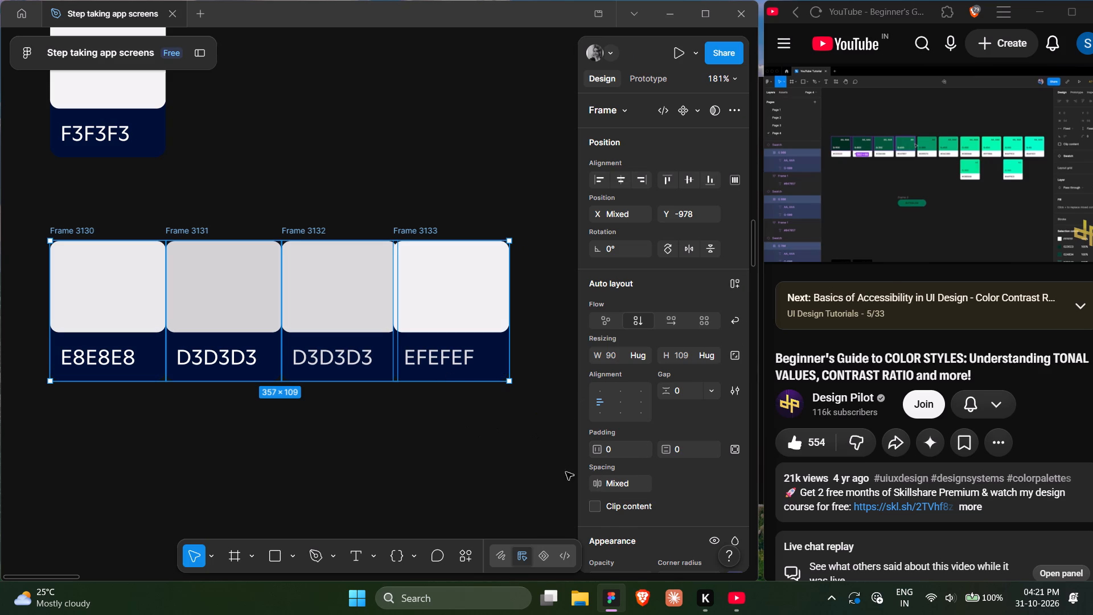
left_click(605, 482)
key("0")
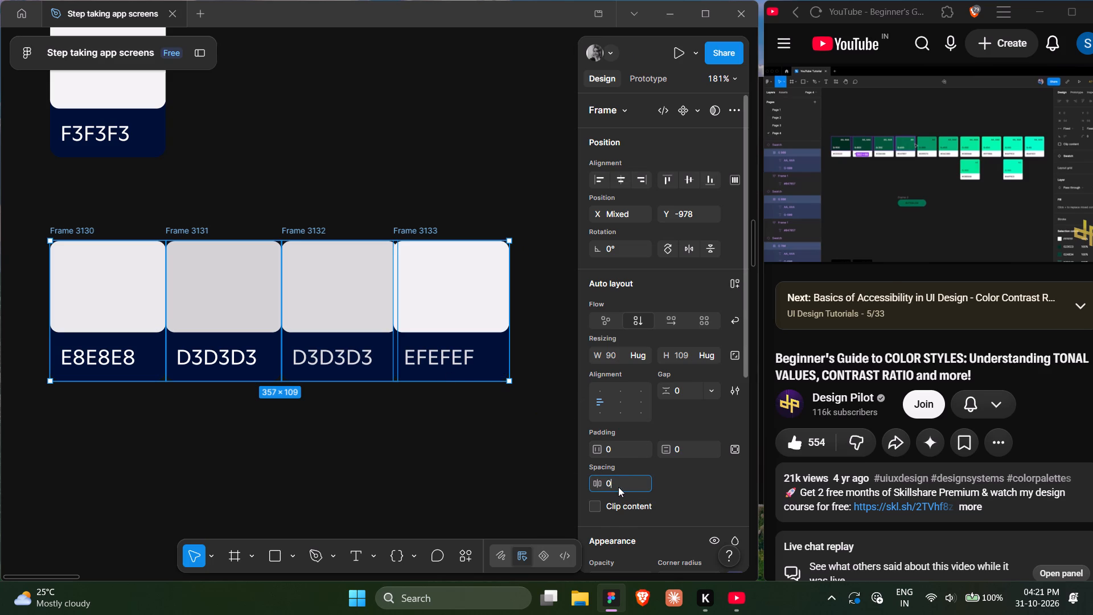
left_click(680, 479)
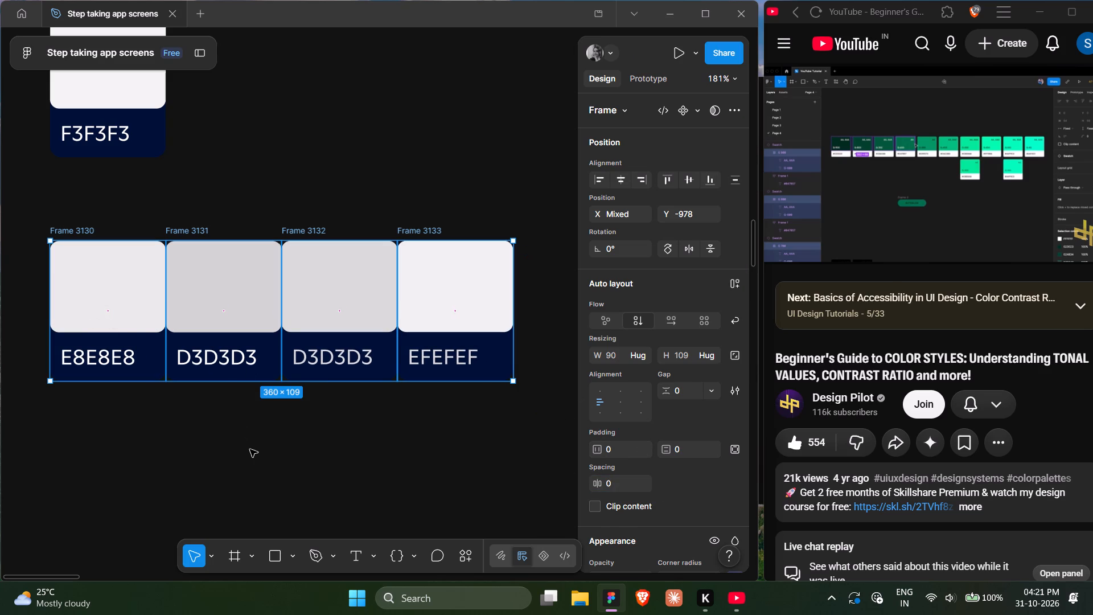
Reorder the divider swatch cards from darkest to lightest, moving both D3D3D3-labelled cards ahead of the E8E8E8 card.
scroll(250, 449, "right", 1)
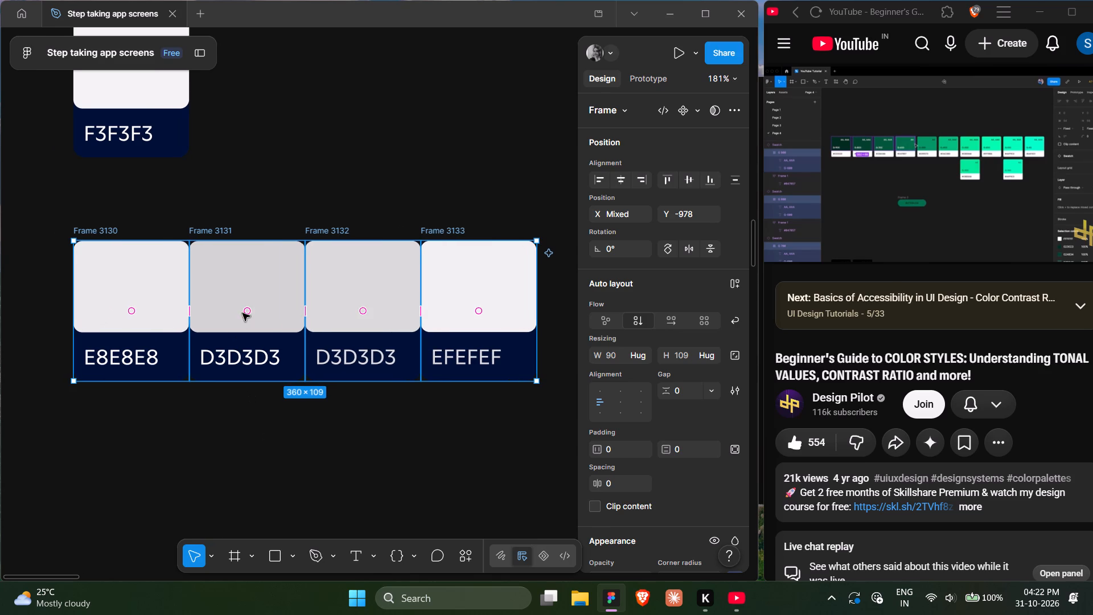
left_click_drag(246, 310, 141, 302)
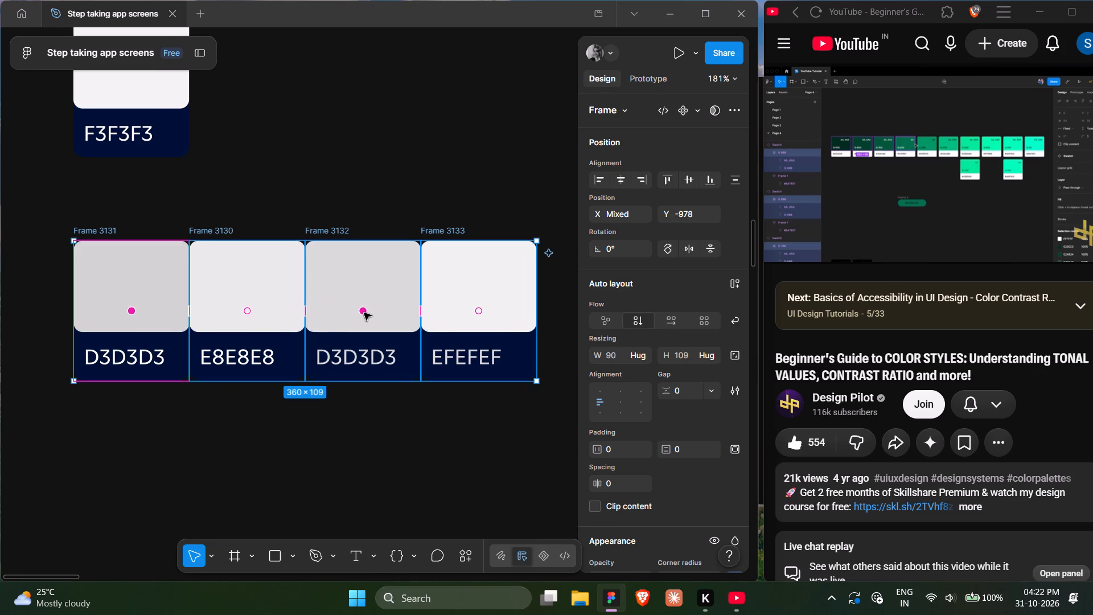
left_click_drag(364, 313, 256, 310)
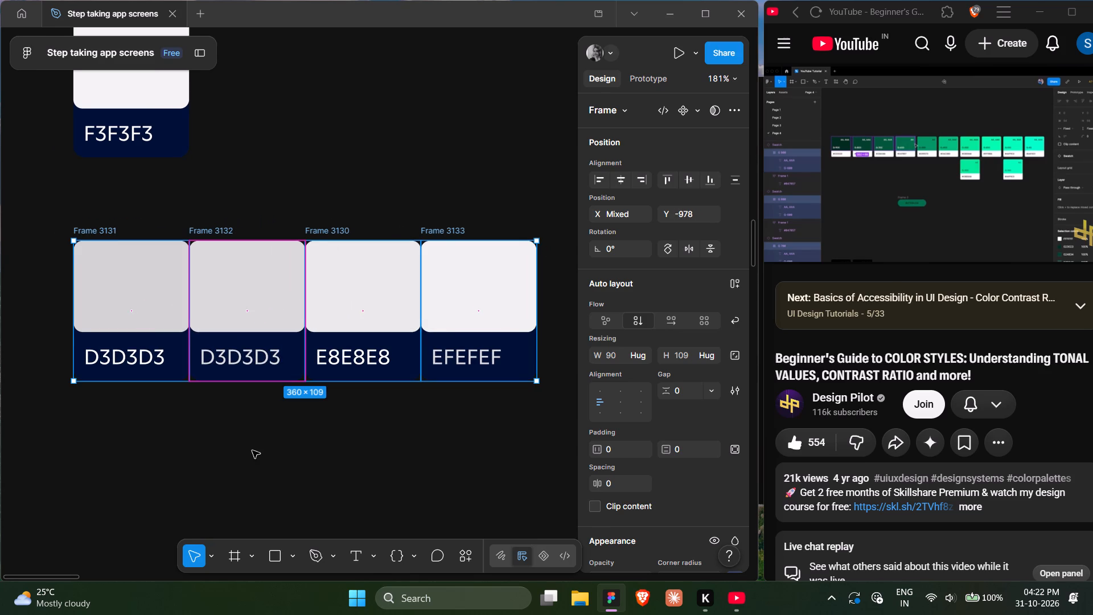
double_click(252, 450)
Inspect the fill of the thin vertical divider beside the LESS legend entry under the Steps summary chart.
scroll(252, 450, "right", 1)
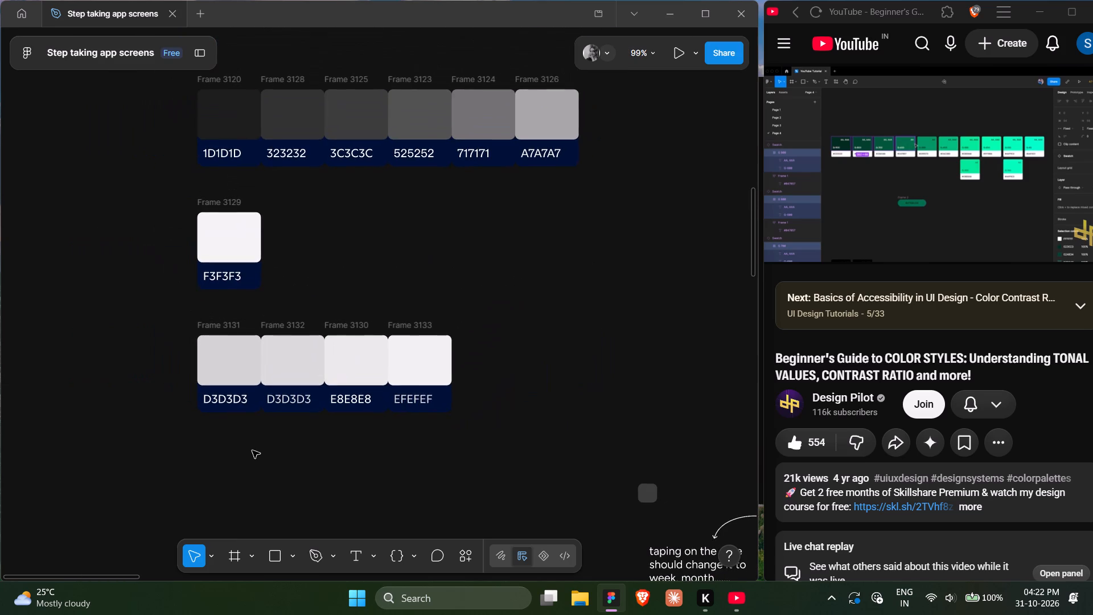
left_click(331, 450)
left_click(392, 449)
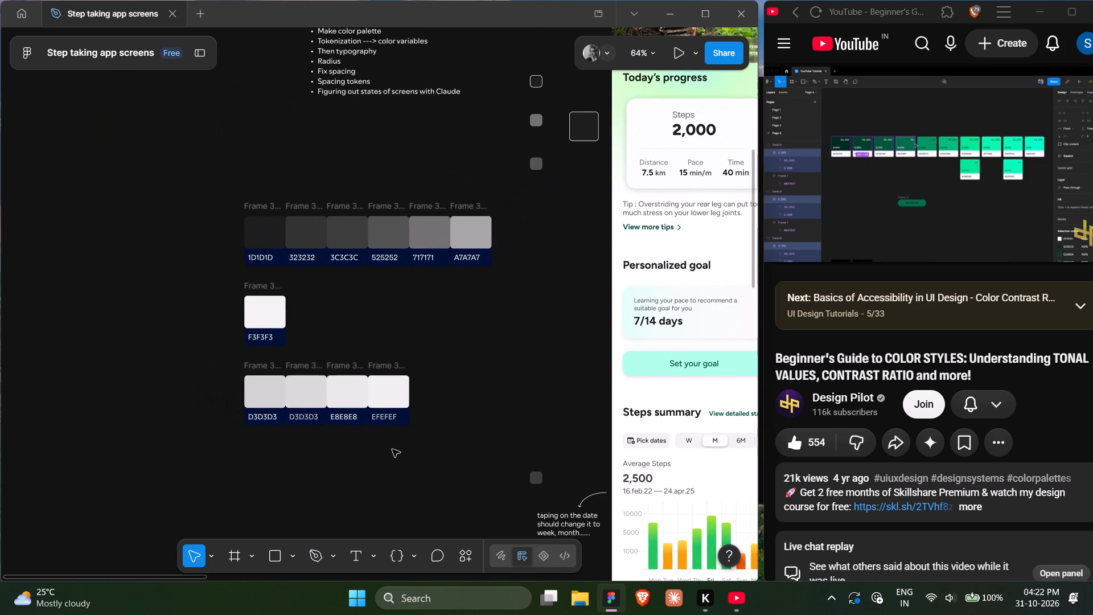
scroll(392, 449, "left", 3)
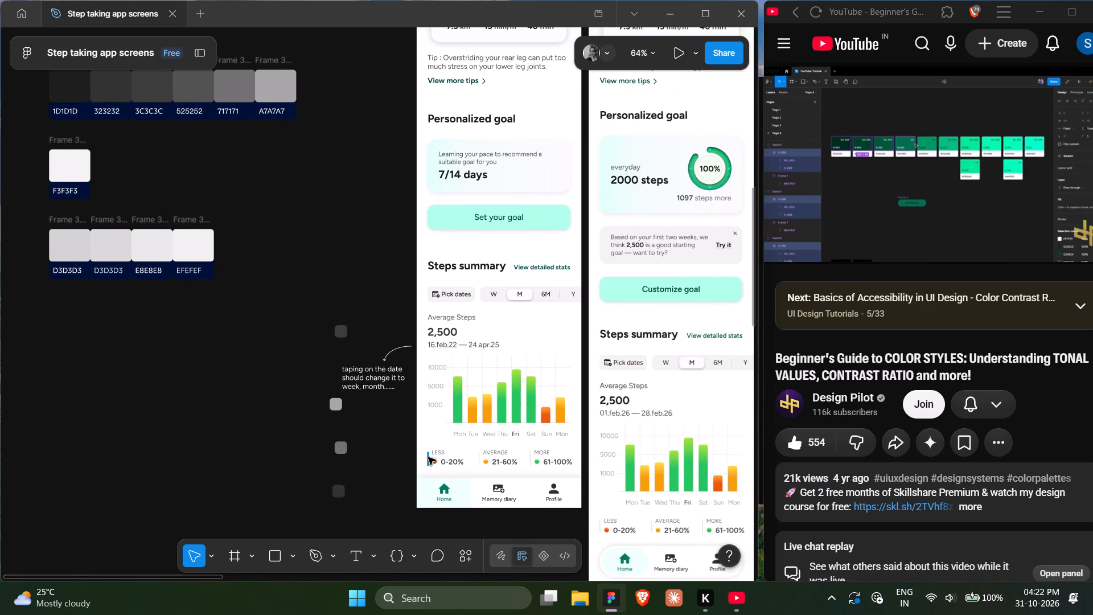
left_click(428, 457, "ctrl")
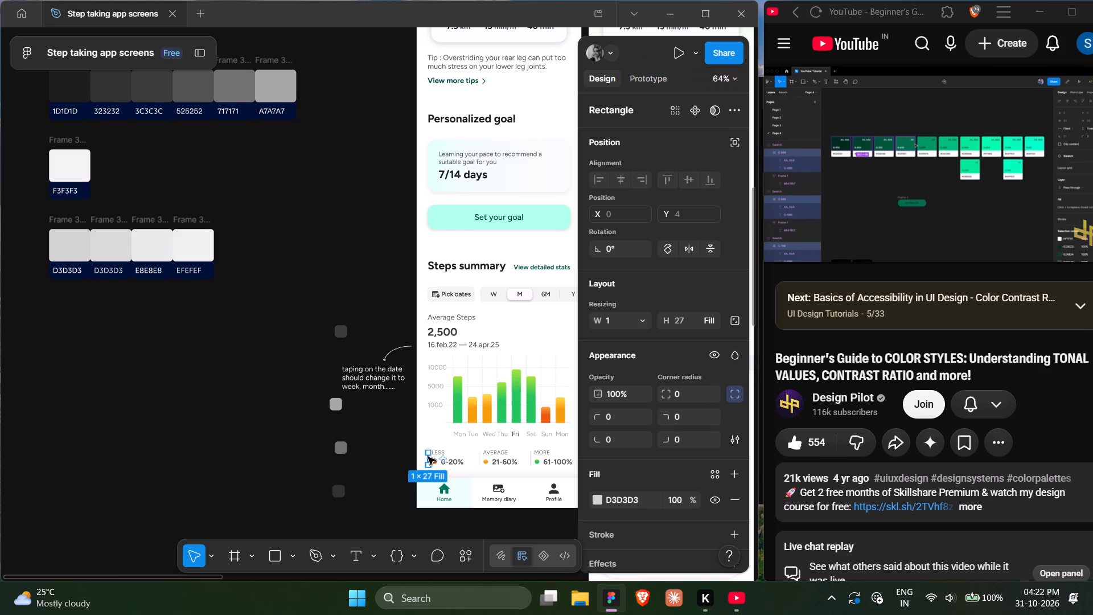